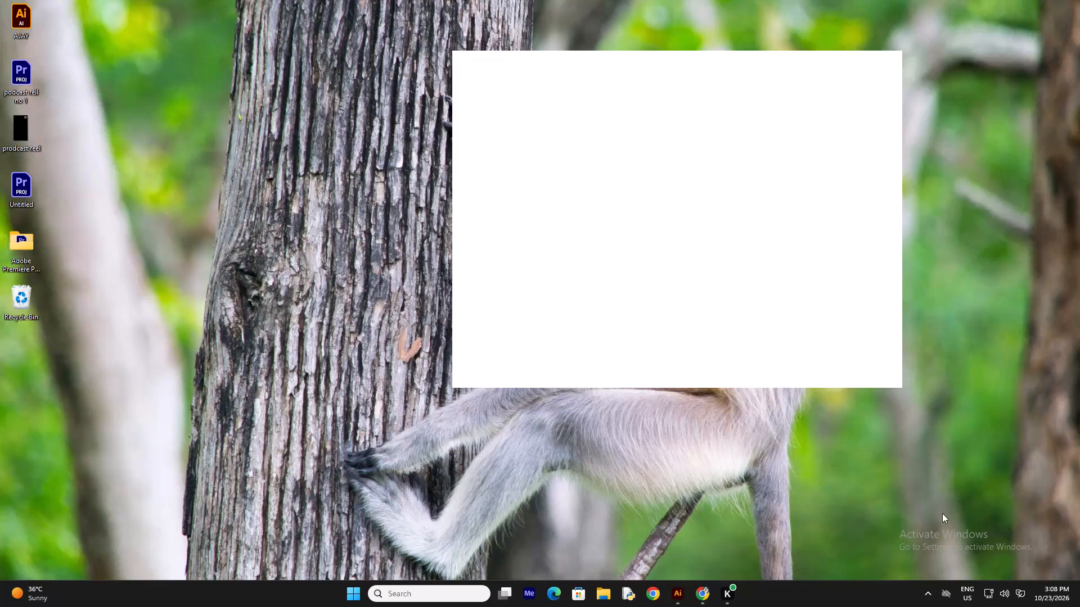
# Switch to Adobe Illustrator and create a new document from the recent iPad Pro 12.9 preset, 2048 x 2732 px.
pyautogui.click(679, 595)
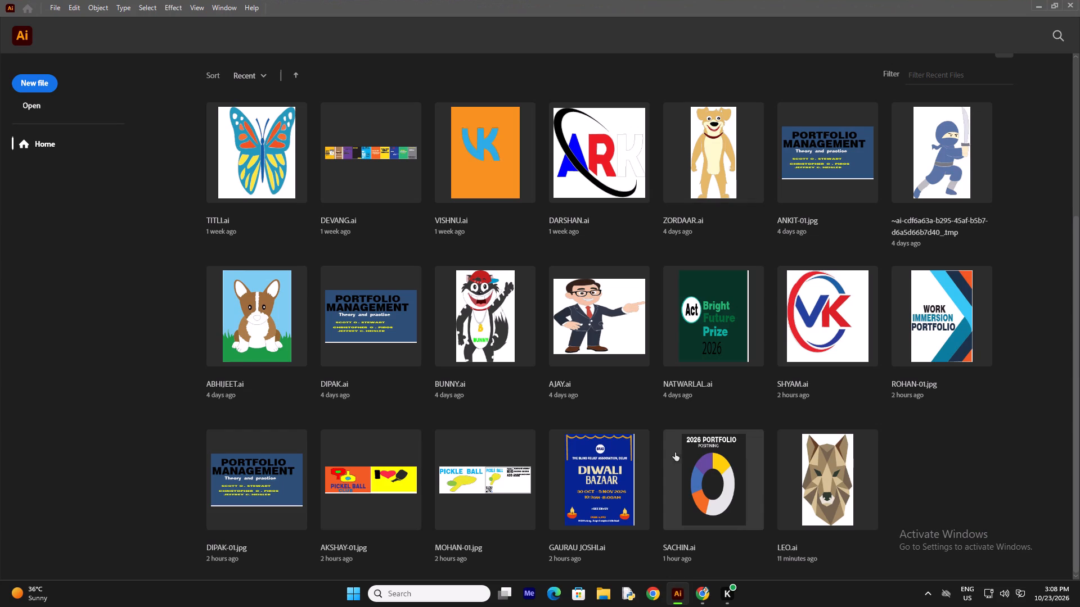
pyautogui.scroll(-4, 763, 487)
pyautogui.scroll(4, 984, 310)
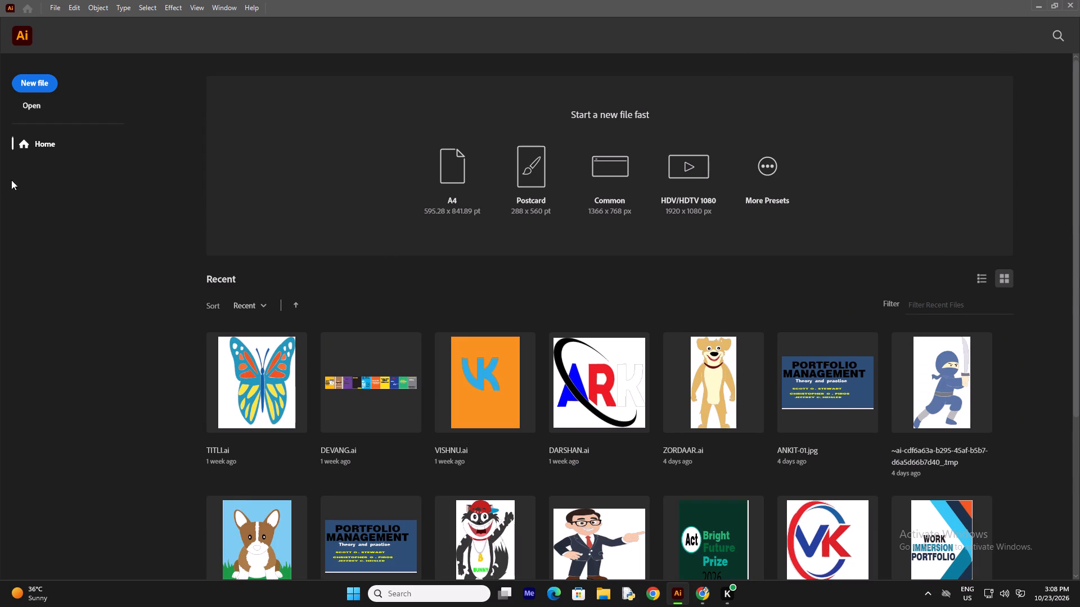
pyautogui.click(48, 89)
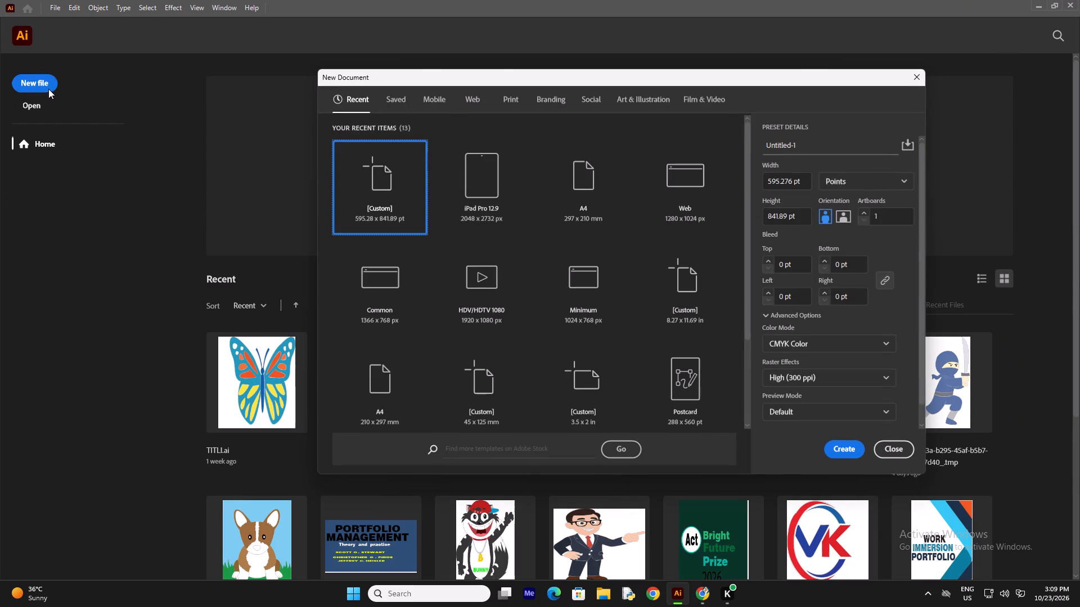
pyautogui.click(502, 221)
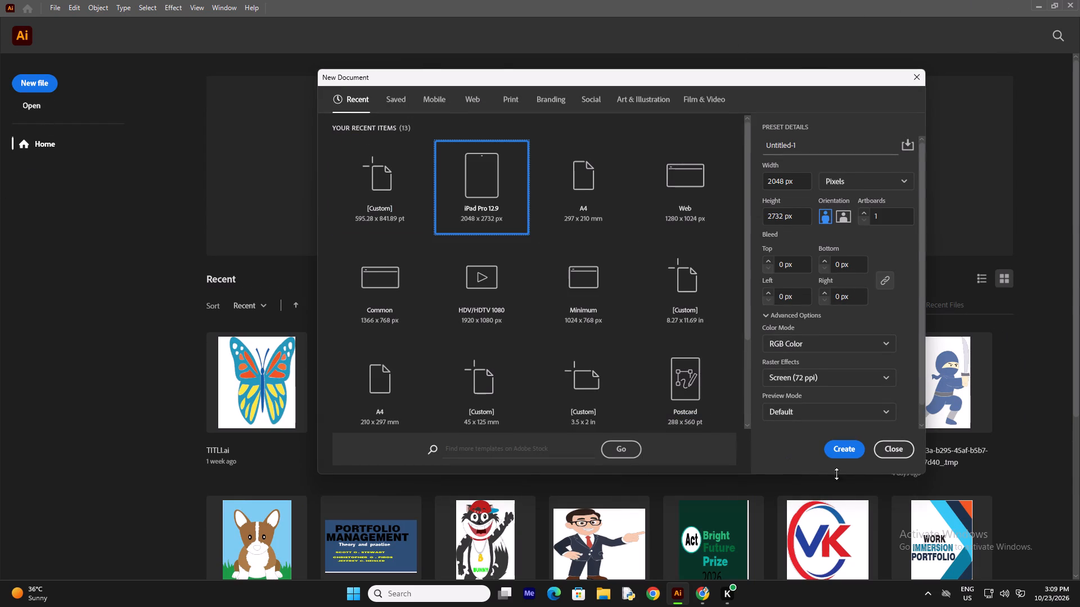
pyautogui.click(841, 453)
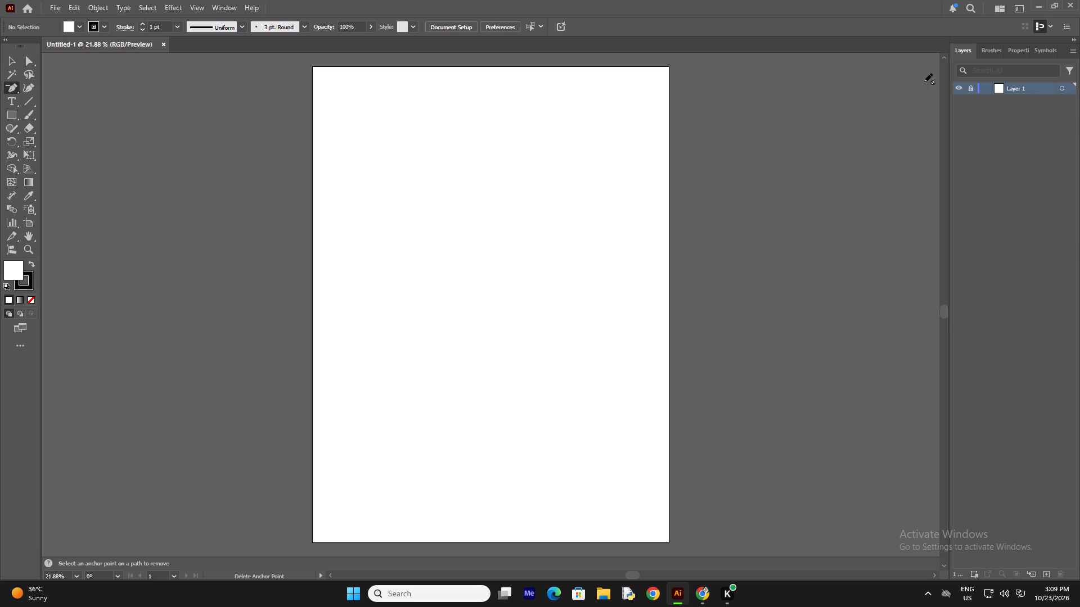
# Unlock Layer 1 in the new document and activate the Selection tool.
pyautogui.click(970, 88)
pyautogui.click(954, 224)
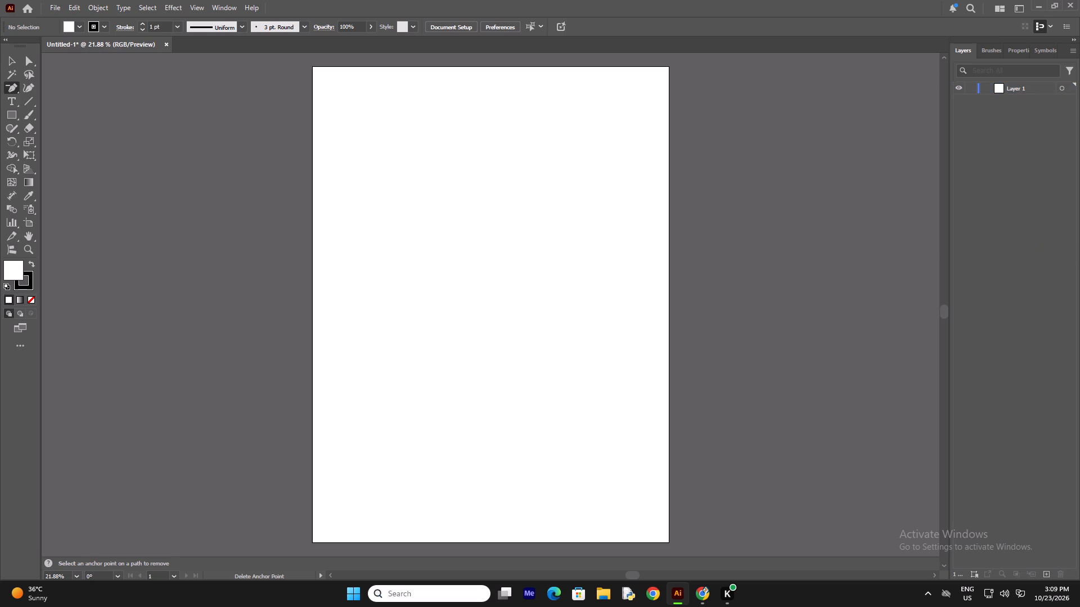
pyautogui.press('p')
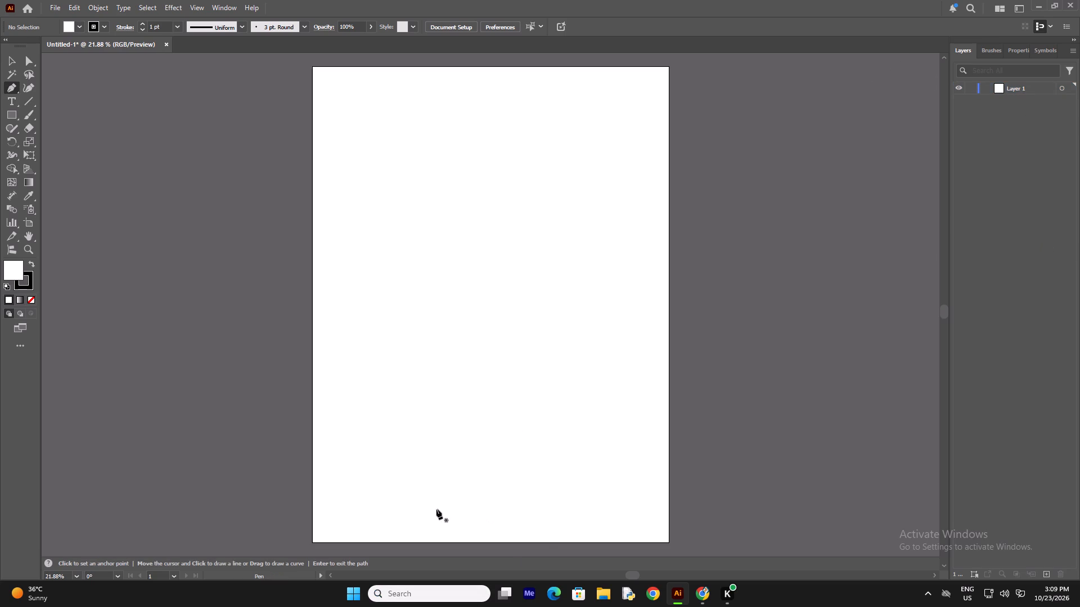
pyautogui.click(9, 62)
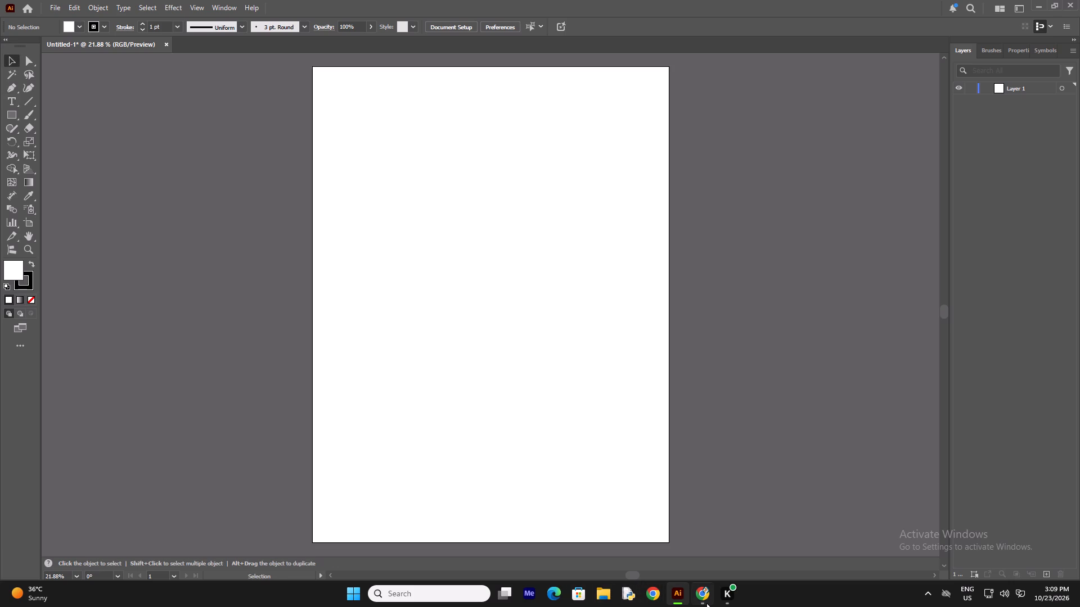
# Switch to Google Chrome with its new tab page showing.
pyautogui.click(704, 565)
pyautogui.click(378, 238)
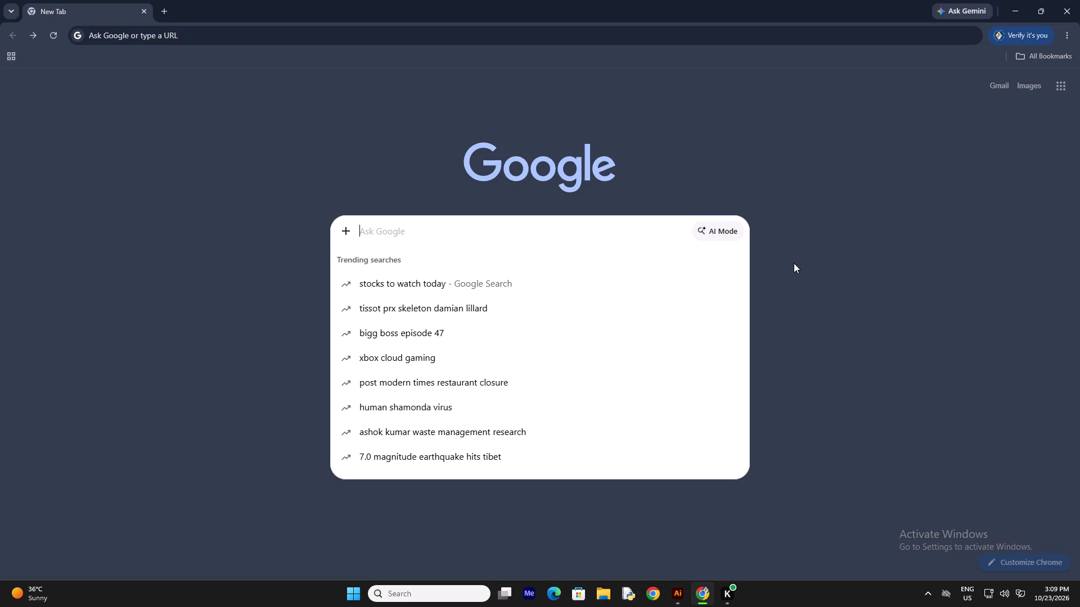
pyautogui.click(1079, 197)
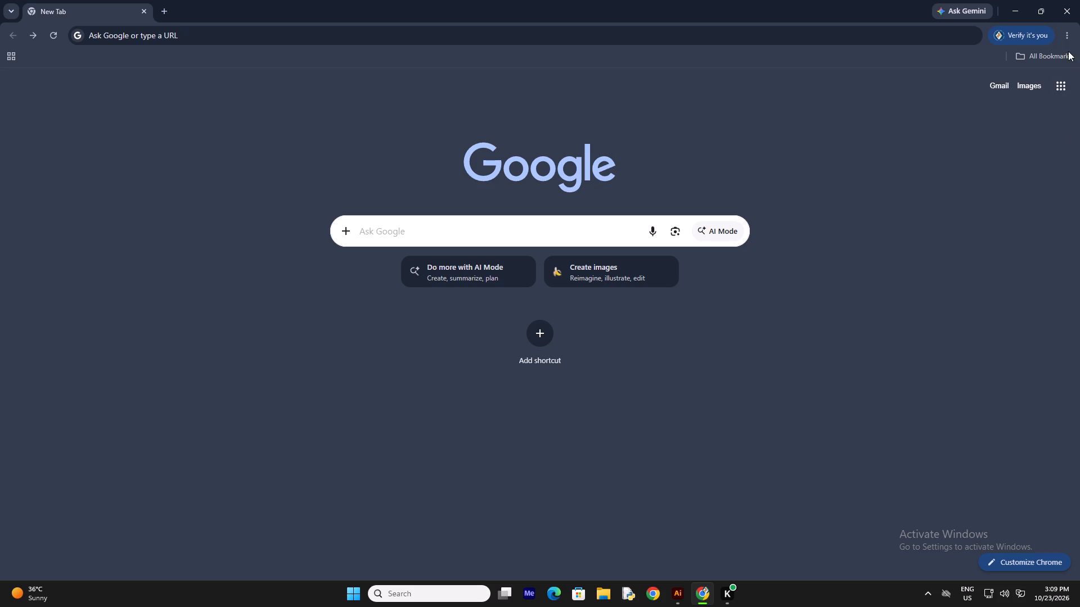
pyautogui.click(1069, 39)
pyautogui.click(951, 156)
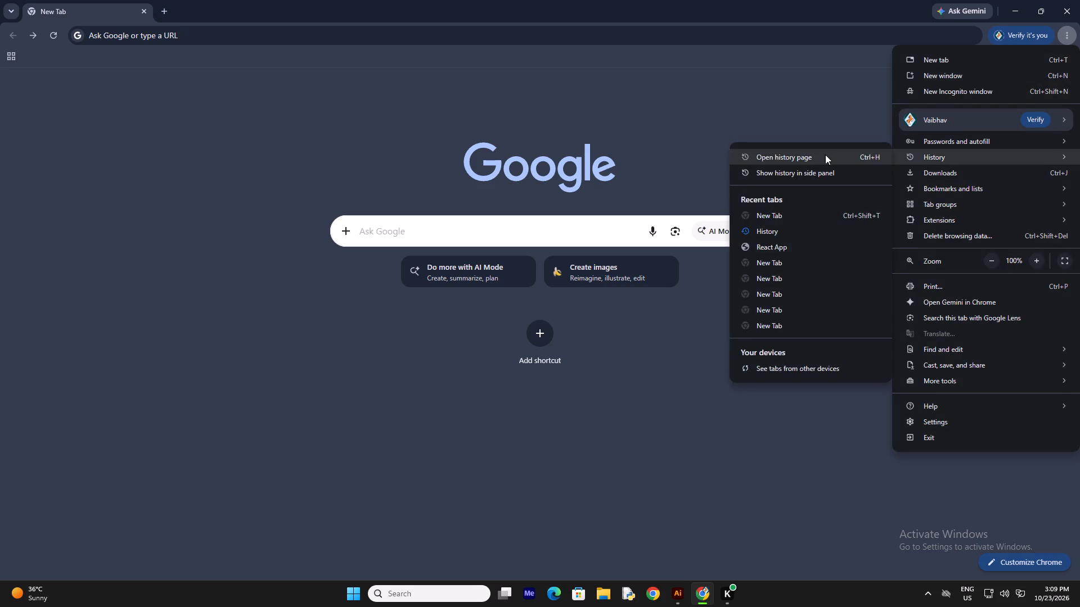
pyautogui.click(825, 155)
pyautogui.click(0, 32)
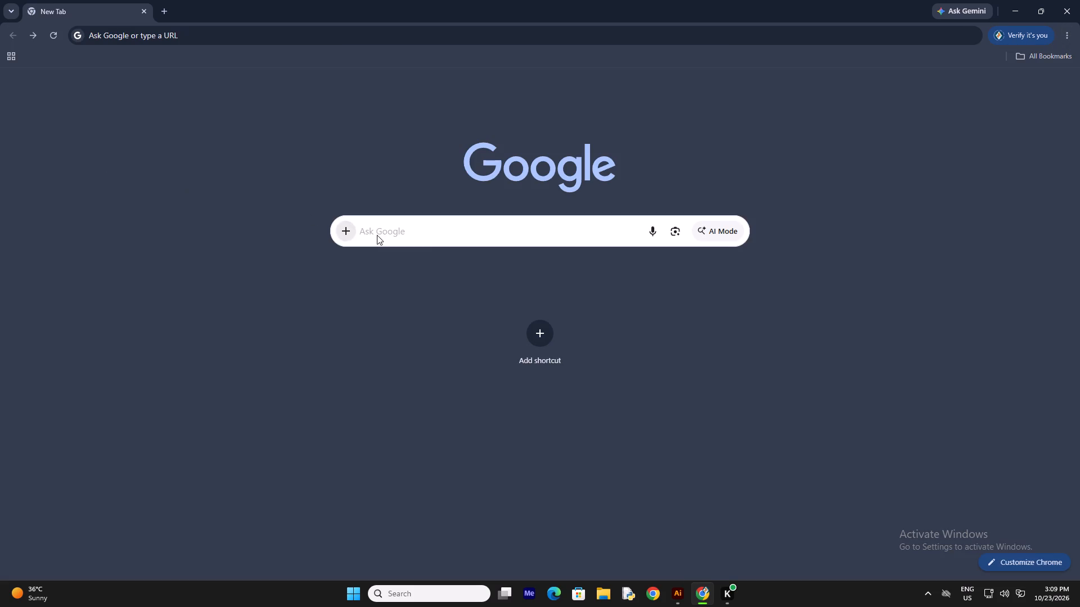
# Search Google for LinkedIn using the suggested LinkedIn Corporation entry.
pyautogui.click(398, 234)
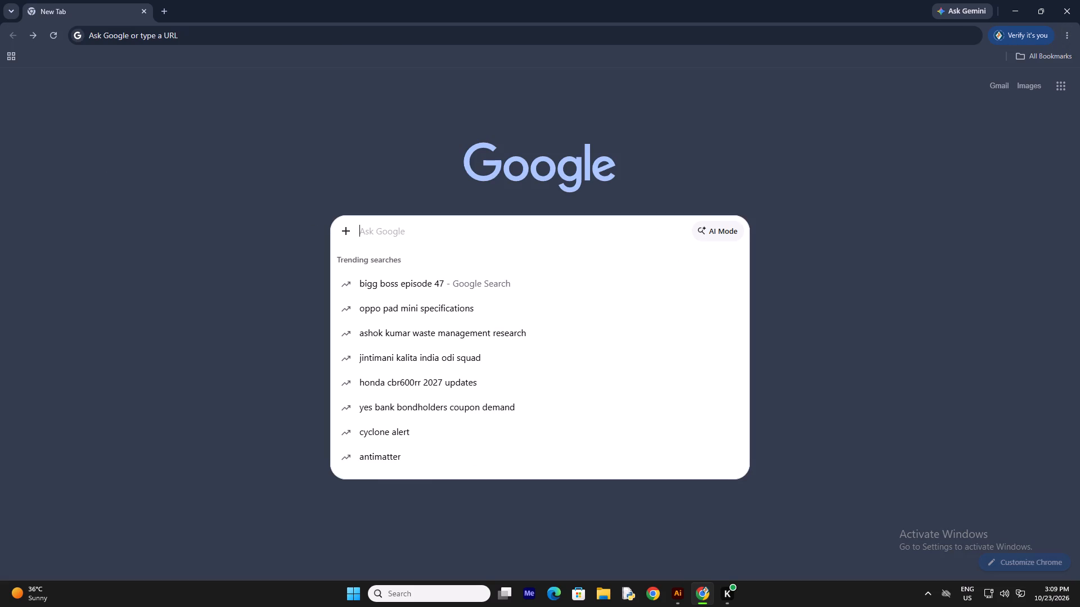
pyautogui.press('l')
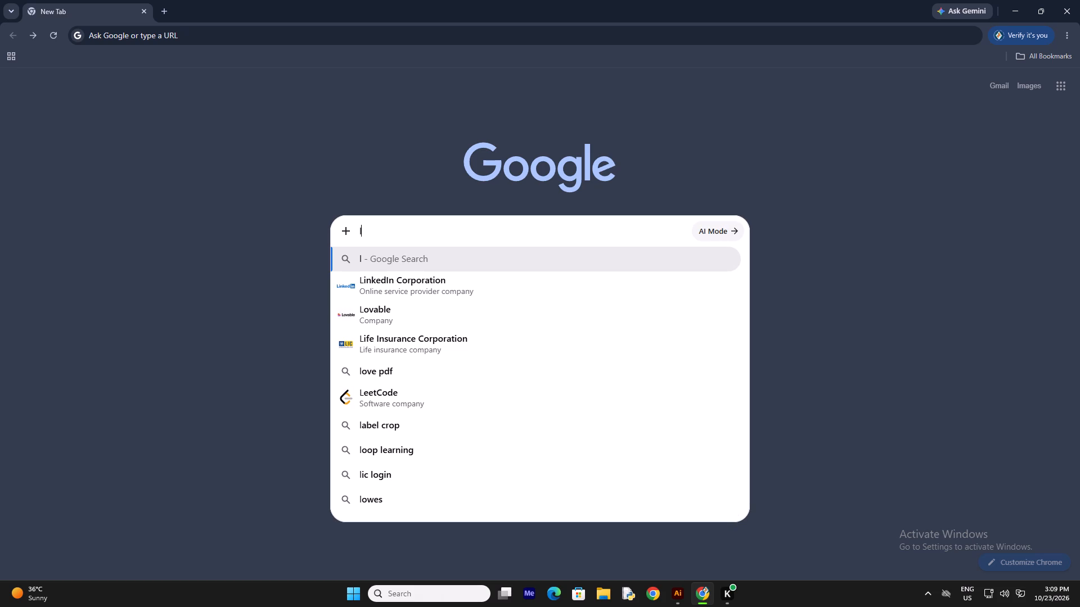
pyautogui.click(392, 289)
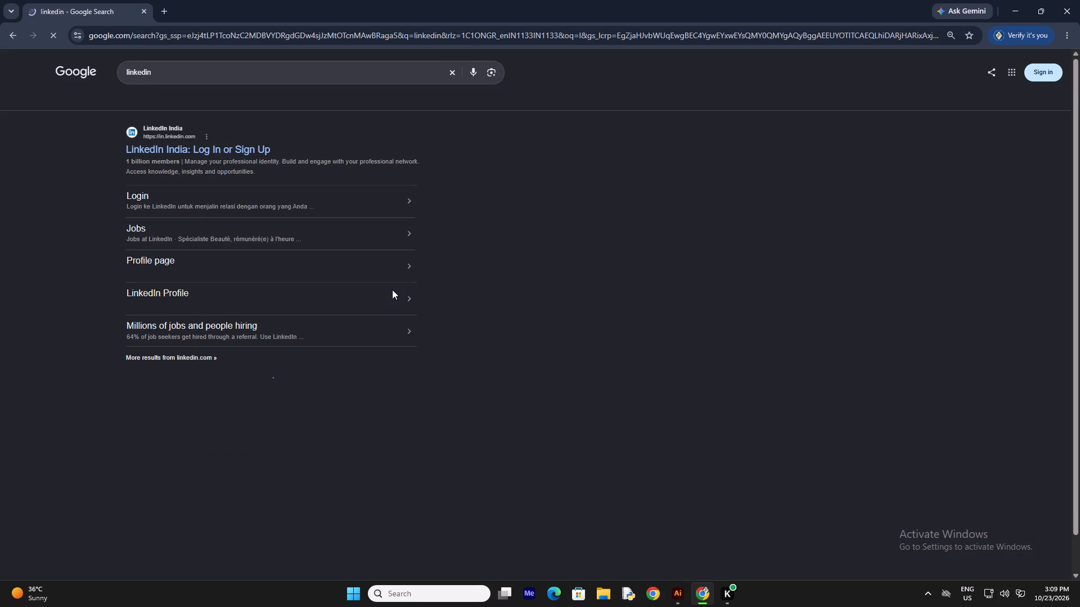
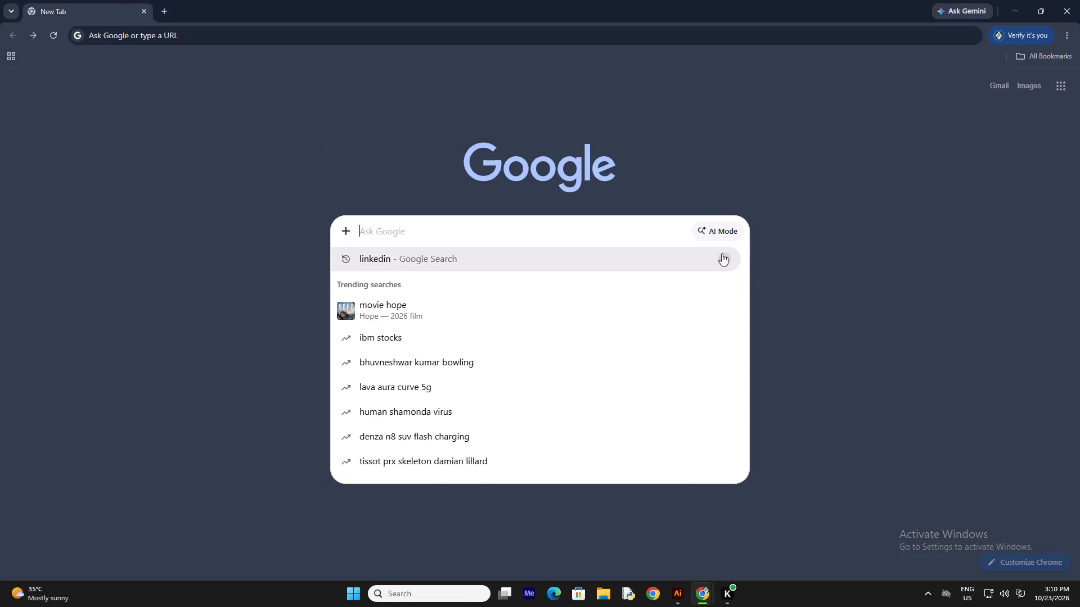
# Remove the linkedin entry from the Google search box's recent suggestions.
pyautogui.click(722, 253)
pyautogui.click(876, 258)
# Delete all of today's Google Accounts and LinkedIn entries from the browsing history, and return to the new tab page.
pyautogui.click(1066, 34)
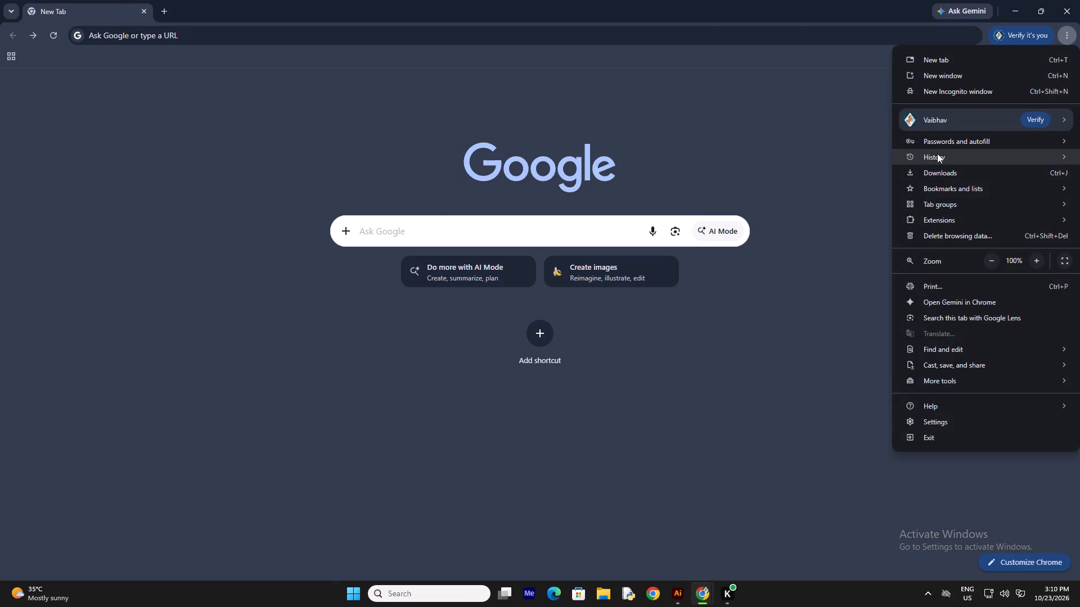
pyautogui.moveTo(928, 160); pyautogui.dragTo(920, 159)
pyautogui.click(755, 158)
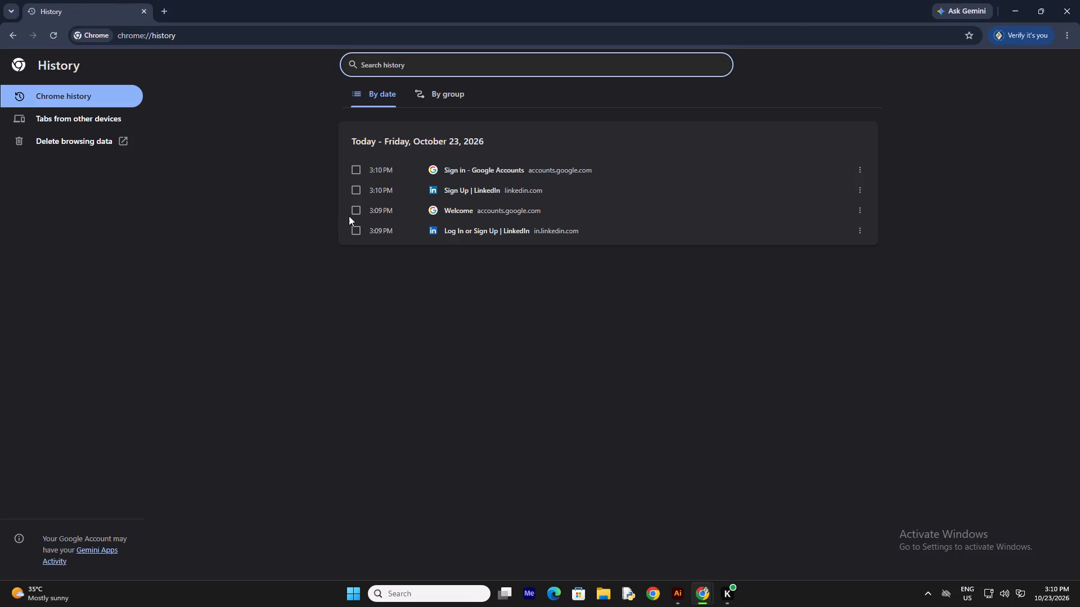
pyautogui.click(355, 232)
pyautogui.click(352, 213)
pyautogui.click(353, 192)
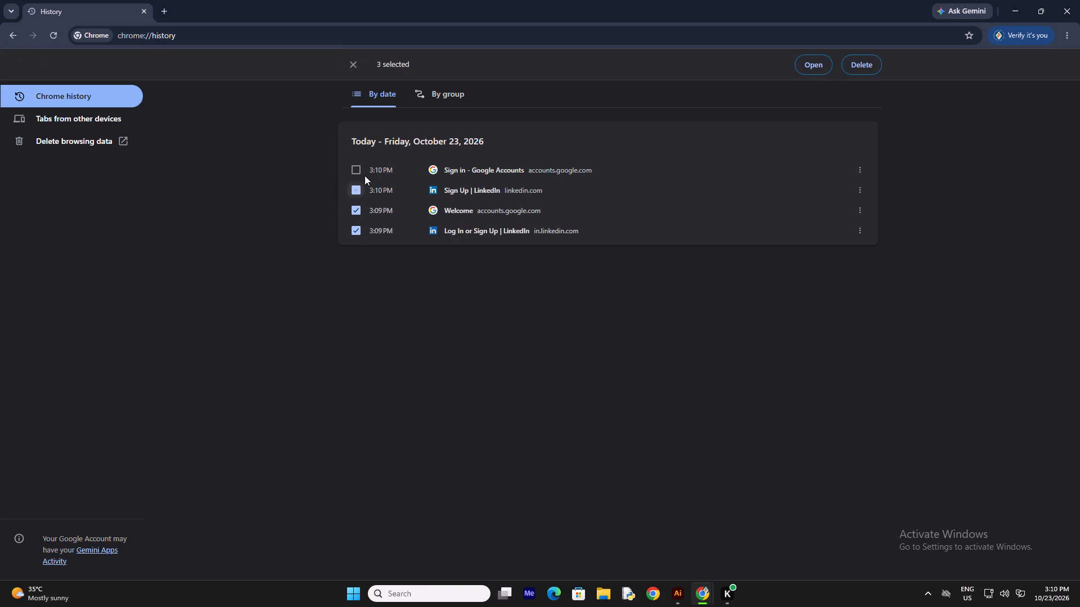
pyautogui.click(355, 164)
pyautogui.click(865, 68)
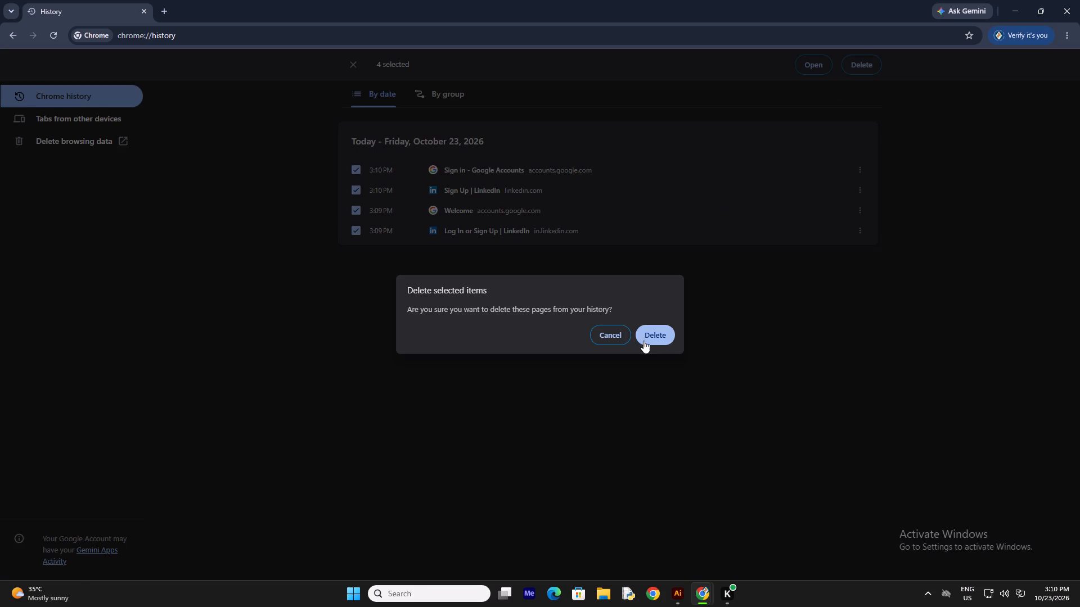
pyautogui.click(643, 341)
pyautogui.click(5, 40)
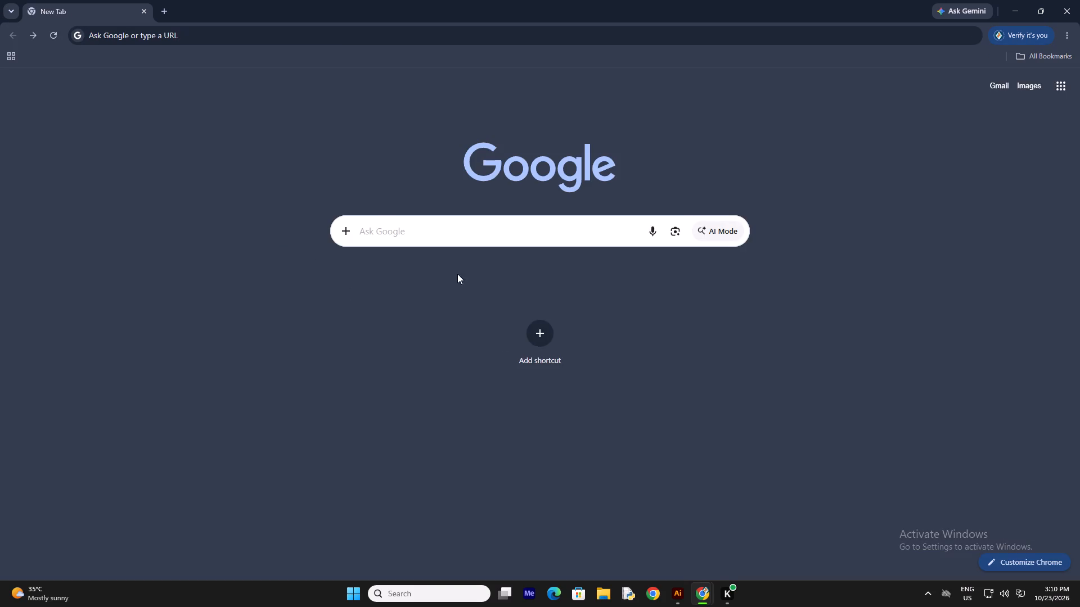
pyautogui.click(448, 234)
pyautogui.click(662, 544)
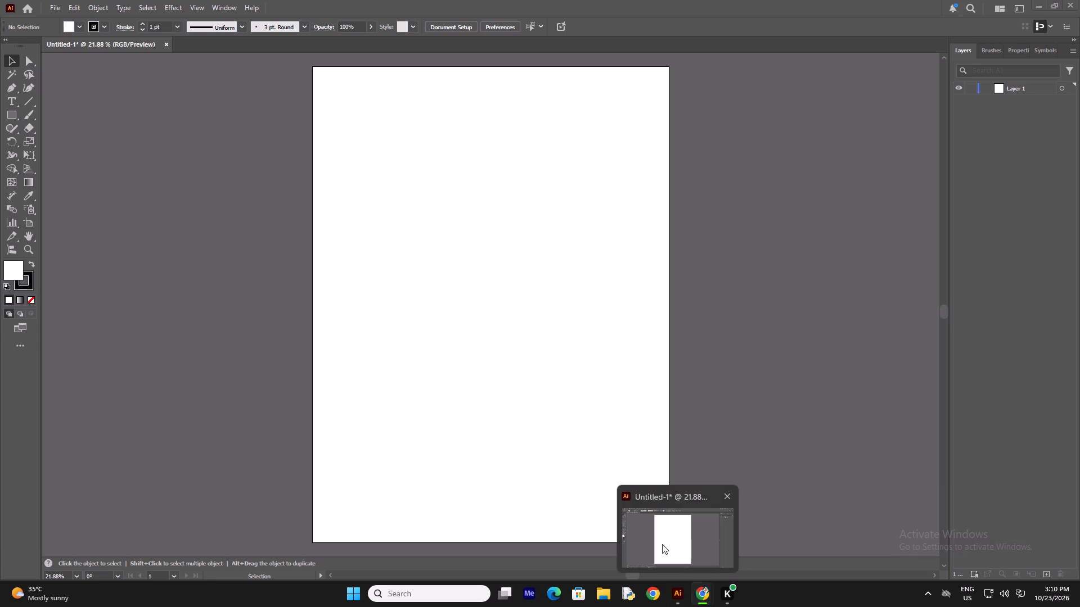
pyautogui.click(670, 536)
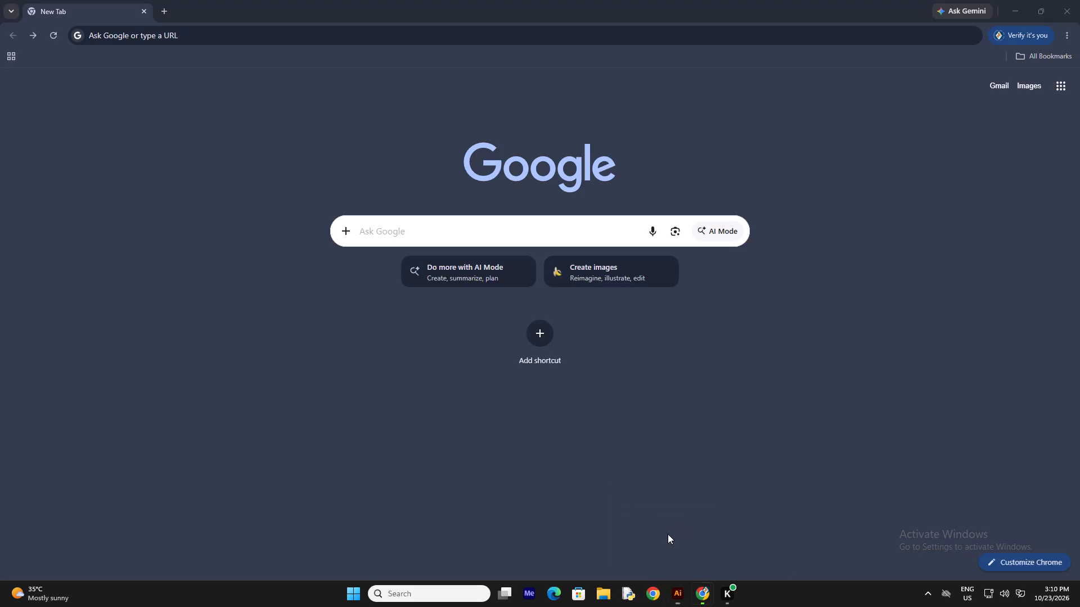
# Search Google for pizza logo and show the image results.
pyautogui.click(400, 219)
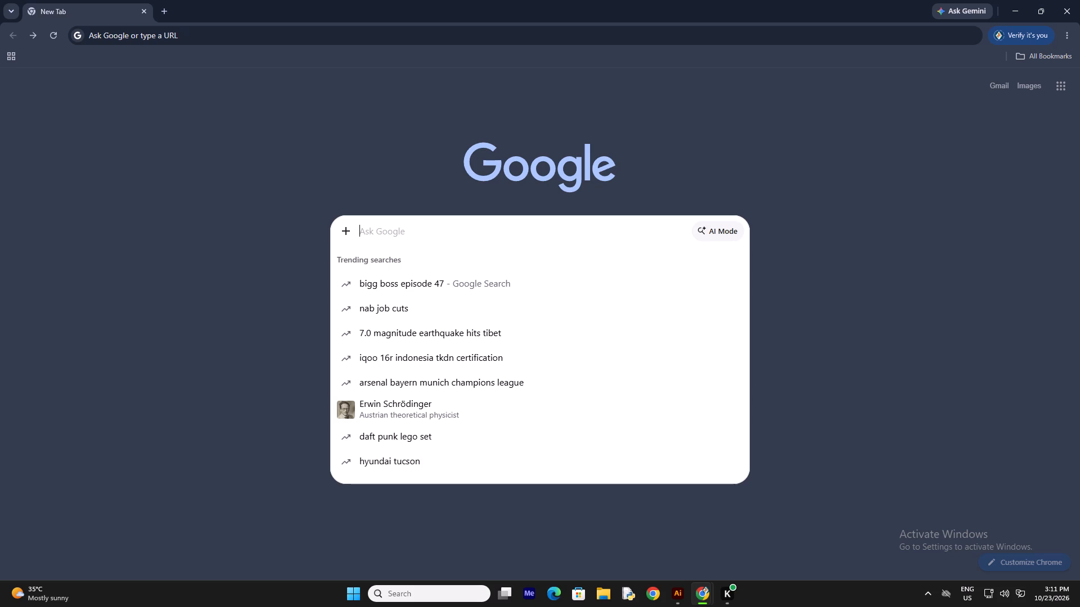
pyautogui.press('b')
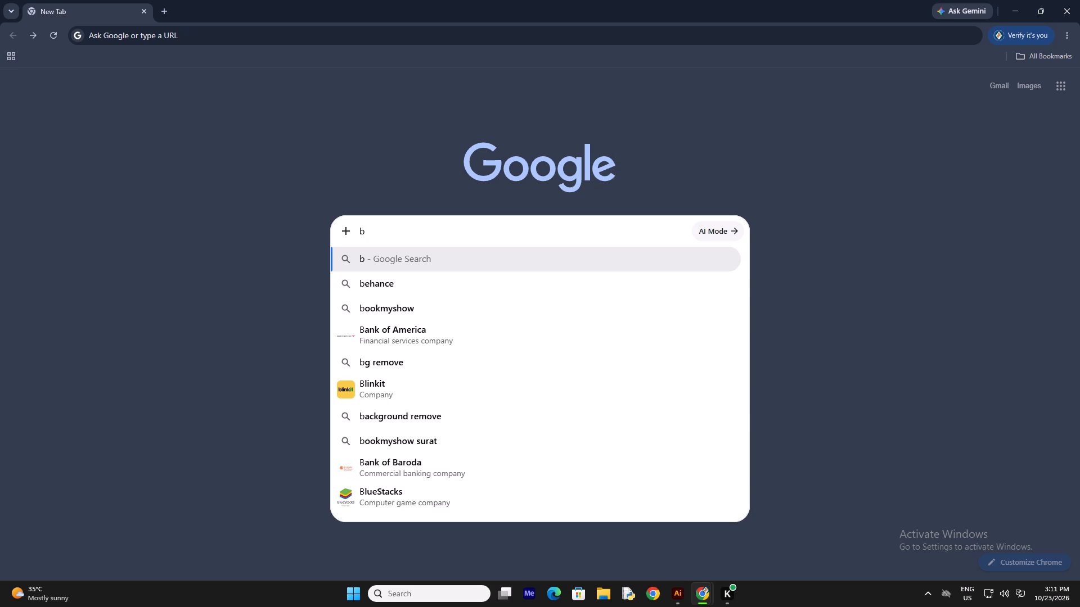
pyautogui.press('BackSpace')
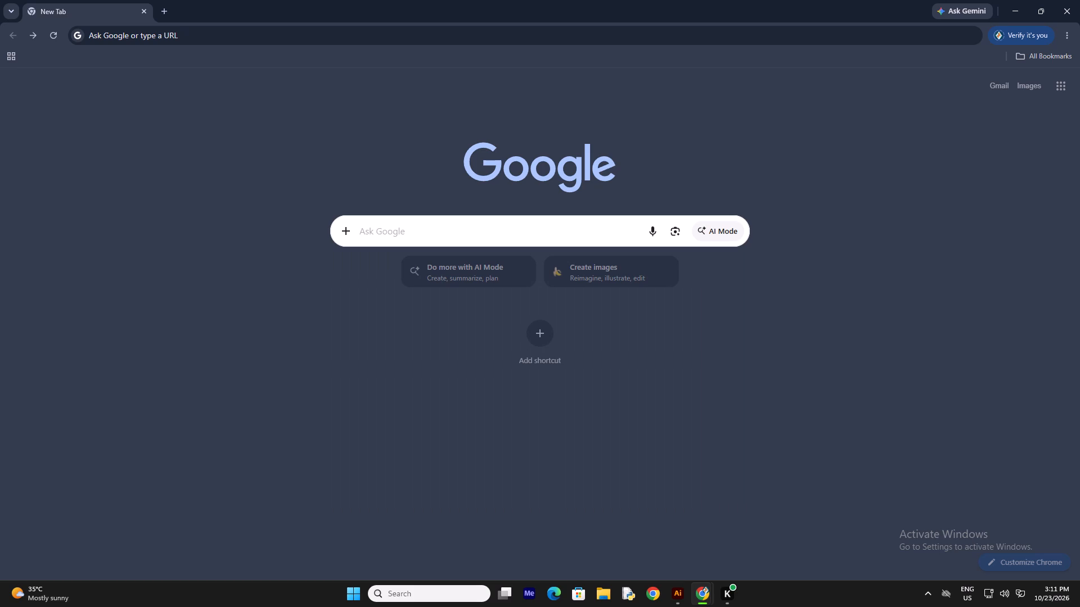
pyautogui.write('pi')
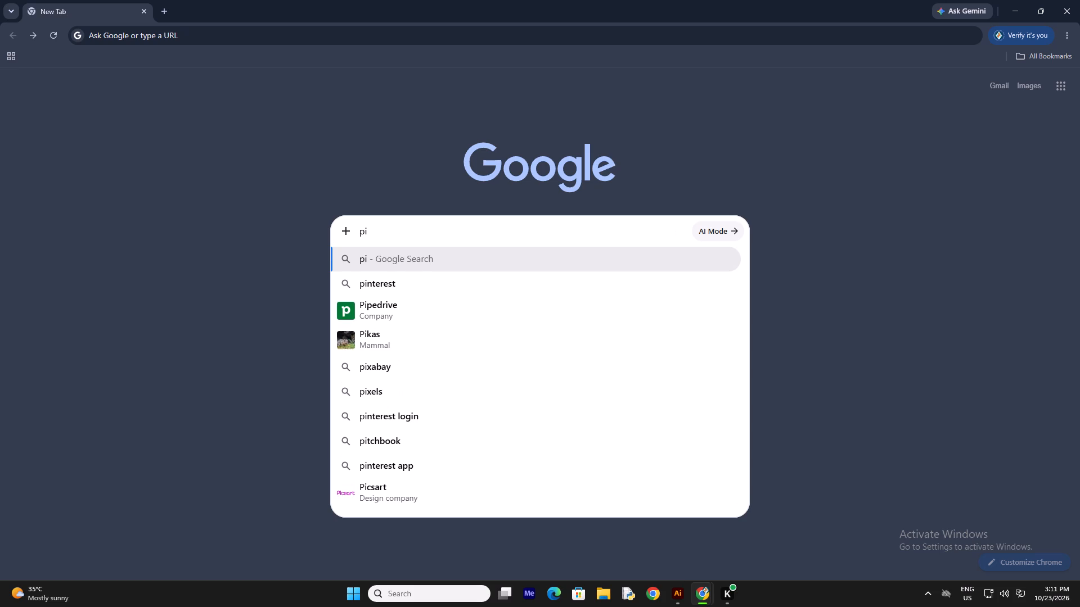
pyautogui.write('zz')
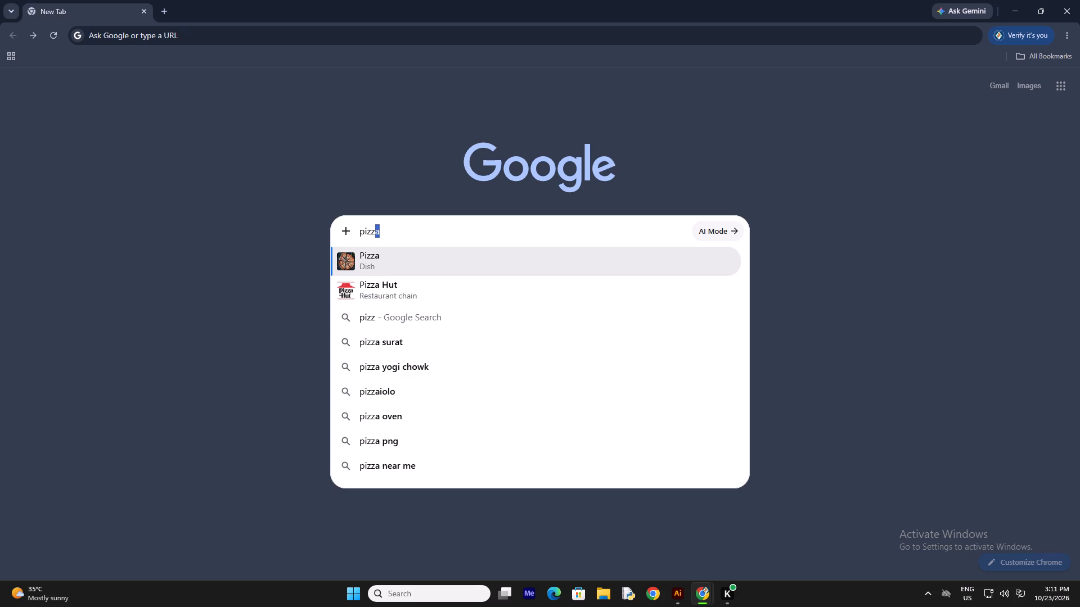
pyautogui.write('a')
pyautogui.press('space')
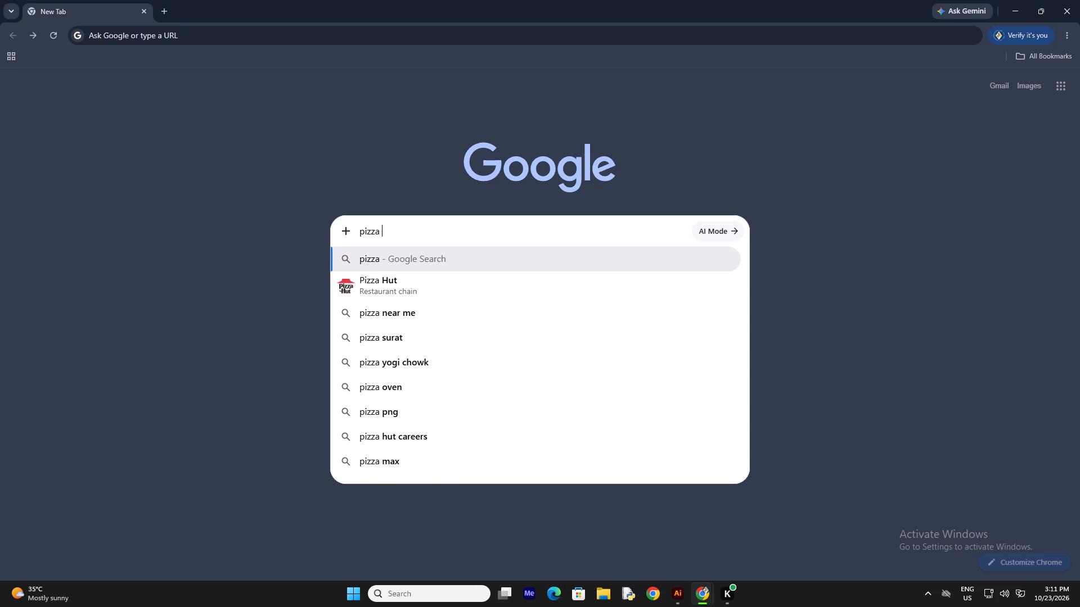
pyautogui.write('logo')
pyautogui.press('space')
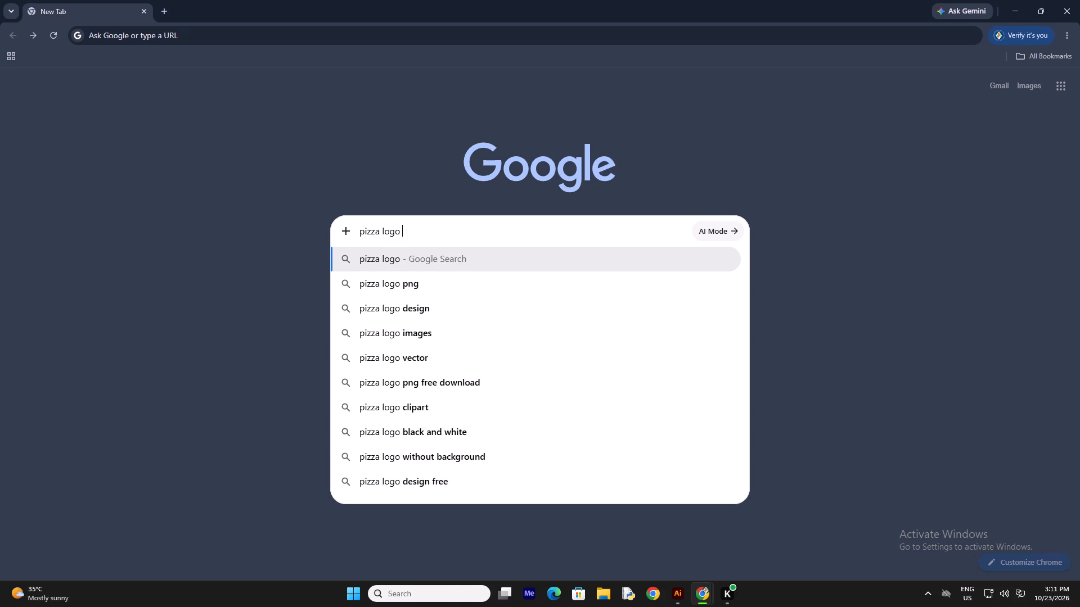
pyautogui.press('Return')
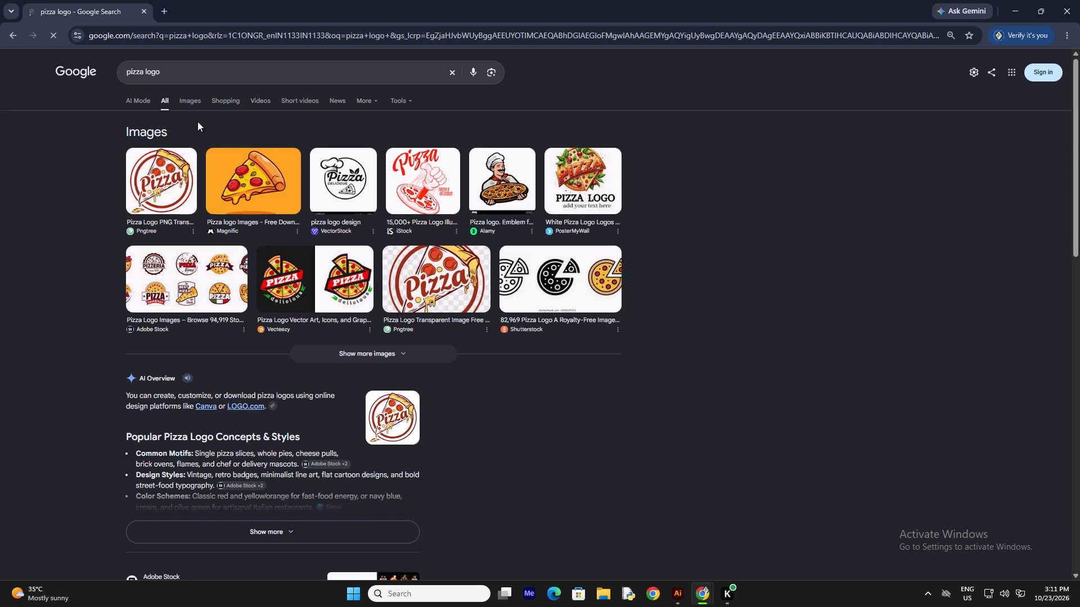
pyautogui.click(184, 97)
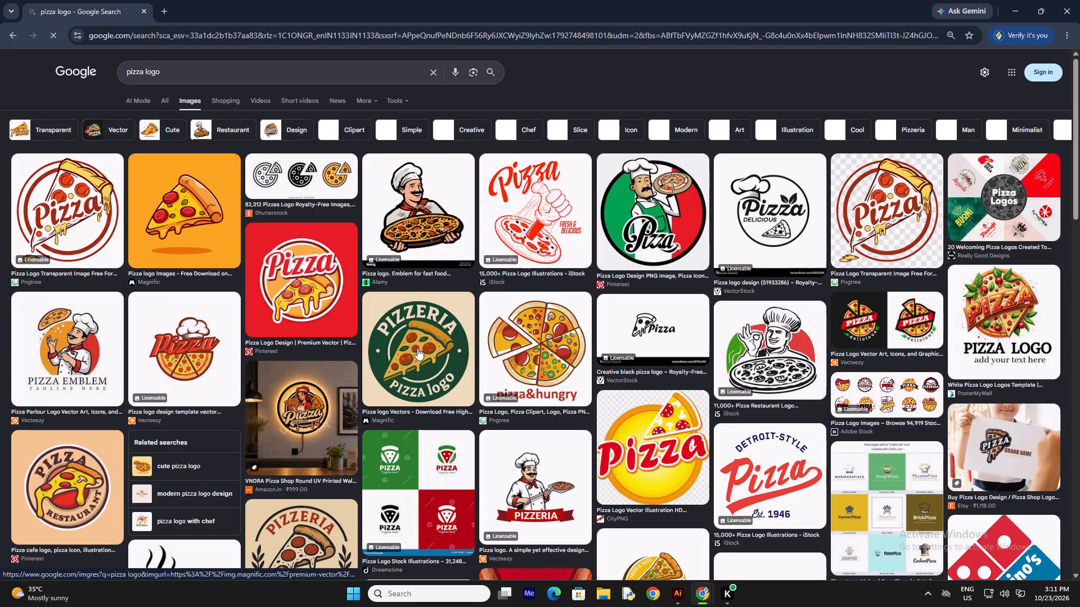
# Browse the pizza logo images, open the Pinterest design with a melting slice on a red background, and copy its image.
pyautogui.scroll(-1, 548, 383)
pyautogui.scroll(-1, 589, 426)
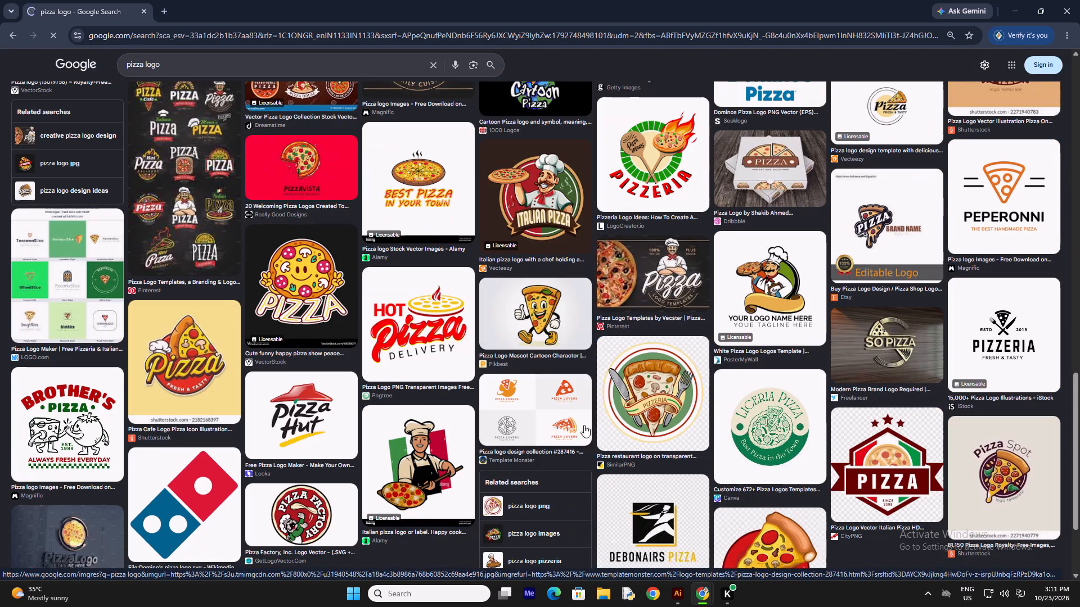
pyautogui.scroll(4, 393, 366)
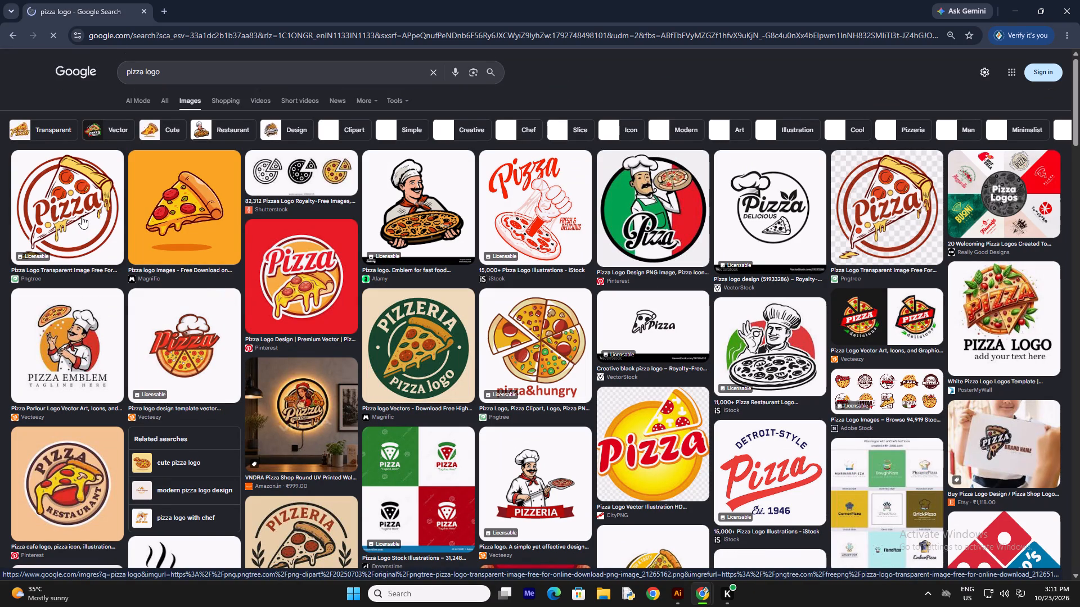
pyautogui.click(289, 284)
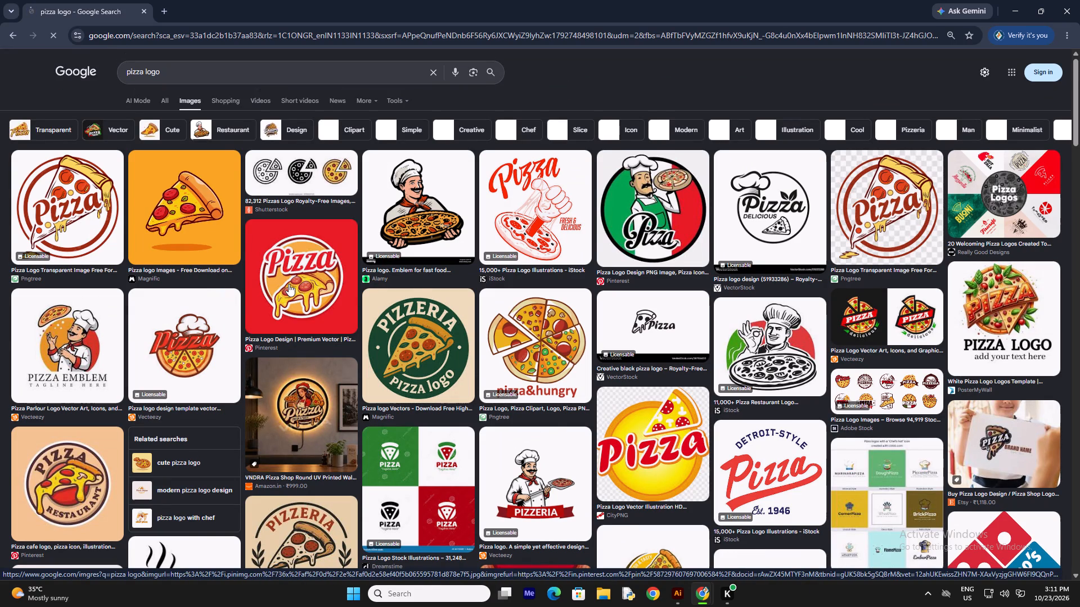
pyautogui.scroll(3, 823, 281)
pyautogui.scroll(3, 894, 218)
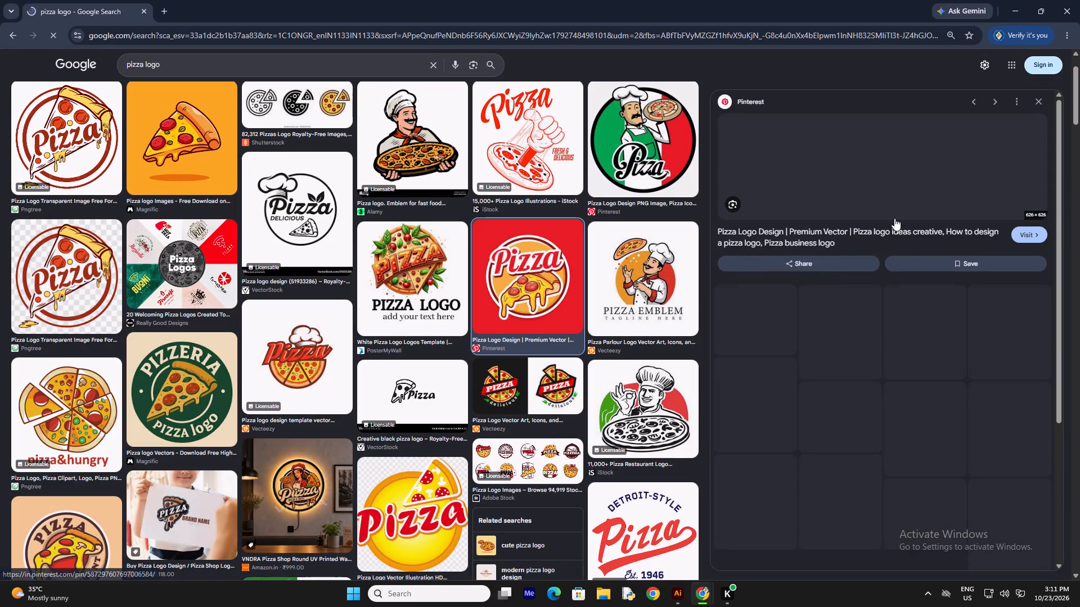
pyautogui.scroll(-3, 949, 346)
pyautogui.scroll(5, 995, 345)
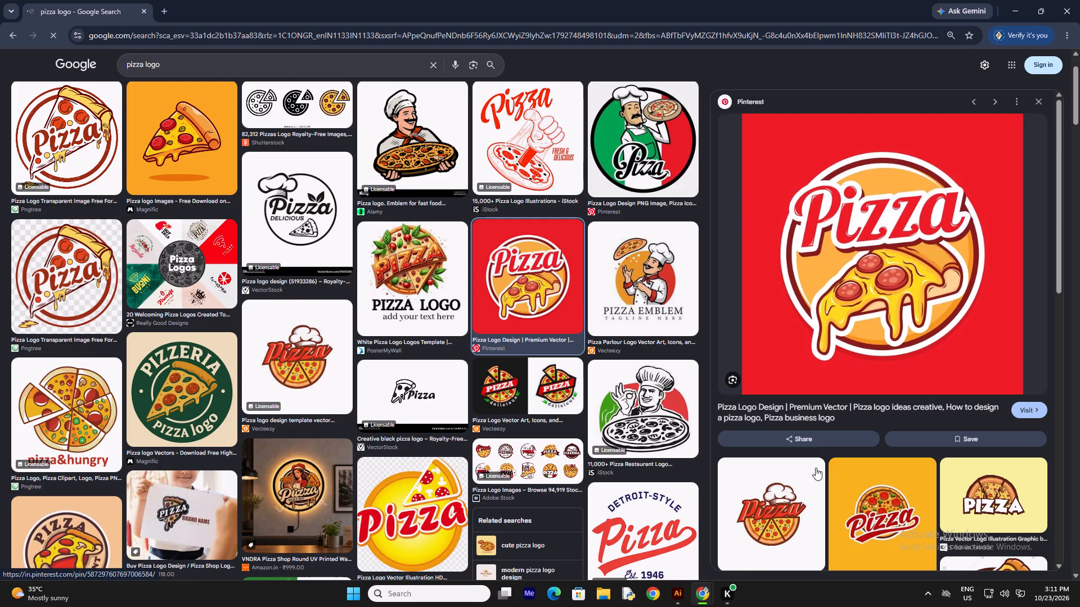
pyautogui.scroll(-1, 805, 489)
pyautogui.scroll(3, 826, 442)
pyautogui.rightClick(842, 292)
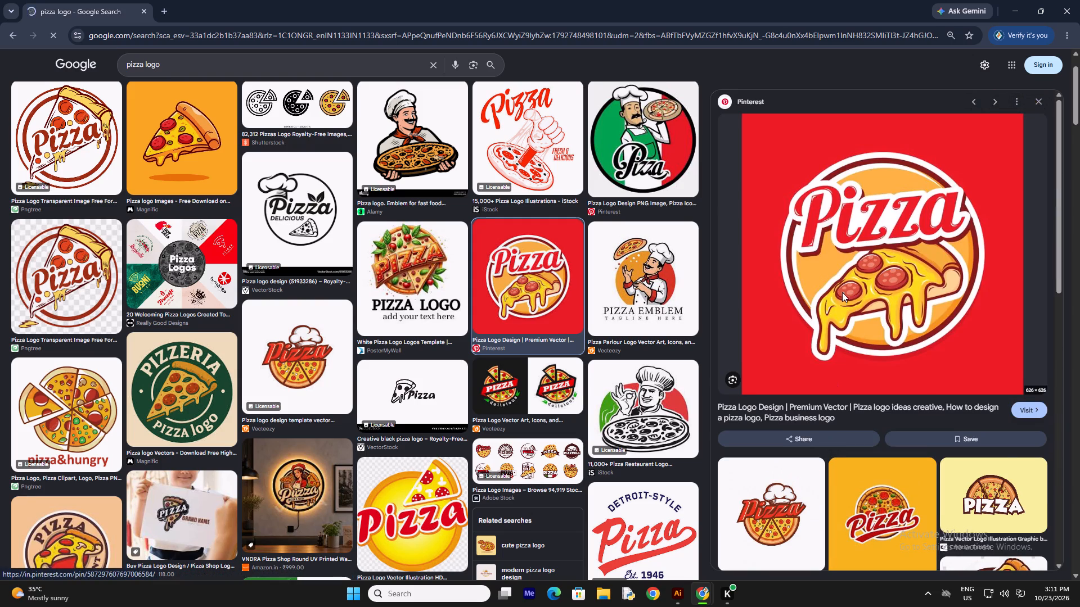
pyautogui.click(880, 483)
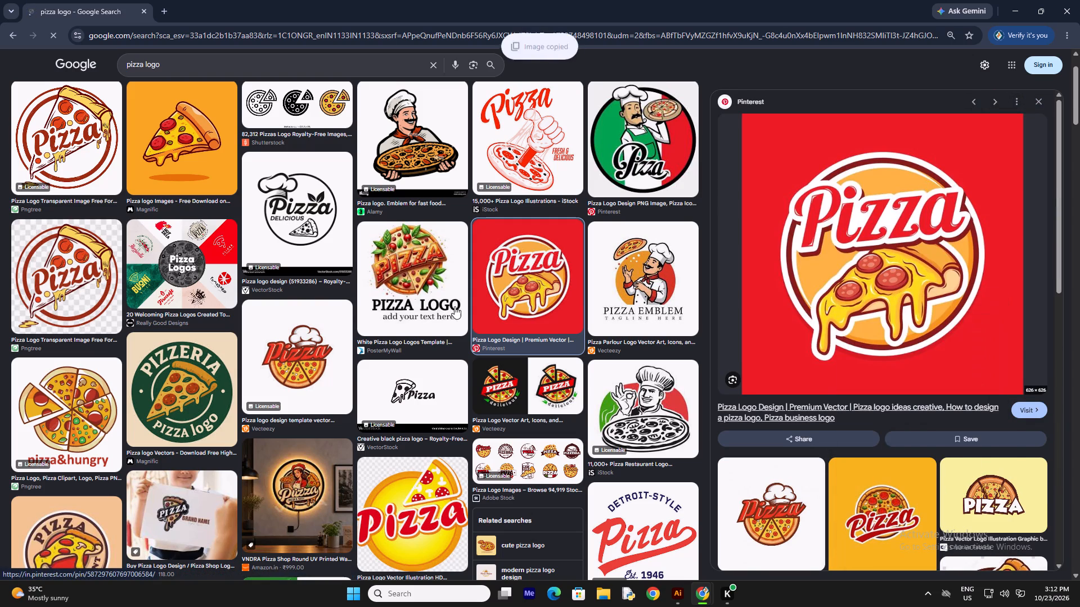
# Return to the new tab page and remove the latest entry from the search box's recent suggestions.
pyautogui.tripleClick(15, 42)
pyautogui.click(15, 42)
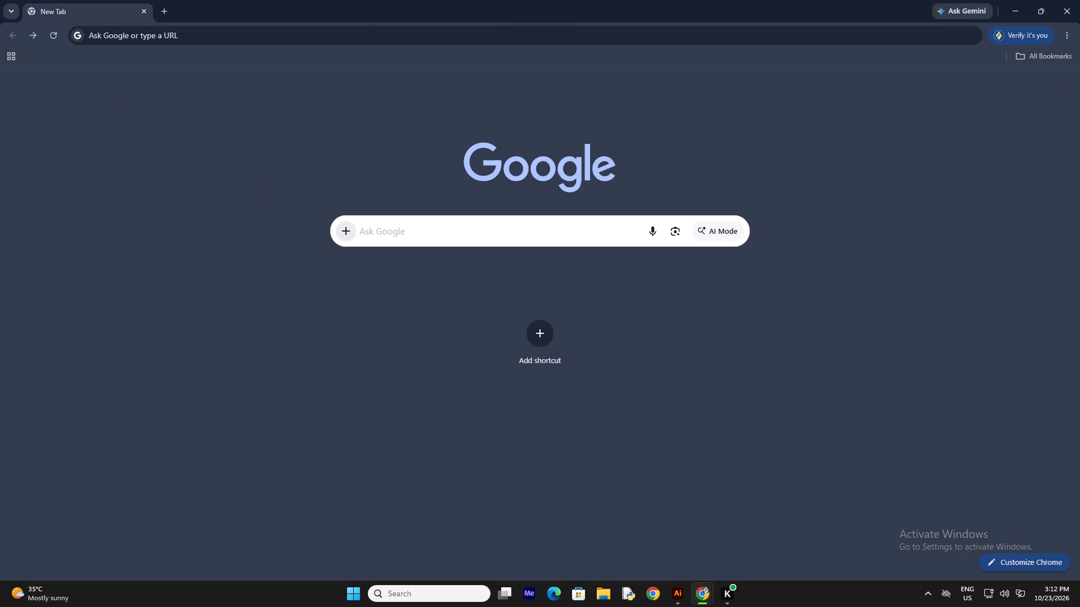
pyautogui.click(444, 246)
pyautogui.click(724, 259)
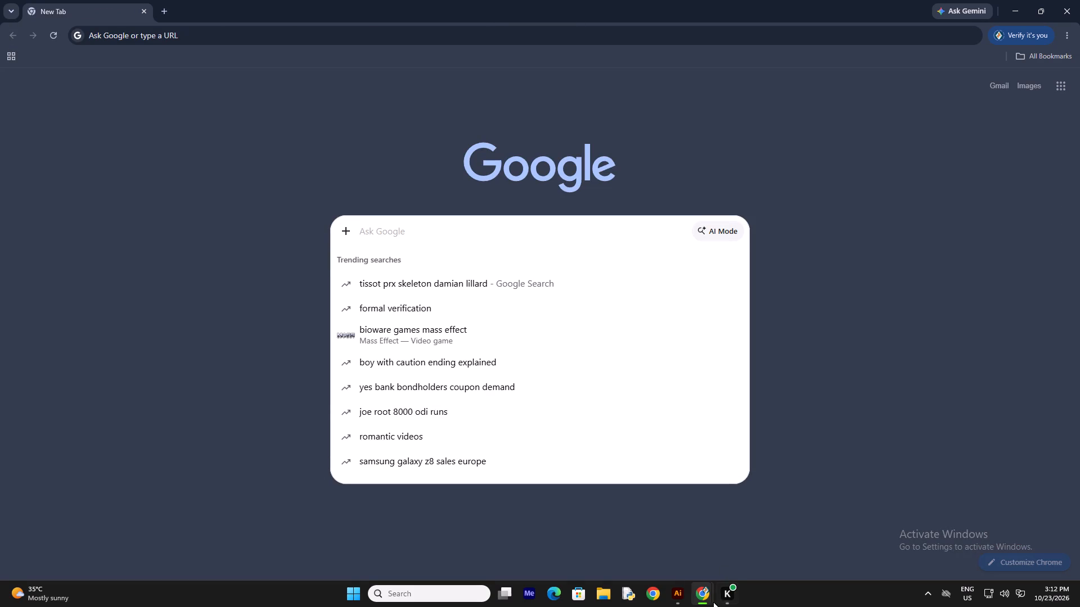
# Switch to Adobe Illustrator and paste the copied pizza logo image into Layer 1.
pyautogui.click(670, 550)
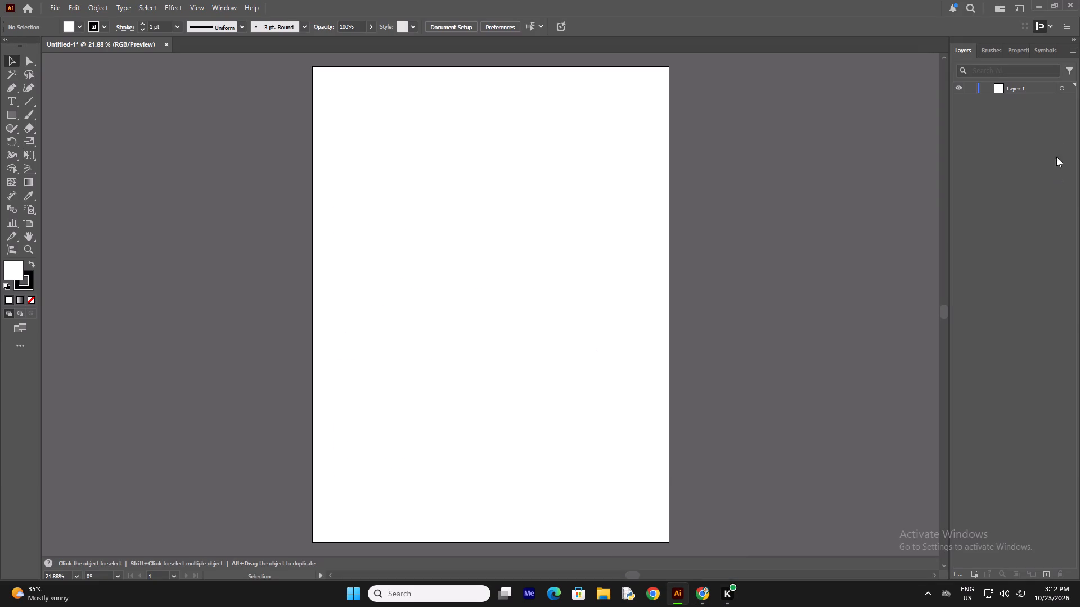
pyautogui.click(1001, 90)
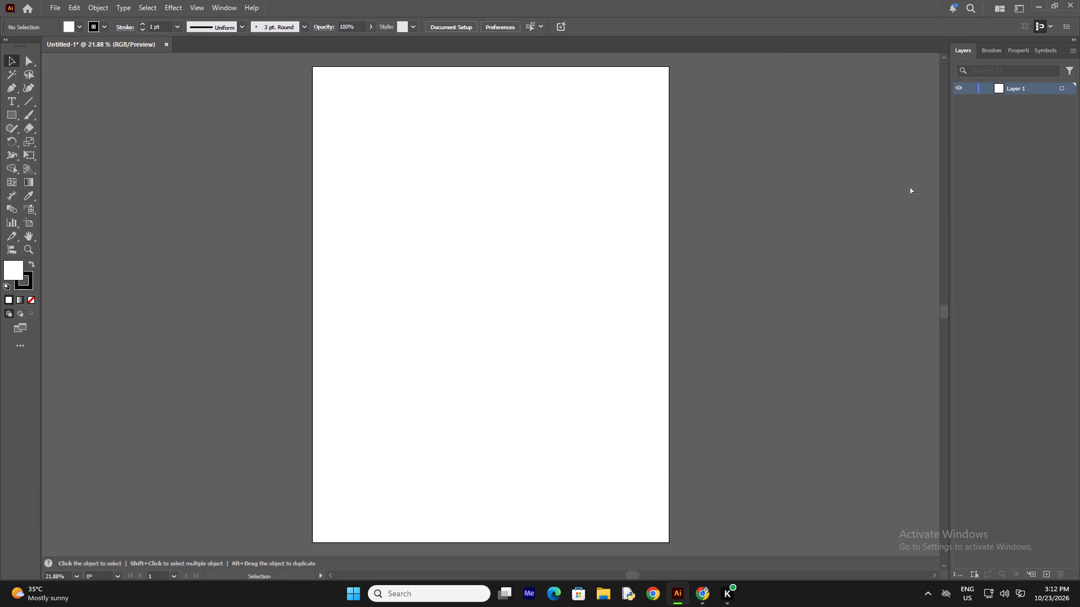
pyautogui.hotkey('ctrl', 'v')
# Stretch the pasted pizza image non-proportionally from its corners until it covers the whole artboard.
pyautogui.moveTo(547, 247); pyautogui.dragTo(668, 66)
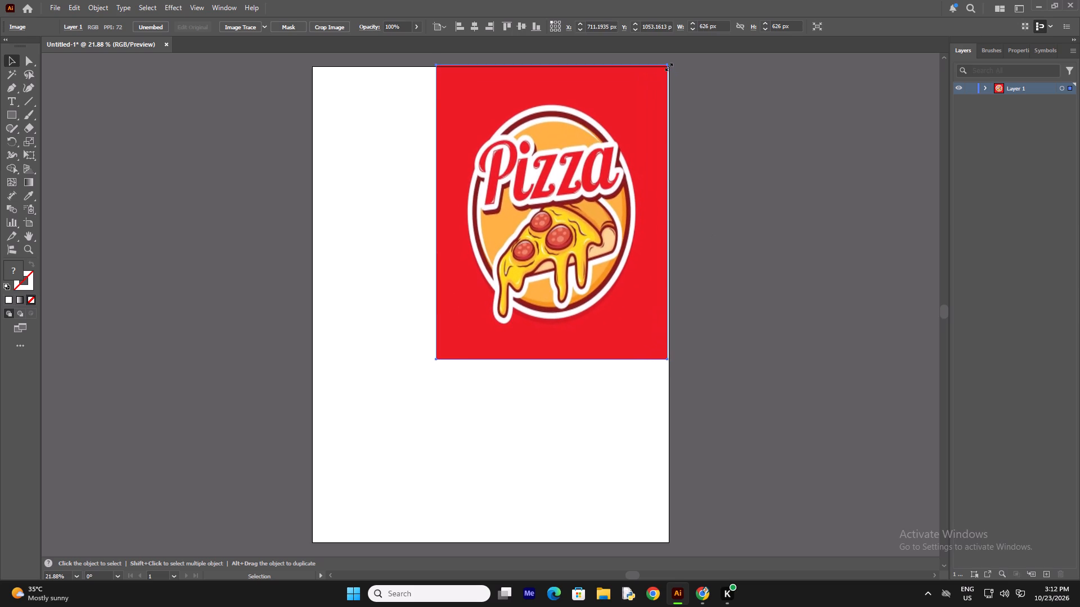
pyautogui.moveTo(668, 66); pyautogui.dragTo(669, 66)
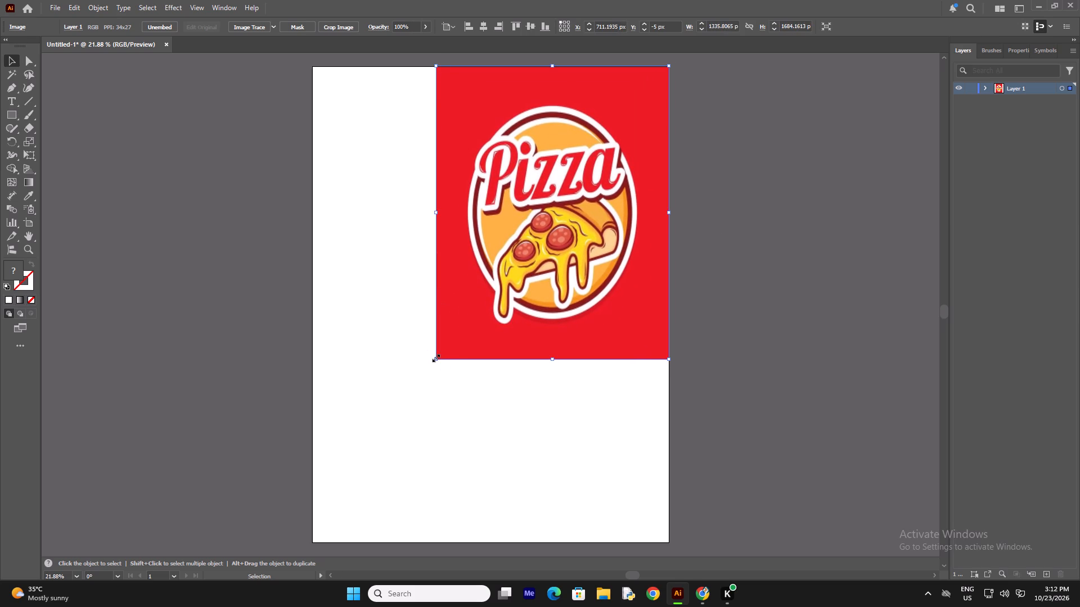
pyautogui.moveTo(435, 357); pyautogui.dragTo(313, 544)
# Lock Layer 1 with the pizza image and add a new empty layer above it.
pyautogui.click(969, 89)
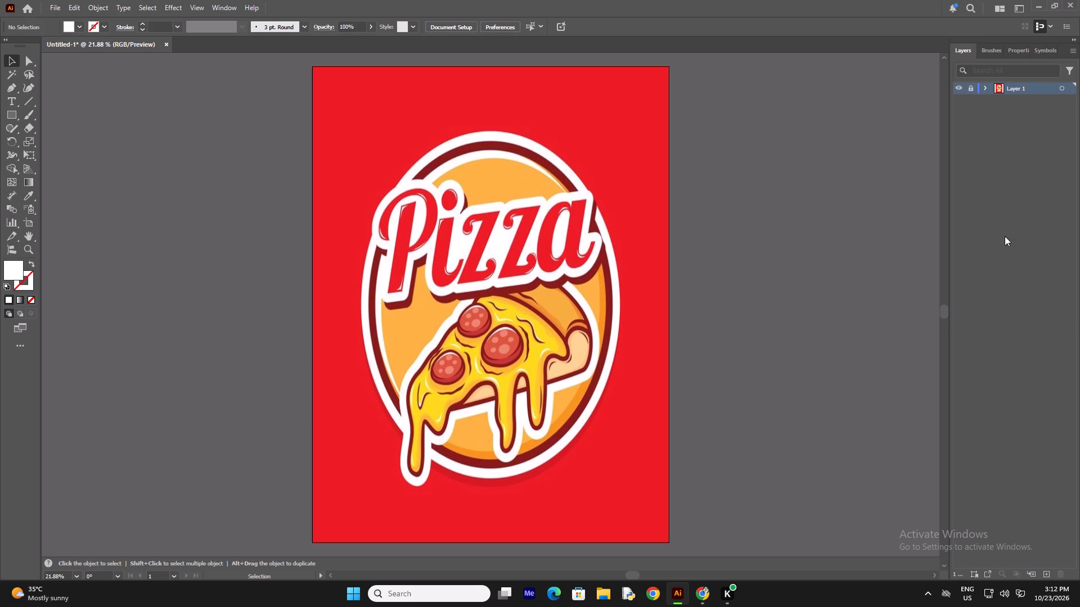
pyautogui.click(1051, 575)
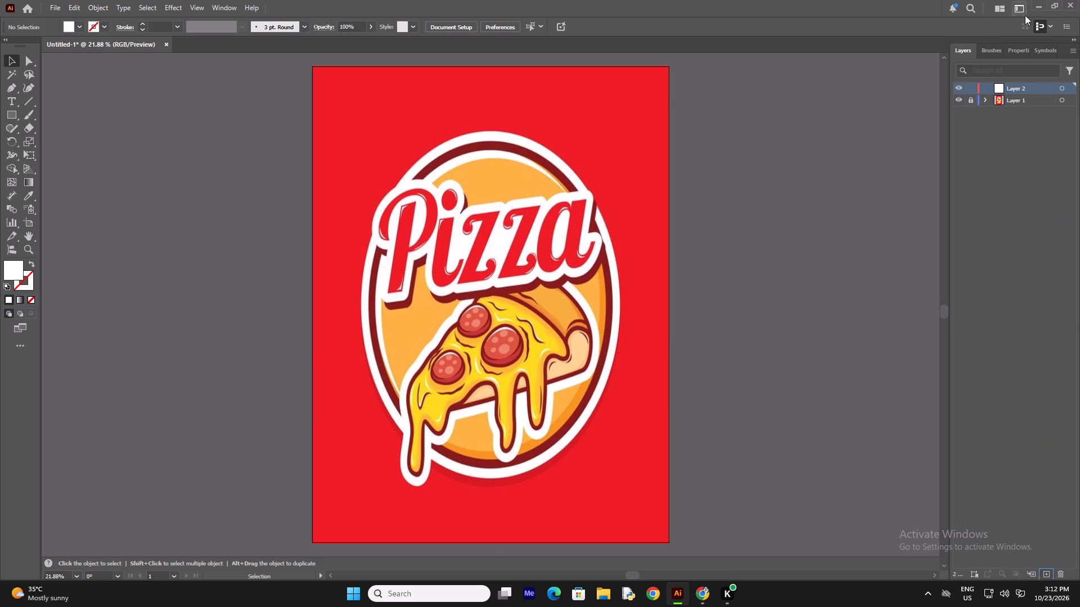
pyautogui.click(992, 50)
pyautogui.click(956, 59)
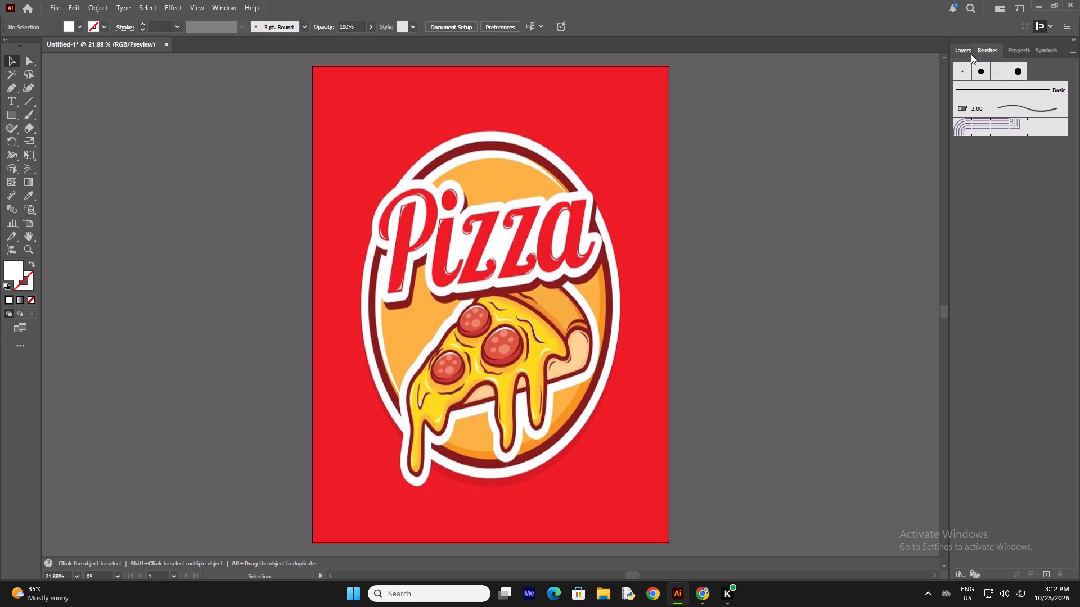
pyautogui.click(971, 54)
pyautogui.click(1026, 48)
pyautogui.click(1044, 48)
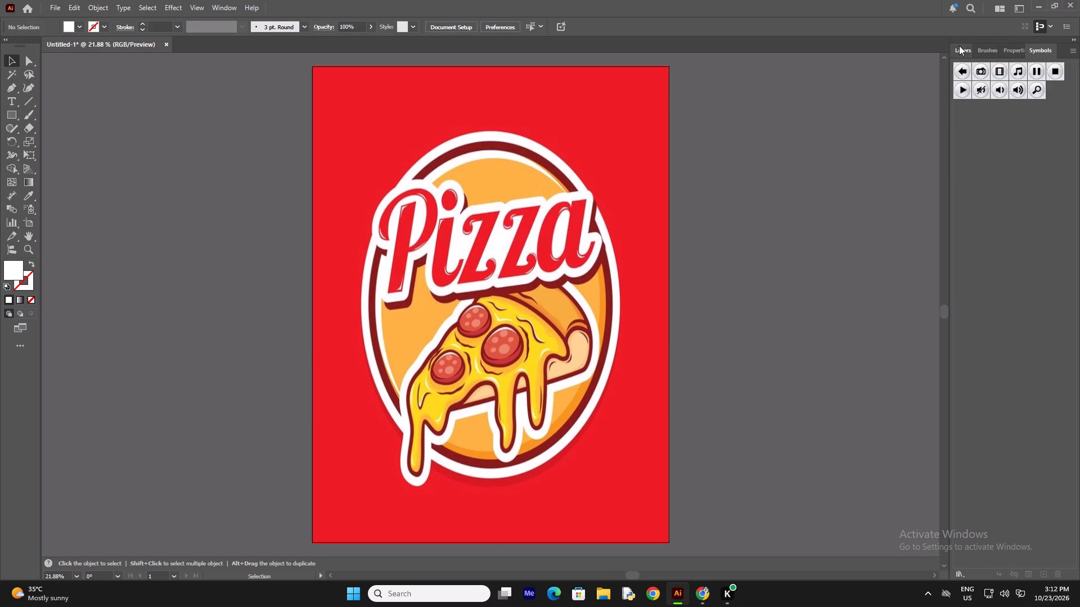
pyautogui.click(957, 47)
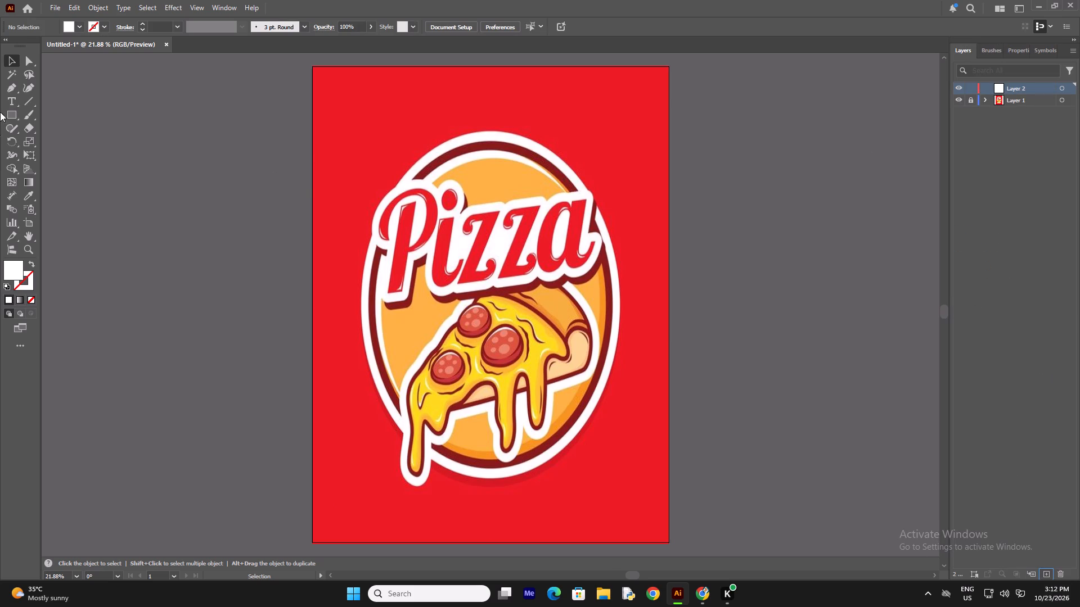
# Choose the Pen tool and set the fill to none for new paths.
pyautogui.click(15, 87)
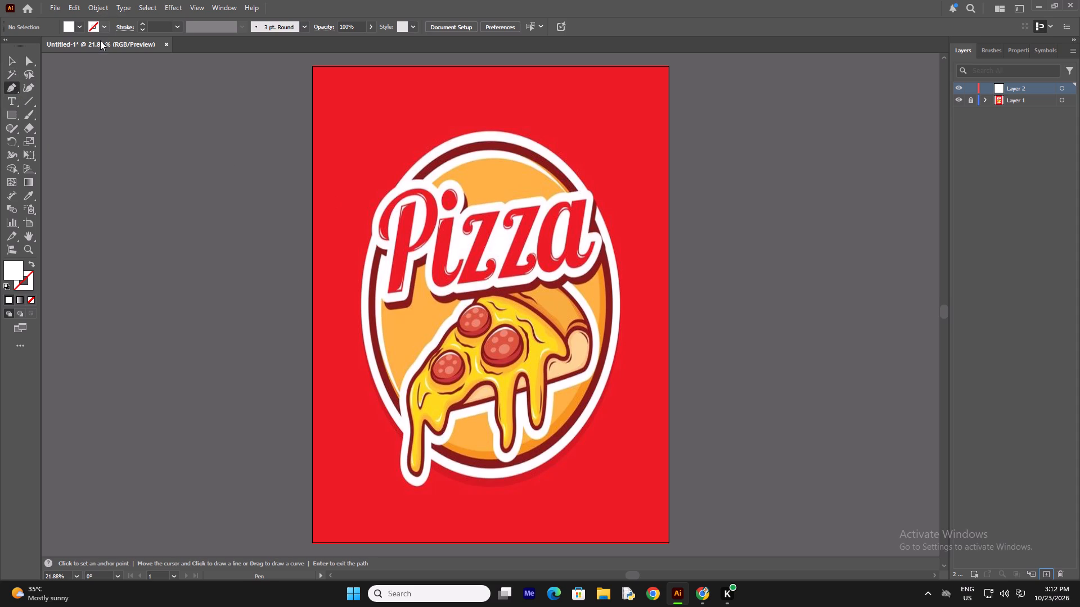
pyautogui.click(82, 22)
pyautogui.click(5, 70)
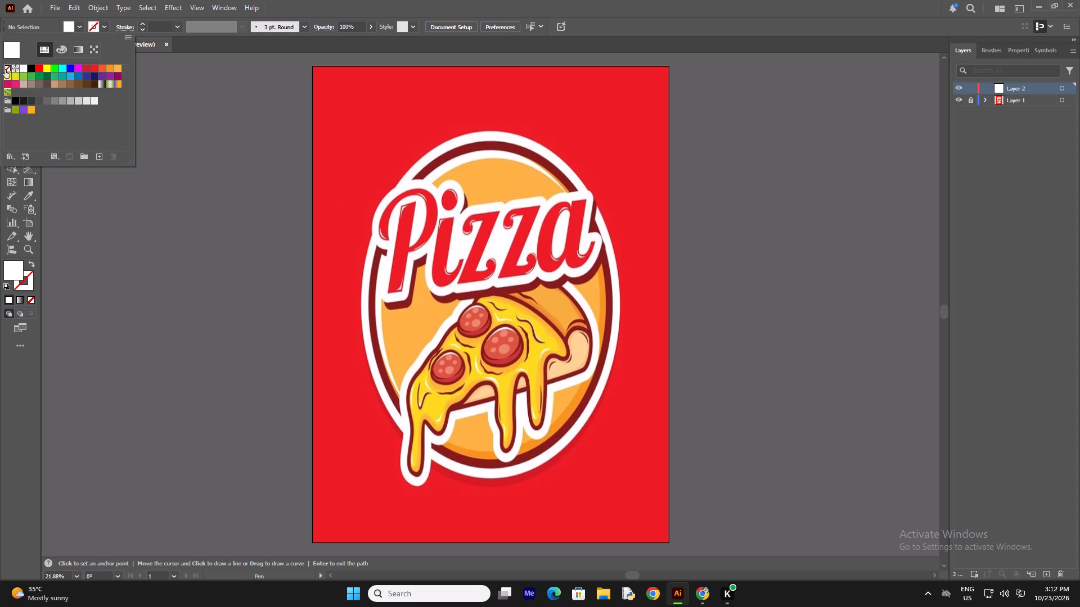
pyautogui.click(108, 25)
pyautogui.click(100, 28)
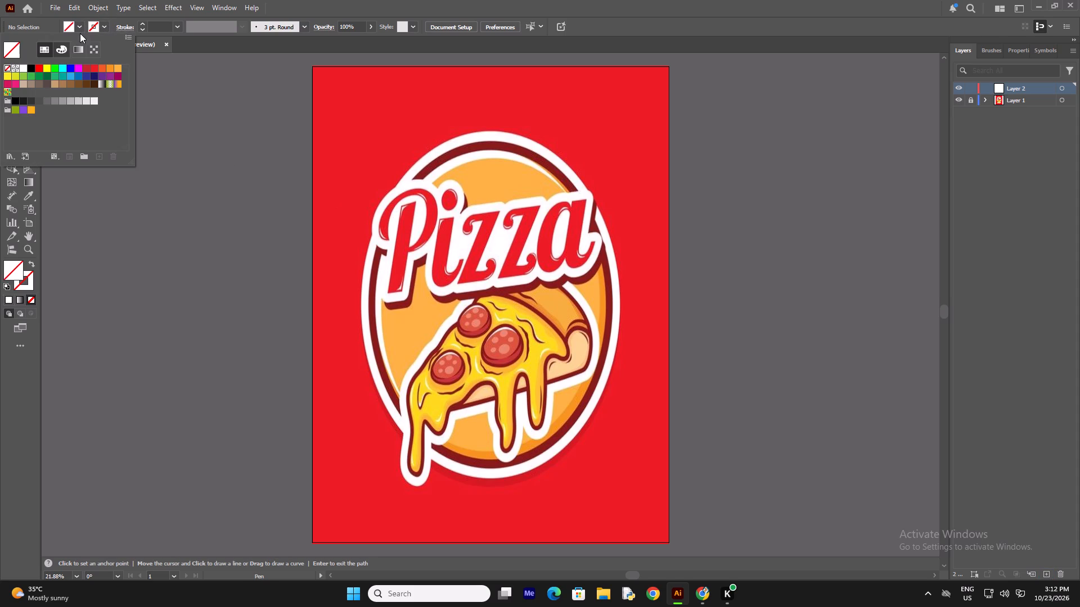
pyautogui.click(27, 67)
pyautogui.click(330, 246)
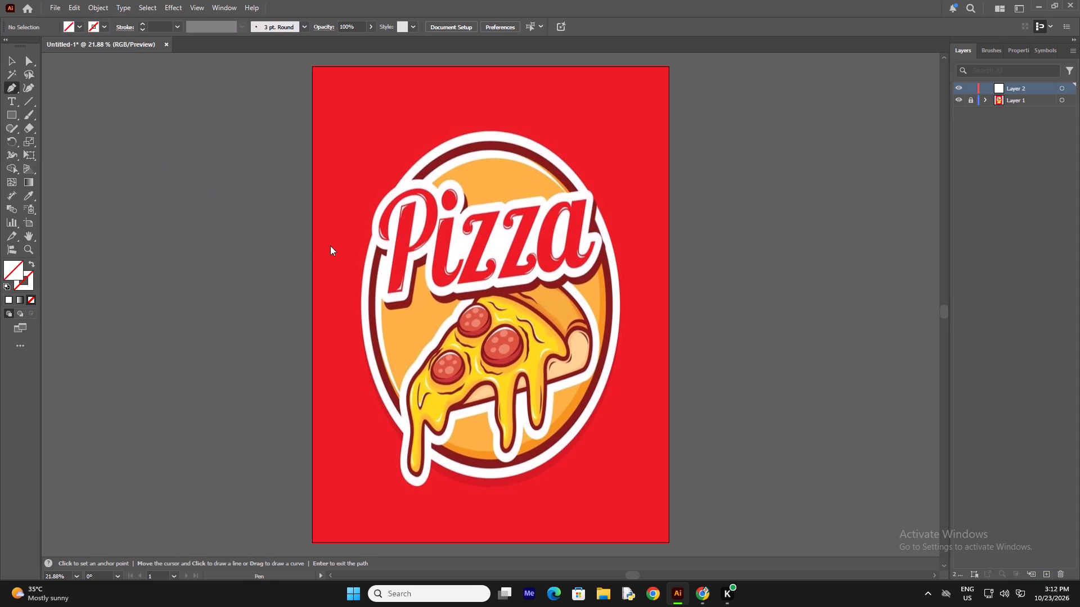
# Start a path where the white oval border meets the leftmost cheese drip and trace up its left edge to the letter P.
pyautogui.scroll(-3, 379, 393)
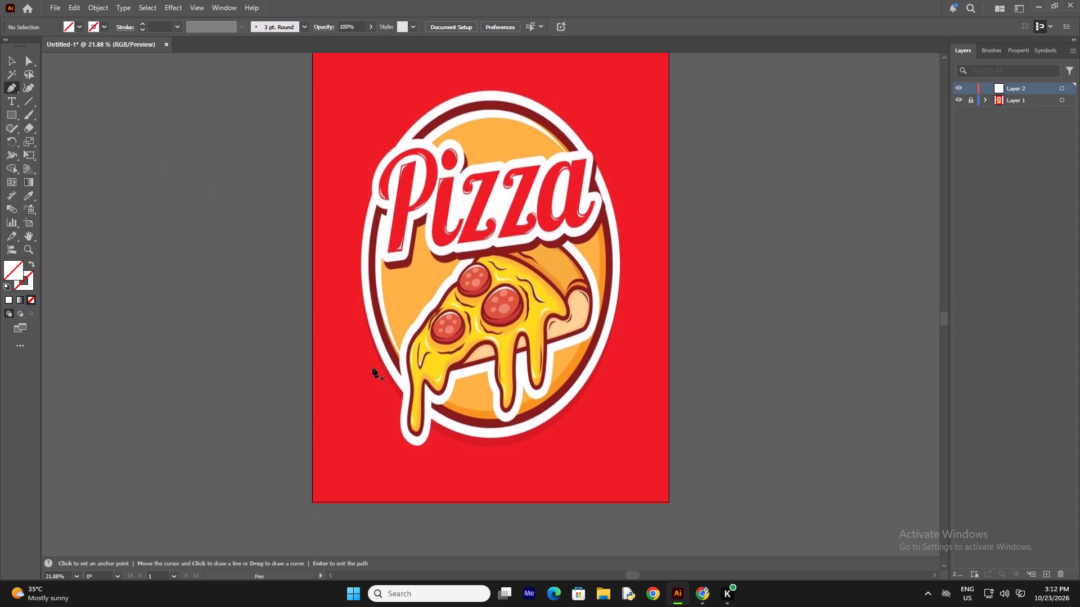
pyautogui.hotkey('ctrl', '+')
pyautogui.hotkey('ctrl', '+')
pyautogui.scroll(-3, 345, 390)
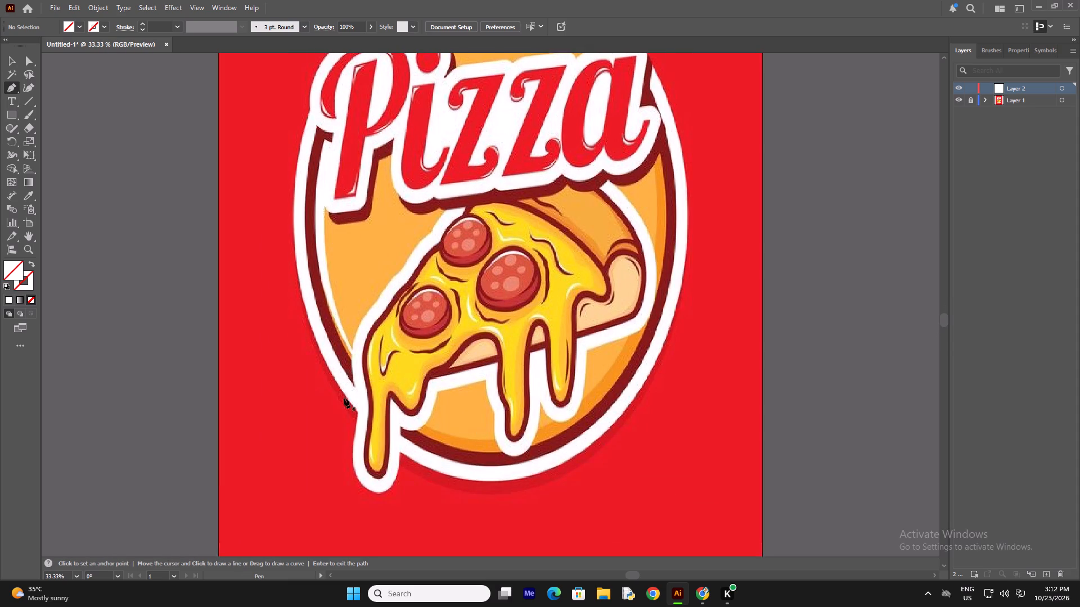
pyautogui.scroll(-2, 344, 398)
pyautogui.click(357, 371)
pyautogui.scroll(2, 233, 234)
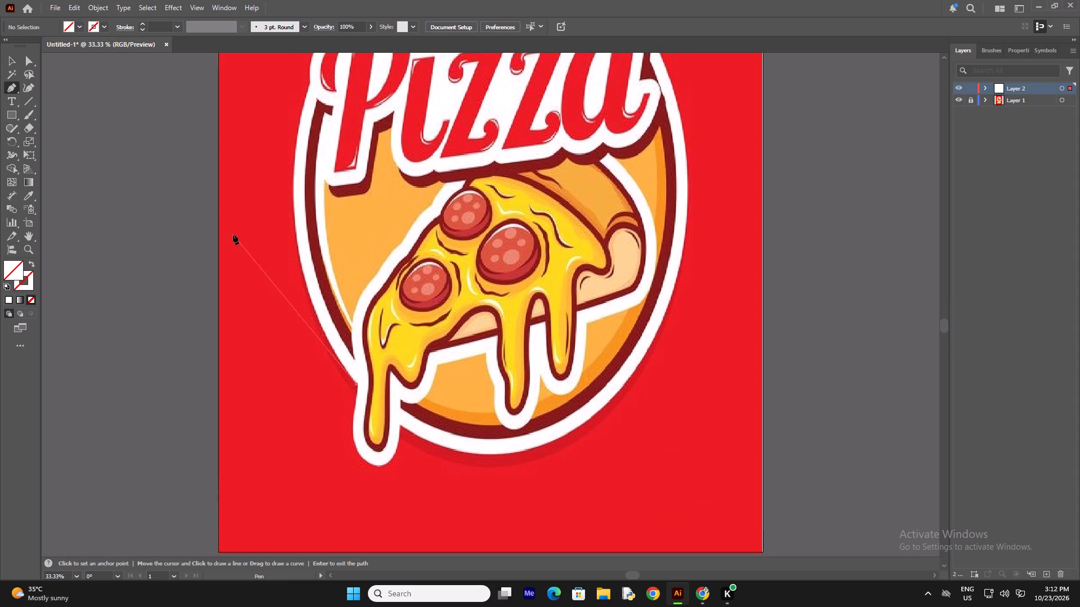
pyautogui.scroll(3, 233, 234)
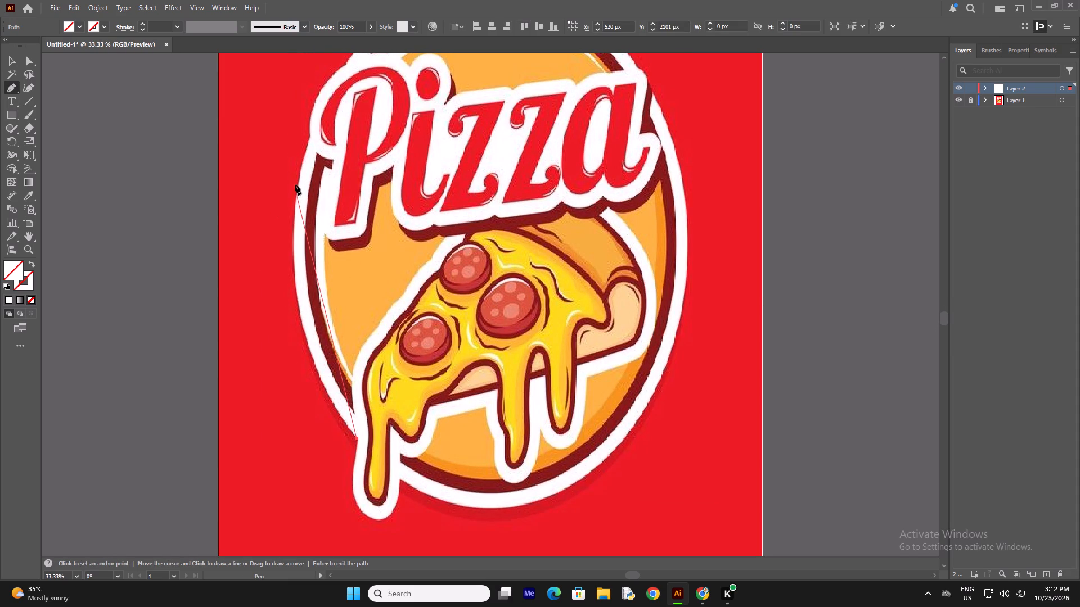
pyautogui.moveTo(297, 185); pyautogui.dragTo(334, 142)
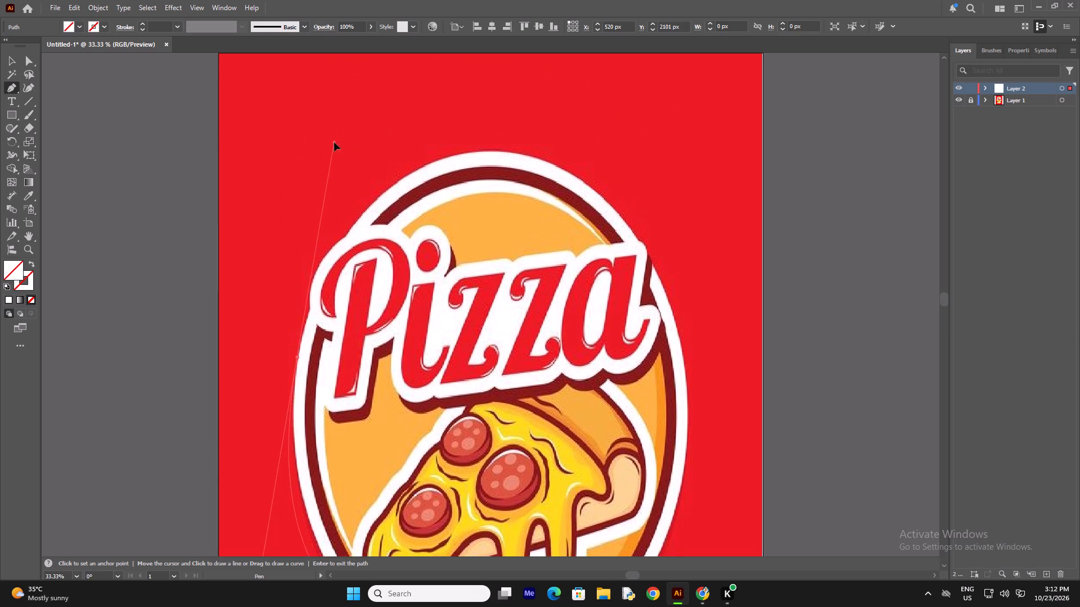
pyautogui.moveTo(334, 142); pyautogui.dragTo(320, 193)
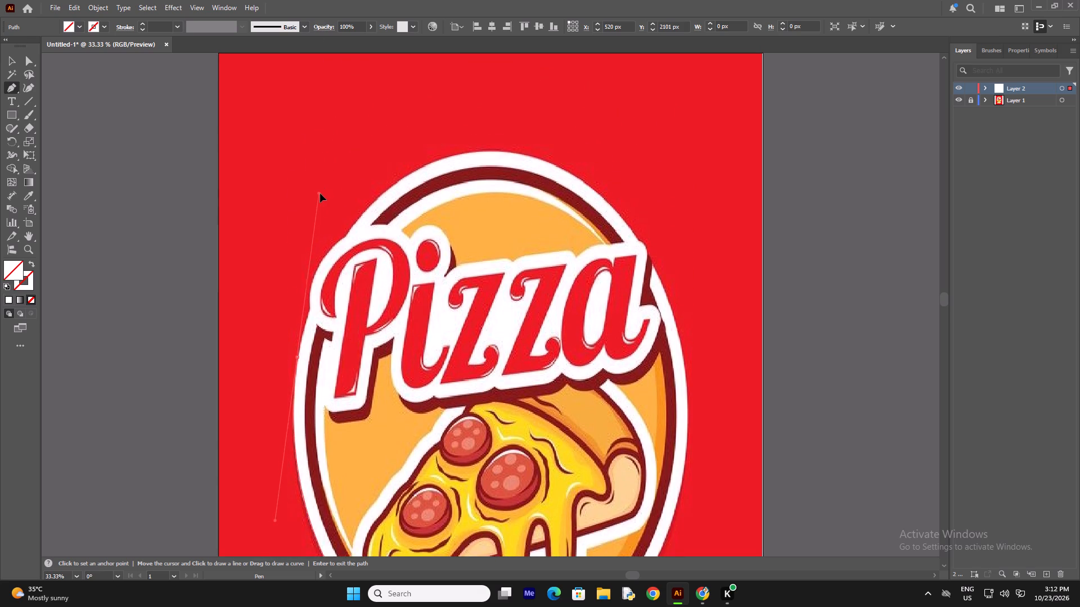
pyautogui.moveTo(320, 193); pyautogui.dragTo(324, 193)
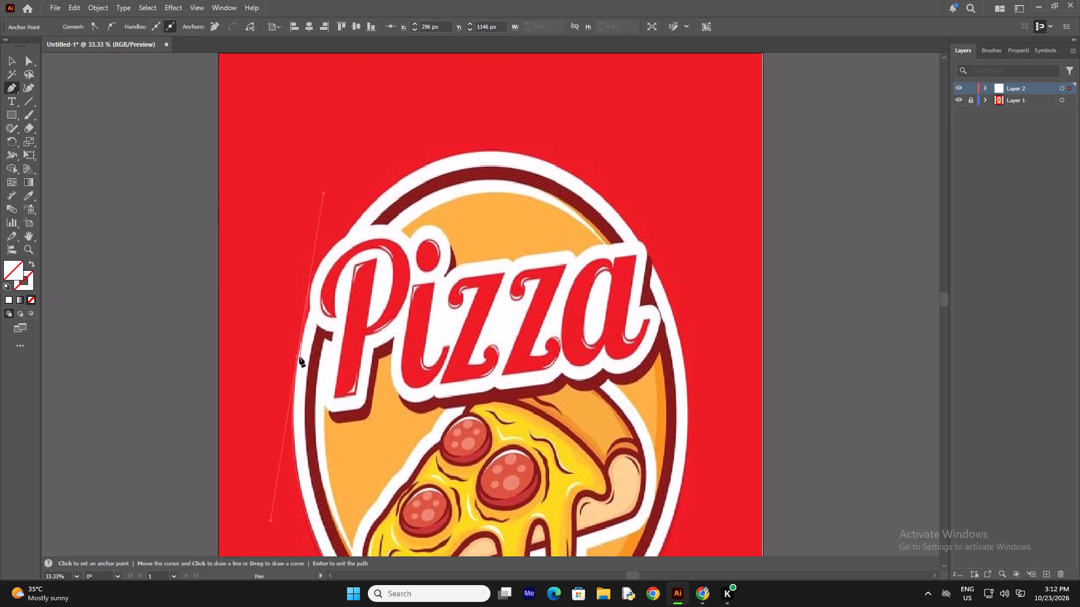
pyautogui.click(296, 357)
pyautogui.moveTo(309, 310); pyautogui.dragTo(316, 305)
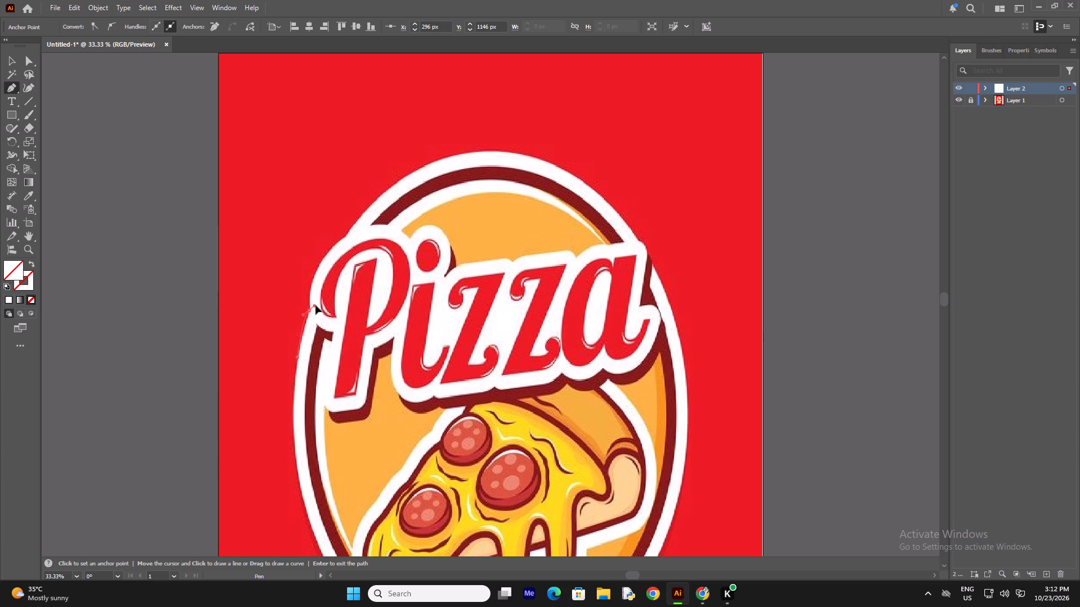
pyautogui.moveTo(316, 305); pyautogui.dragTo(310, 301)
pyautogui.click(308, 309)
# Continue the path around the outside of the P, over the oval's top arc and around the corner beside the letter a.
pyautogui.moveTo(345, 236); pyautogui.dragTo(348, 235)
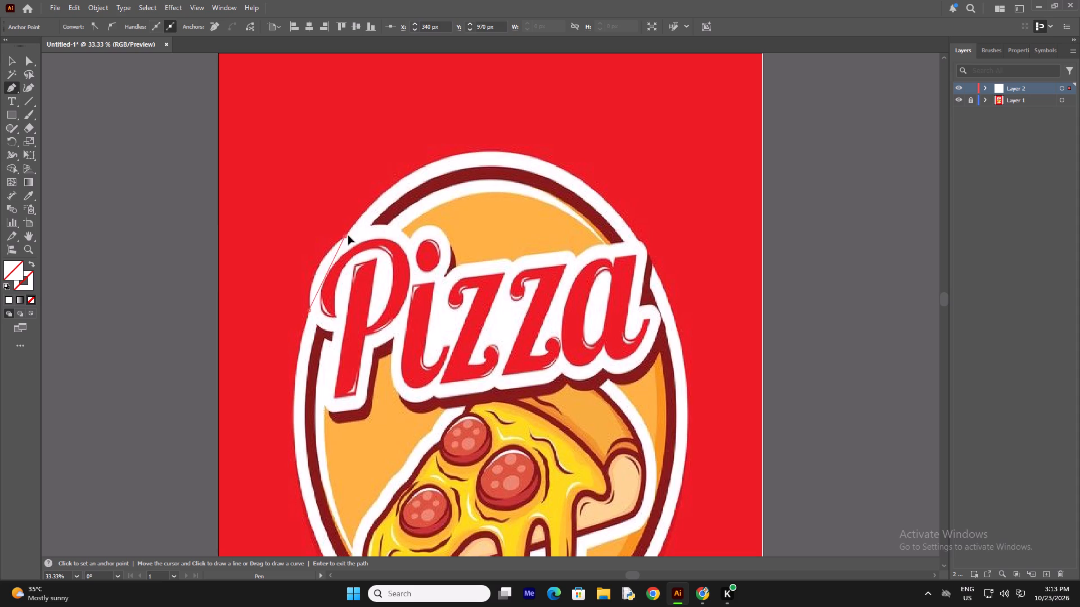
pyautogui.moveTo(348, 235); pyautogui.dragTo(385, 212)
pyautogui.click(345, 236)
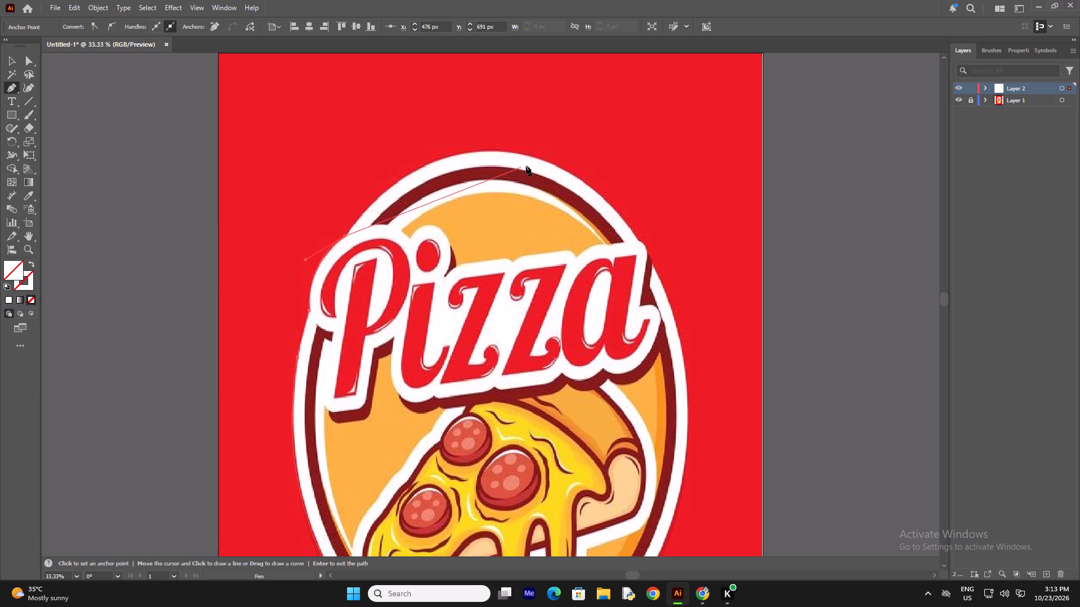
pyautogui.moveTo(560, 169); pyautogui.dragTo(688, 234)
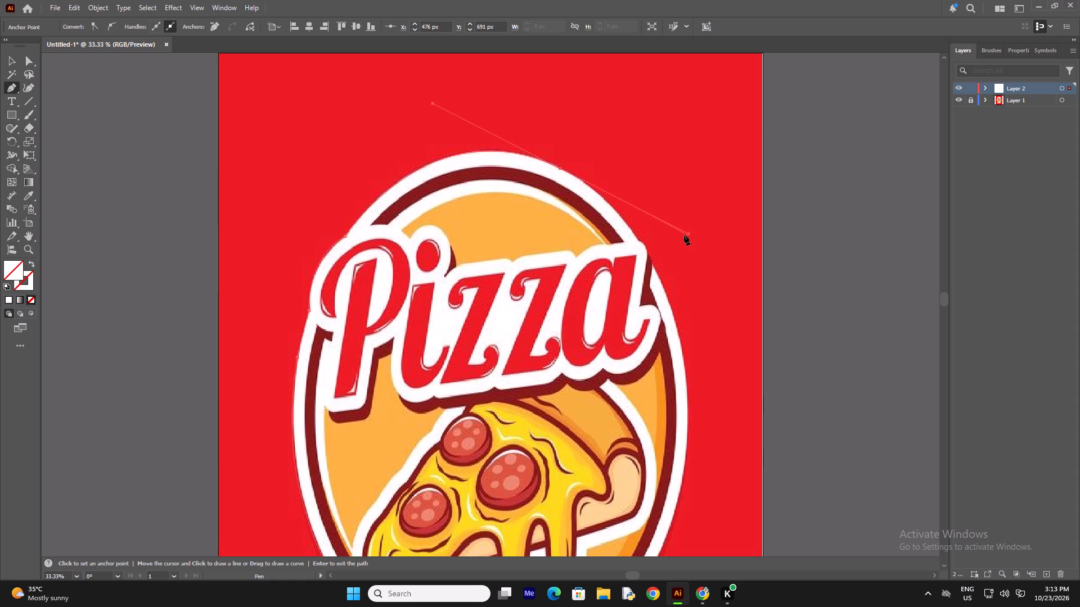
pyautogui.click(559, 169)
pyautogui.scroll(-3, 559, 169)
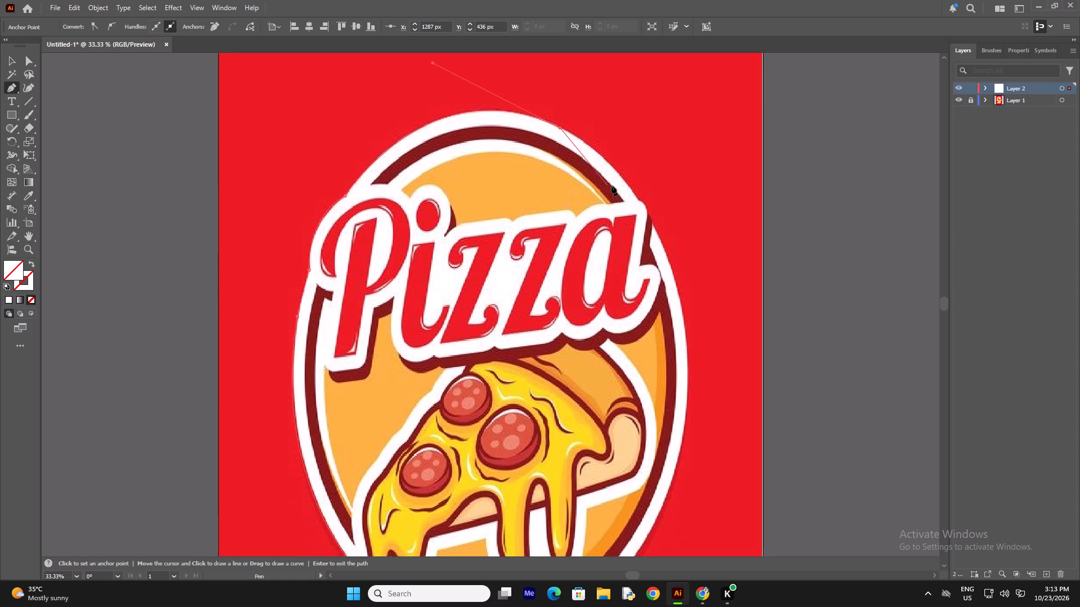
pyautogui.moveTo(638, 201); pyautogui.dragTo(654, 237)
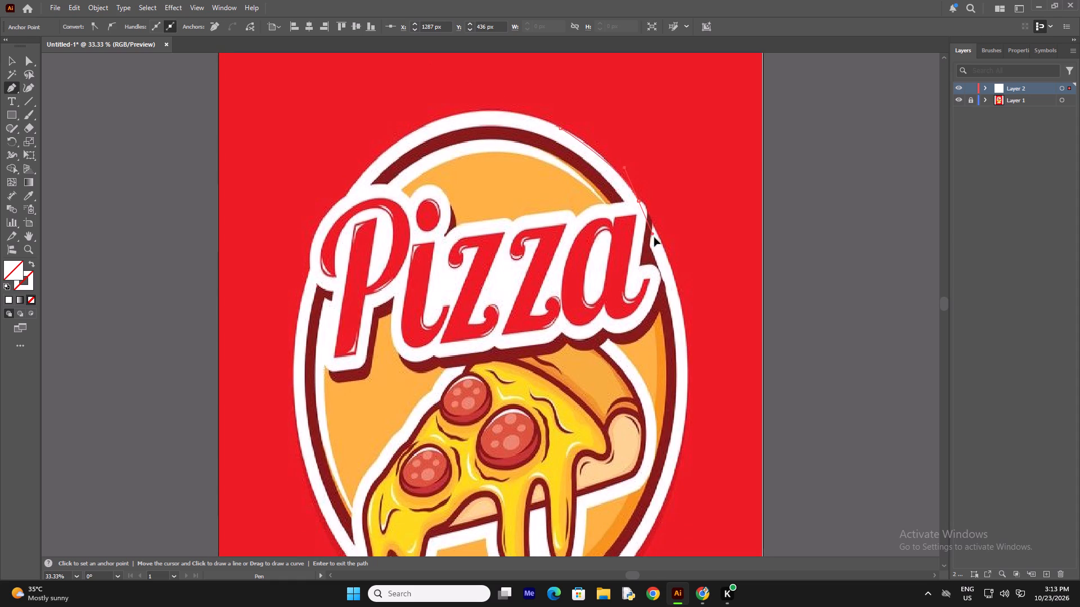
pyautogui.moveTo(654, 237); pyautogui.dragTo(666, 252)
pyautogui.click(639, 200)
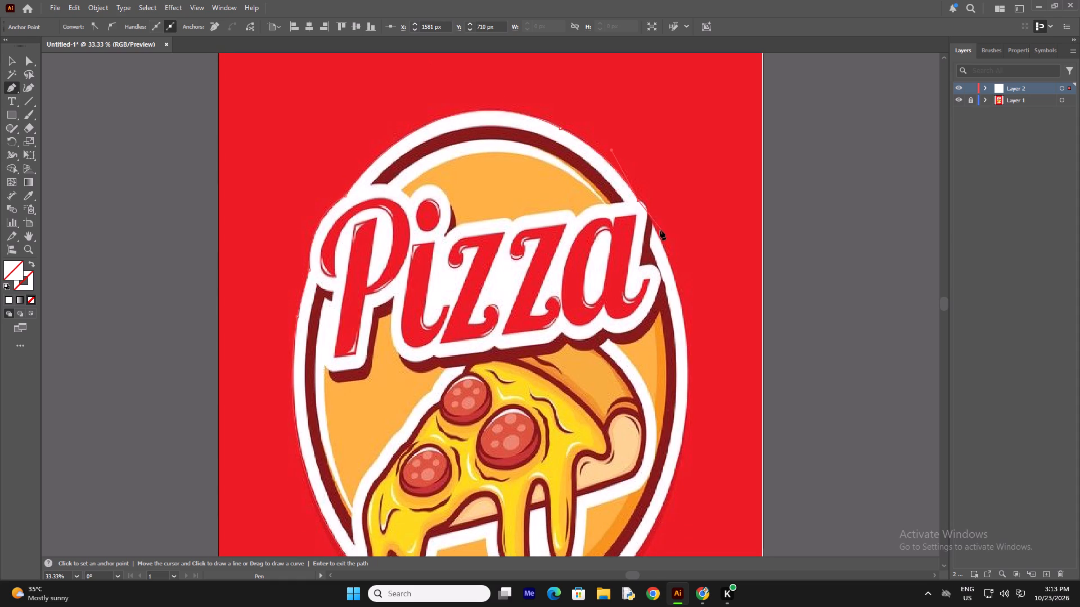
pyautogui.moveTo(649, 220); pyautogui.dragTo(646, 230)
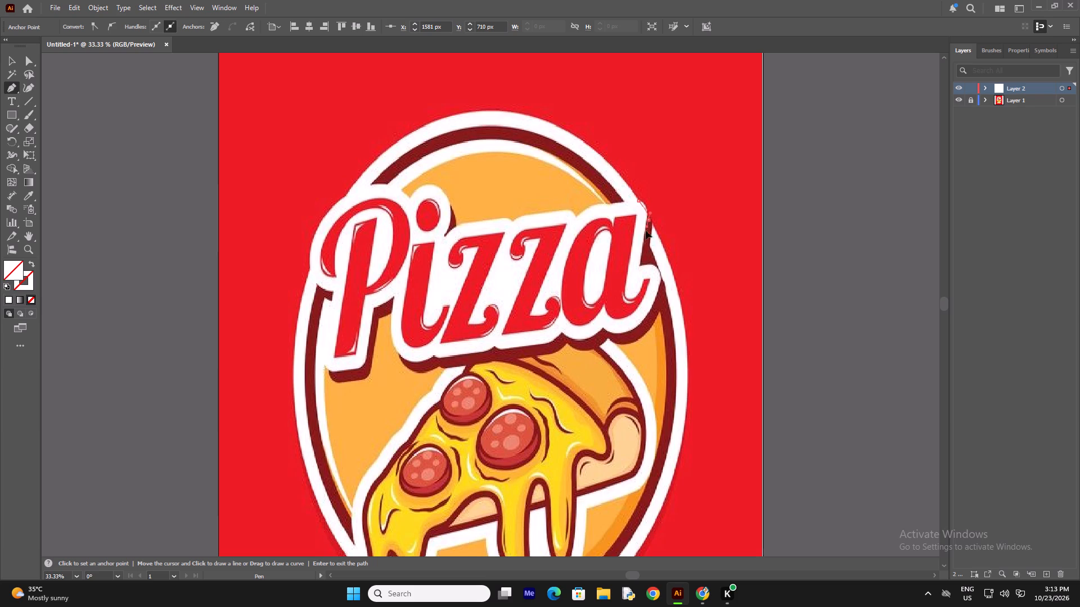
pyautogui.moveTo(646, 230); pyautogui.dragTo(649, 244)
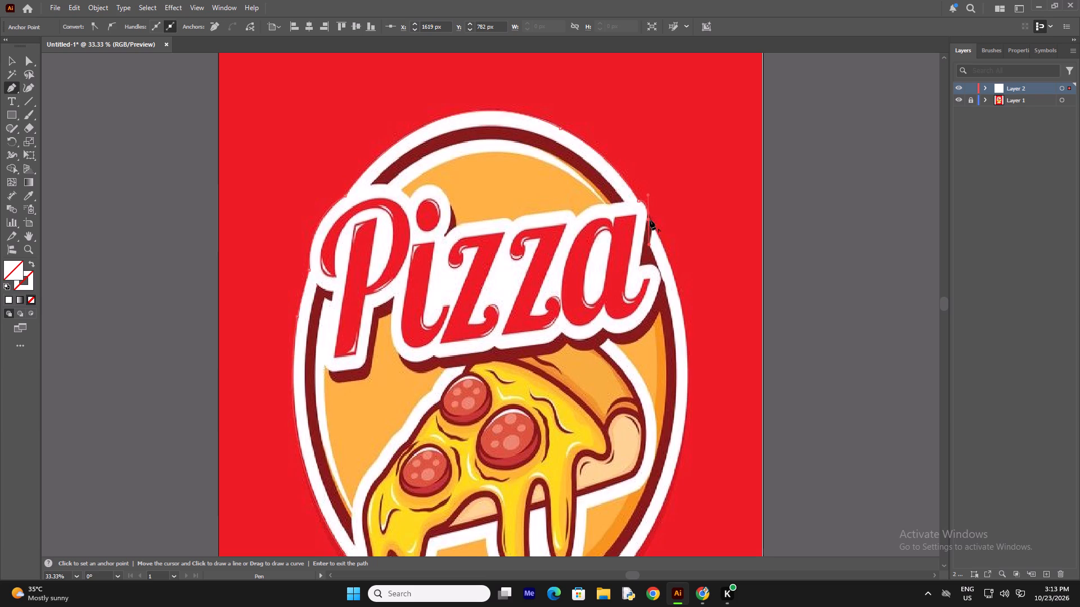
pyautogui.click(650, 220)
# Trace the white border's outer edge down the oval's right side and along the bottom to the leftmost cheese drip.
pyautogui.scroll(-4, 650, 220)
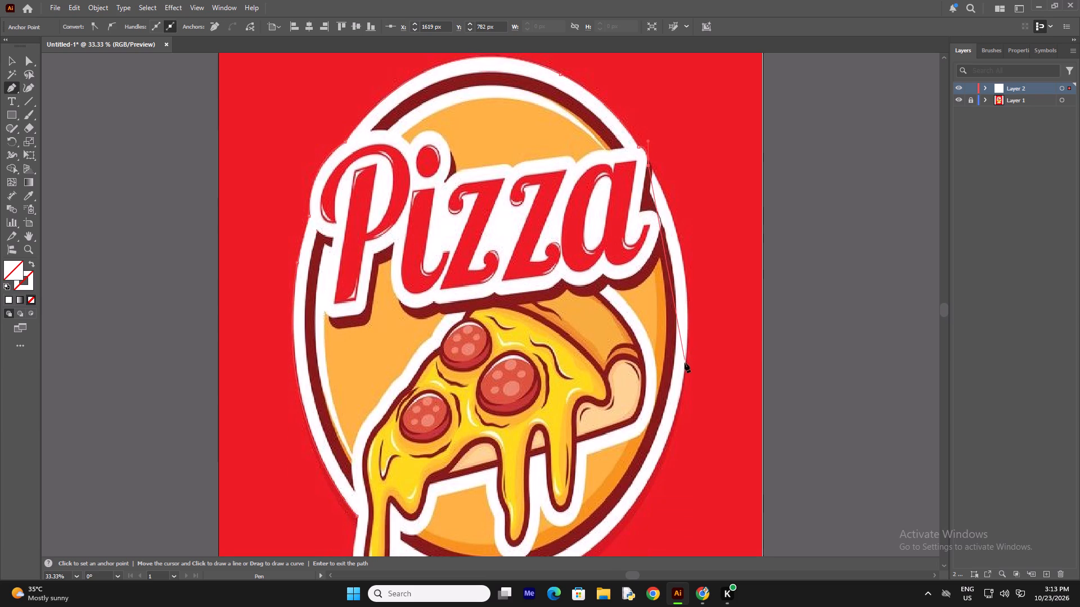
pyautogui.moveTo(686, 368); pyautogui.dragTo(672, 508)
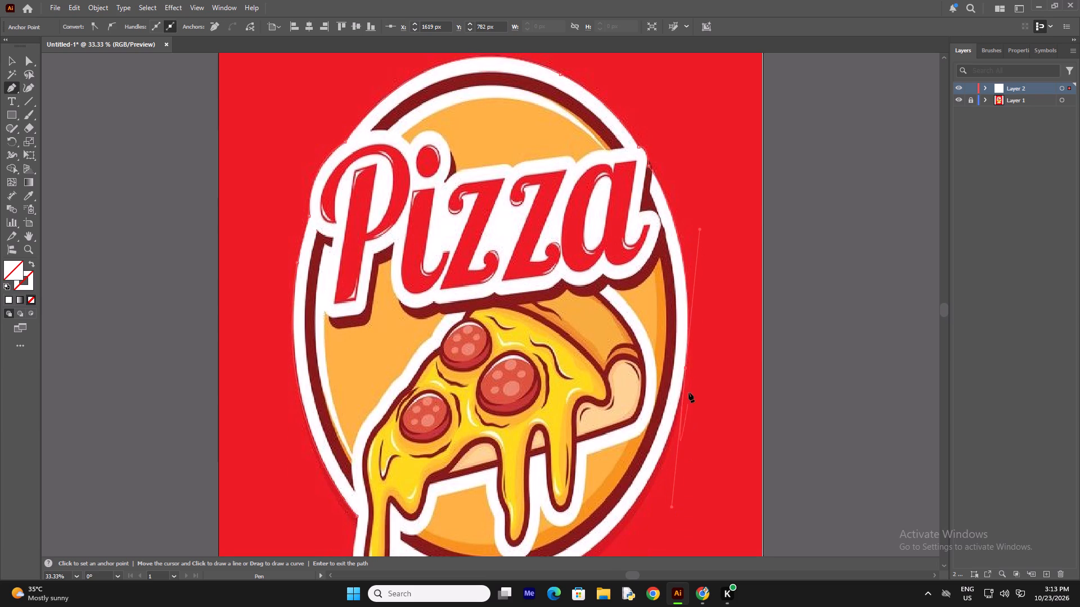
pyautogui.click(686, 370)
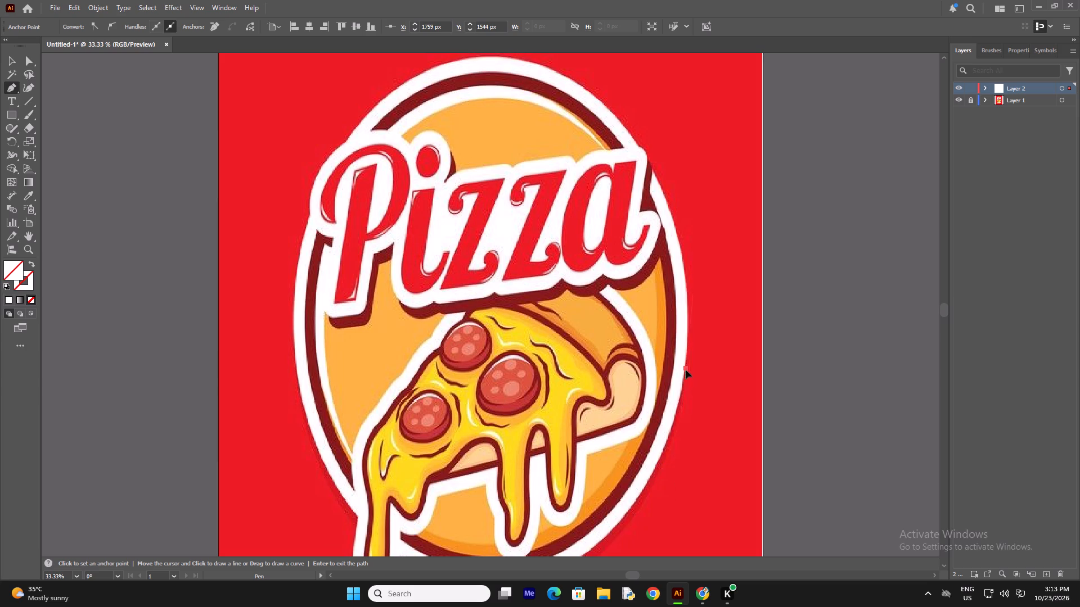
pyautogui.scroll(-13, 668, 364)
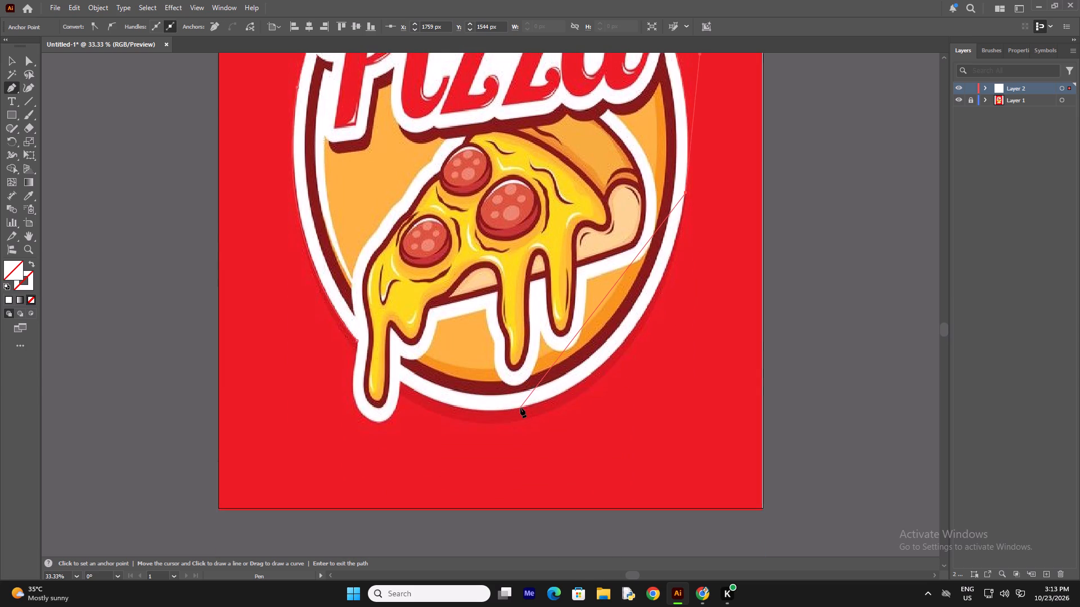
pyautogui.moveTo(520, 407); pyautogui.dragTo(368, 453)
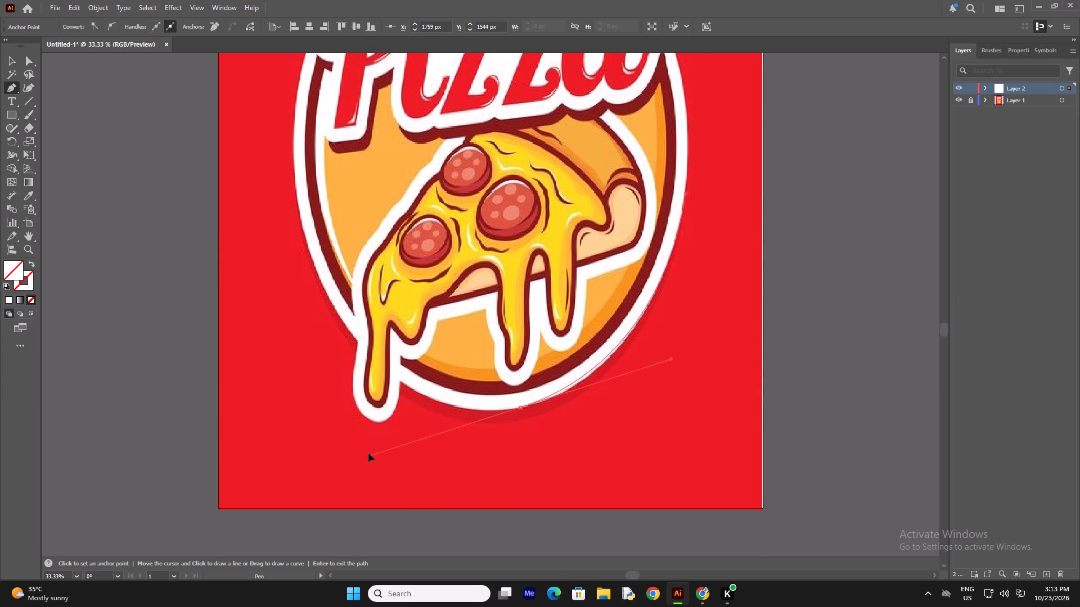
pyautogui.moveTo(368, 453); pyautogui.dragTo(379, 438)
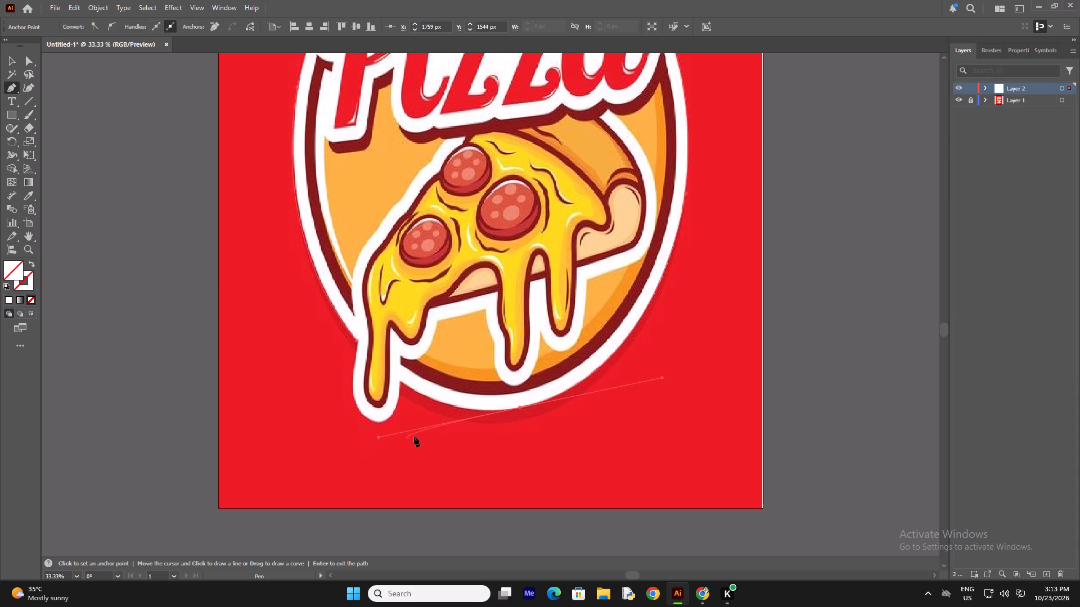
pyautogui.click(520, 407)
pyautogui.moveTo(399, 382); pyautogui.dragTo(348, 346)
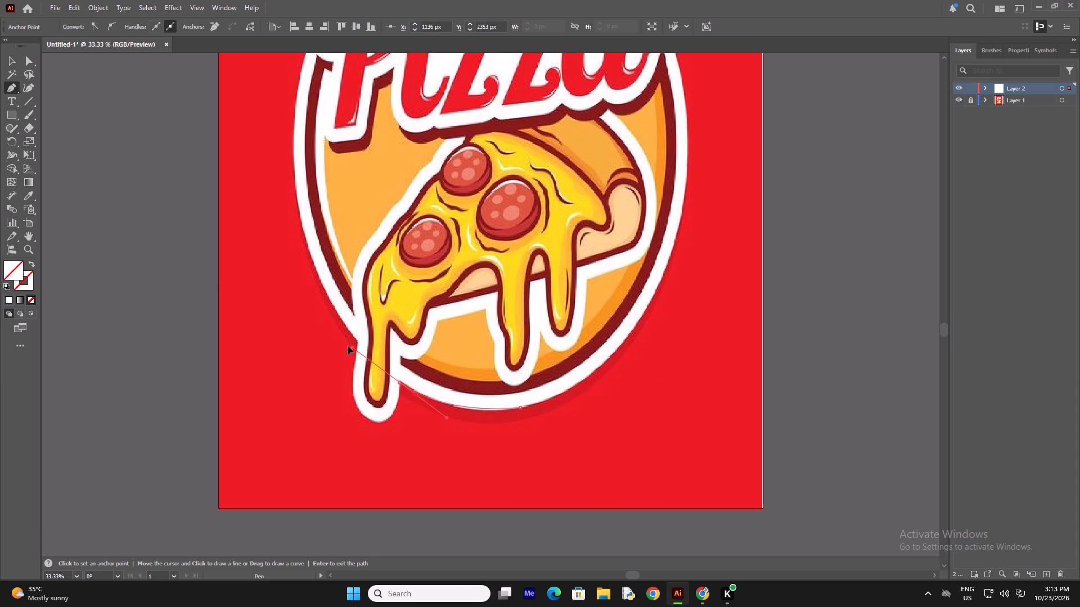
pyautogui.moveTo(348, 346); pyautogui.dragTo(335, 339)
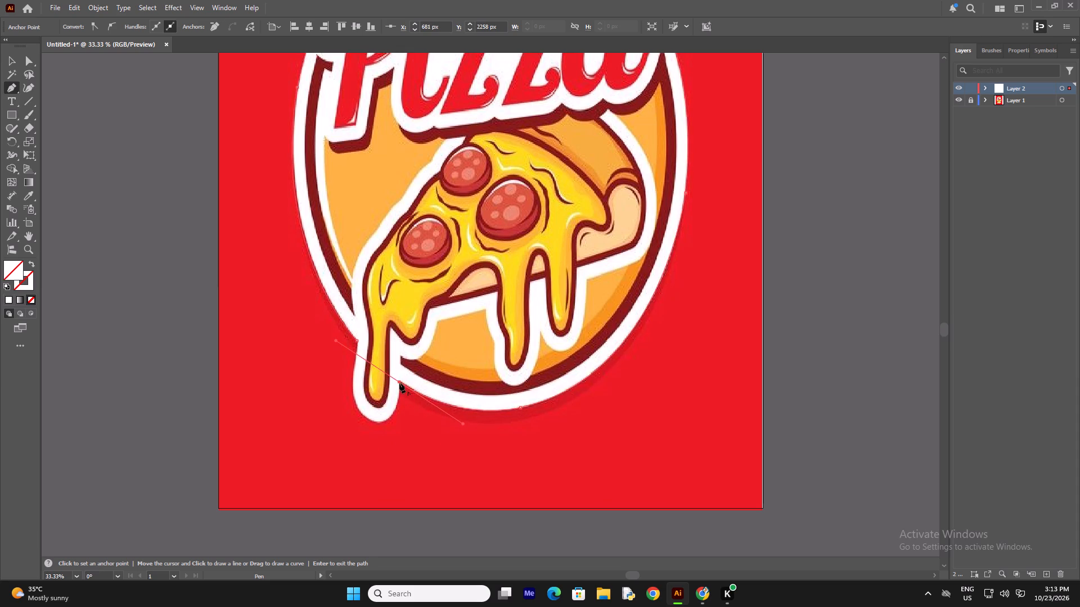
pyautogui.click(399, 383)
# Trace around the white tip of the leftmost cheese drip and close the path at its starting anchor.
pyautogui.moveTo(373, 422); pyautogui.dragTo(343, 405)
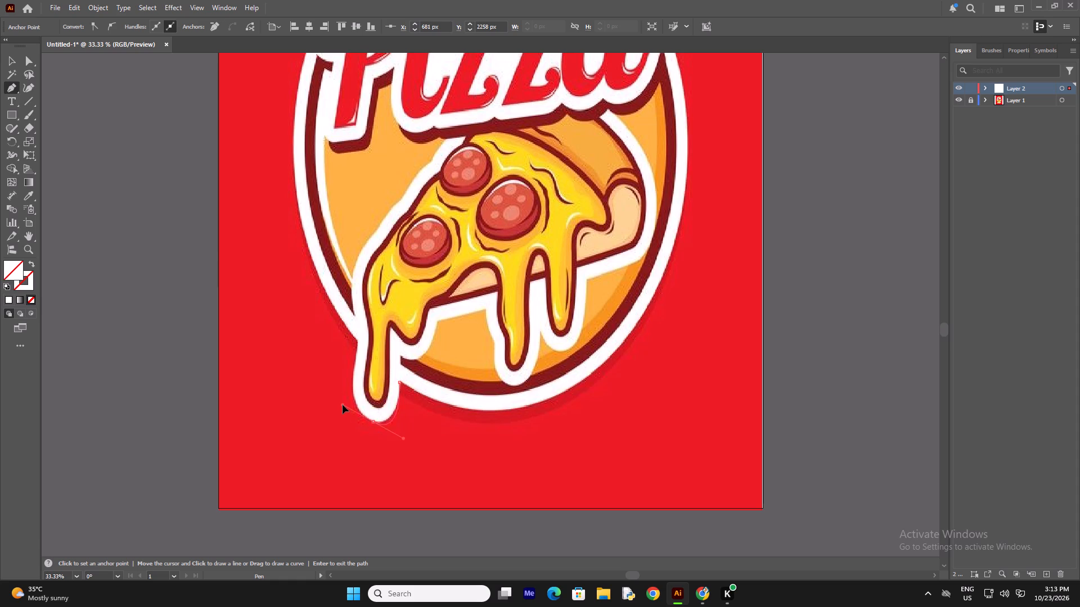
pyautogui.moveTo(343, 405); pyautogui.dragTo(344, 413)
pyautogui.click(372, 420)
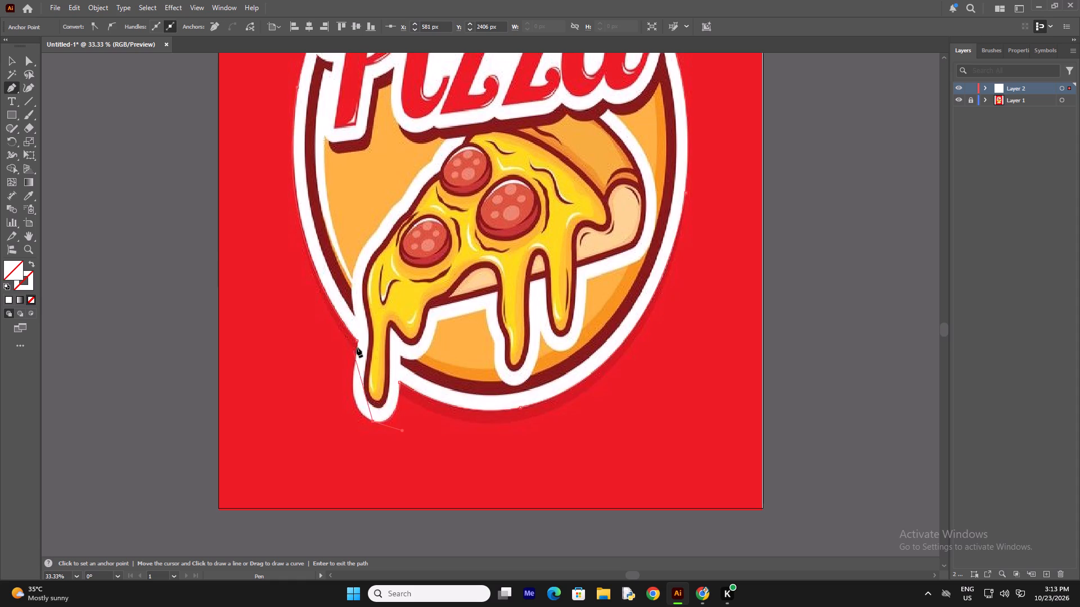
pyautogui.moveTo(357, 340); pyautogui.dragTo(368, 241)
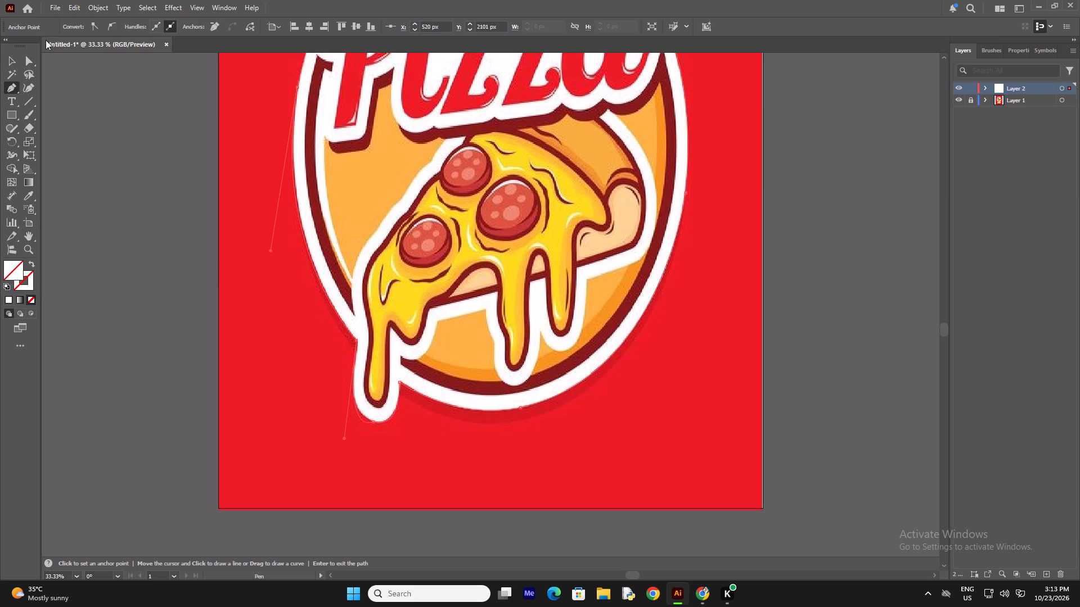
# Give the closed outline traced around the white logo border a black stroke.
pyautogui.click(29, 284)
pyautogui.click(648, 383)
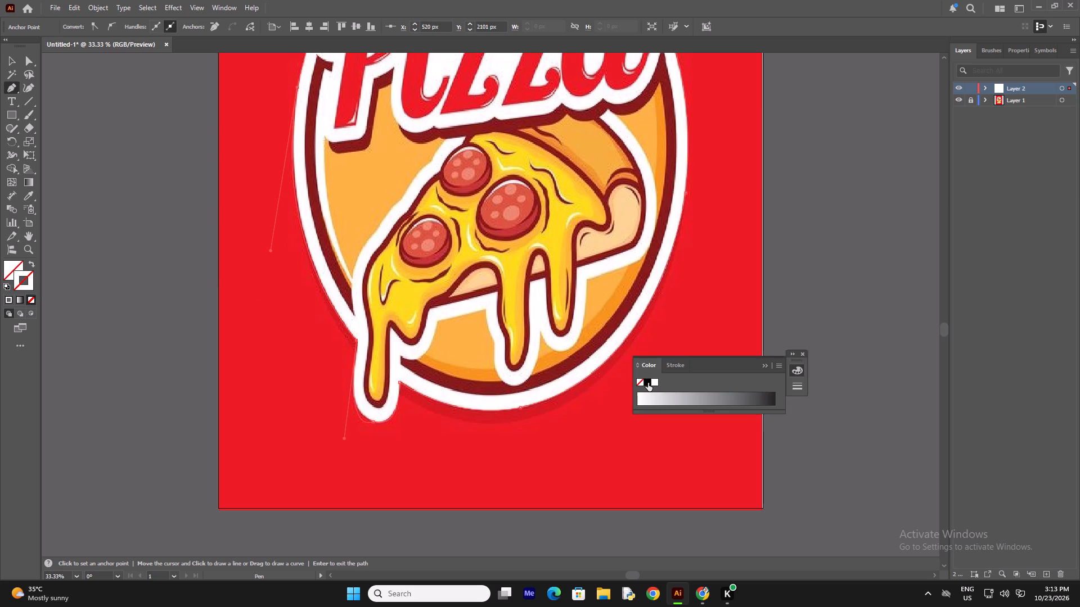
pyautogui.click(804, 354)
# Lock Layer 2 and create a new layer above it for tracing the lettering.
pyautogui.scroll(4, 454, 351)
pyautogui.scroll(9, 546, 287)
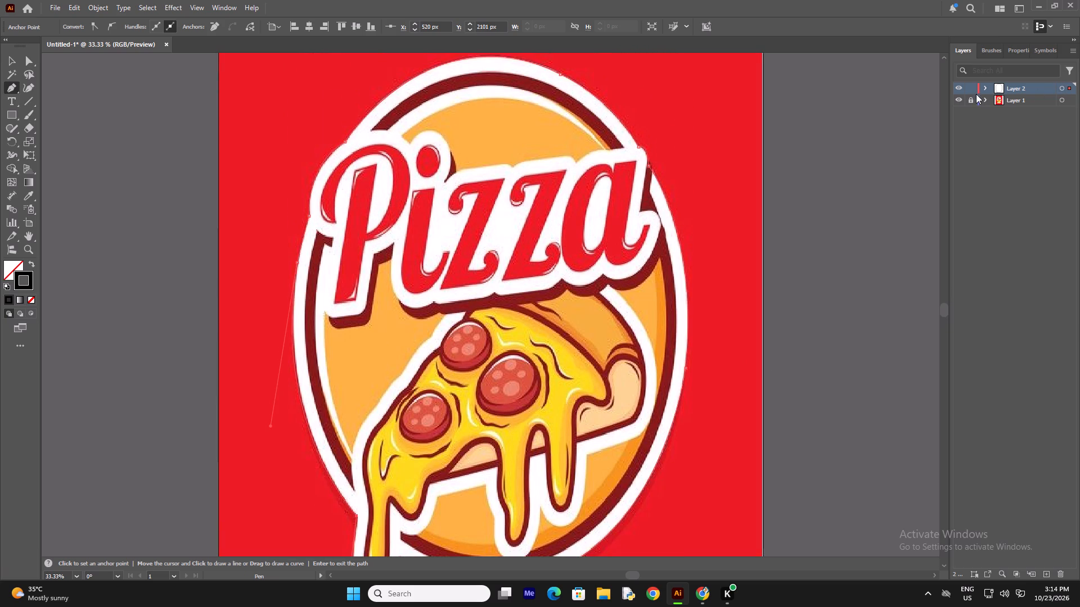
pyautogui.click(971, 88)
pyautogui.click(1041, 568)
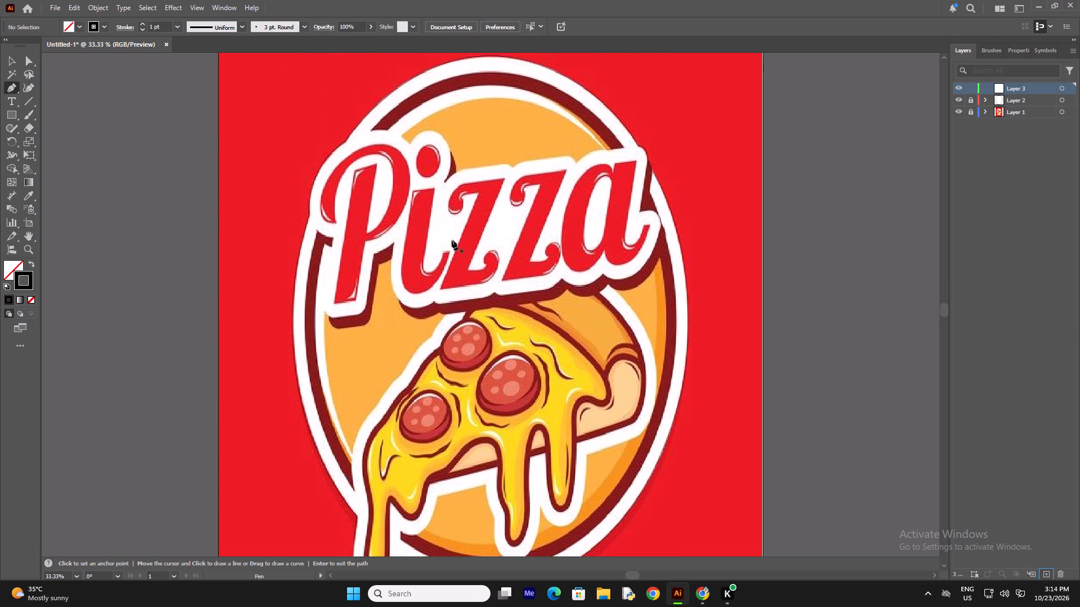
pyautogui.click(961, 111)
pyautogui.click(961, 111)
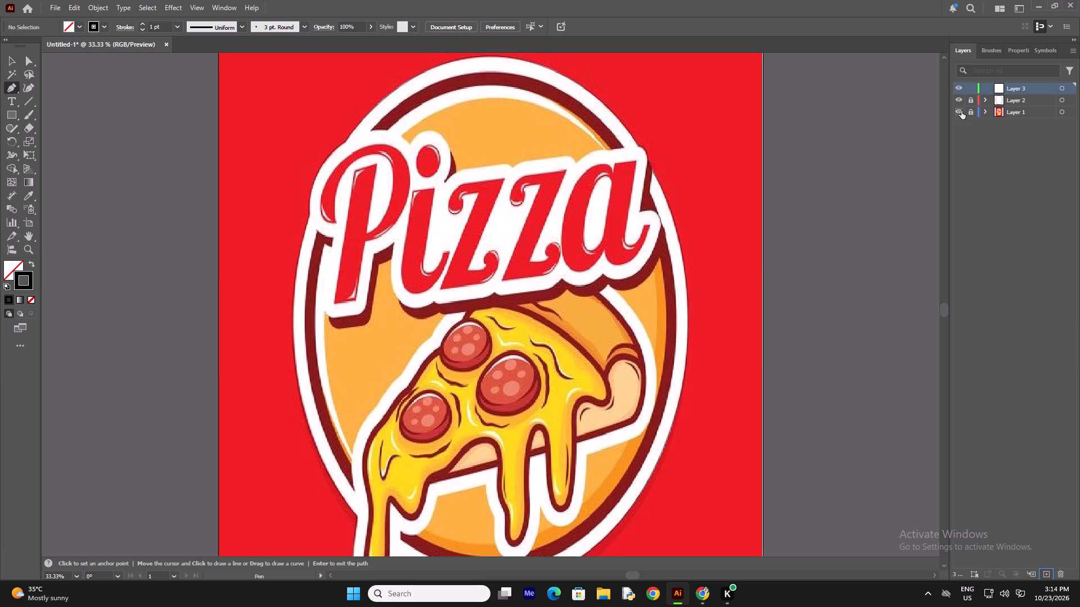
pyautogui.click(961, 111)
pyautogui.click(961, 111)
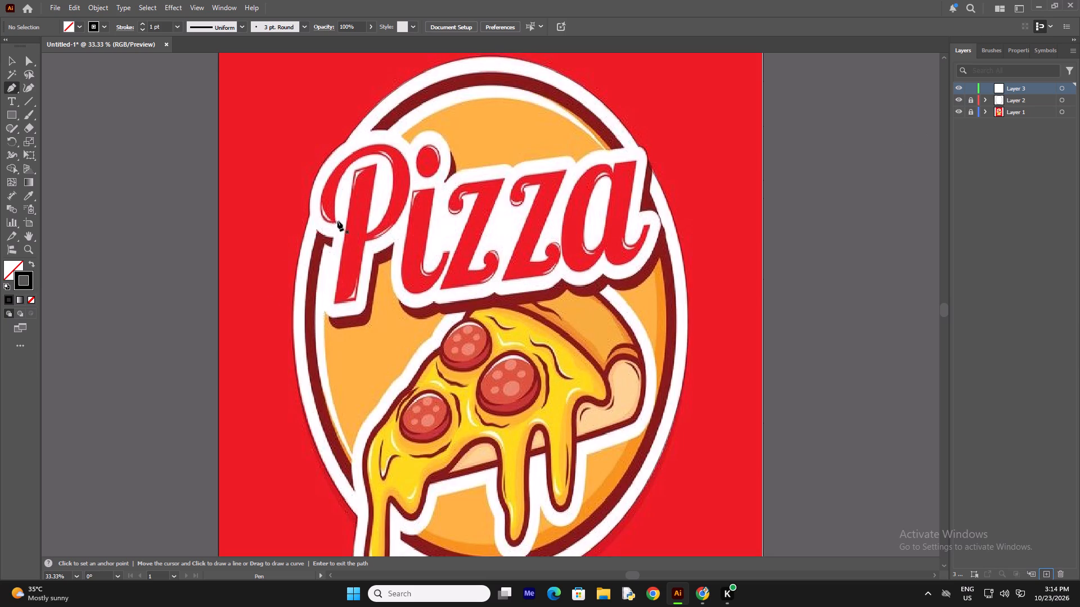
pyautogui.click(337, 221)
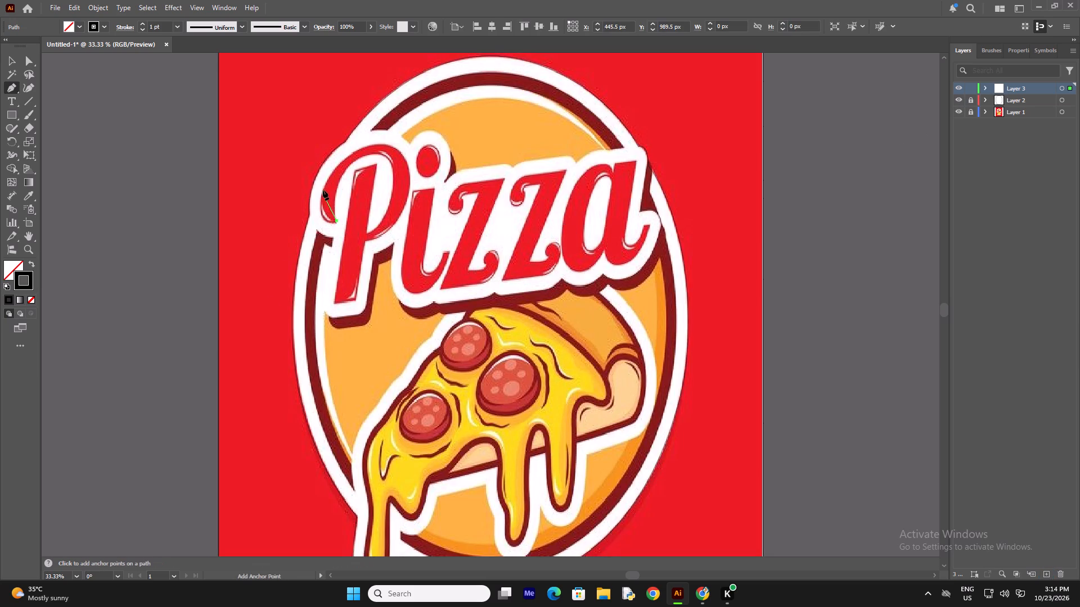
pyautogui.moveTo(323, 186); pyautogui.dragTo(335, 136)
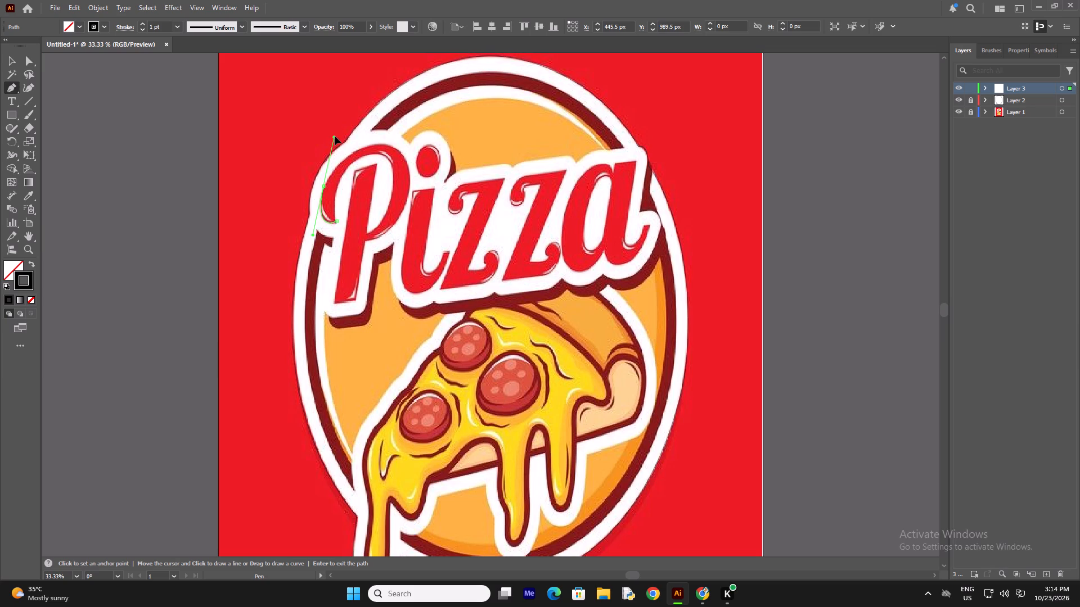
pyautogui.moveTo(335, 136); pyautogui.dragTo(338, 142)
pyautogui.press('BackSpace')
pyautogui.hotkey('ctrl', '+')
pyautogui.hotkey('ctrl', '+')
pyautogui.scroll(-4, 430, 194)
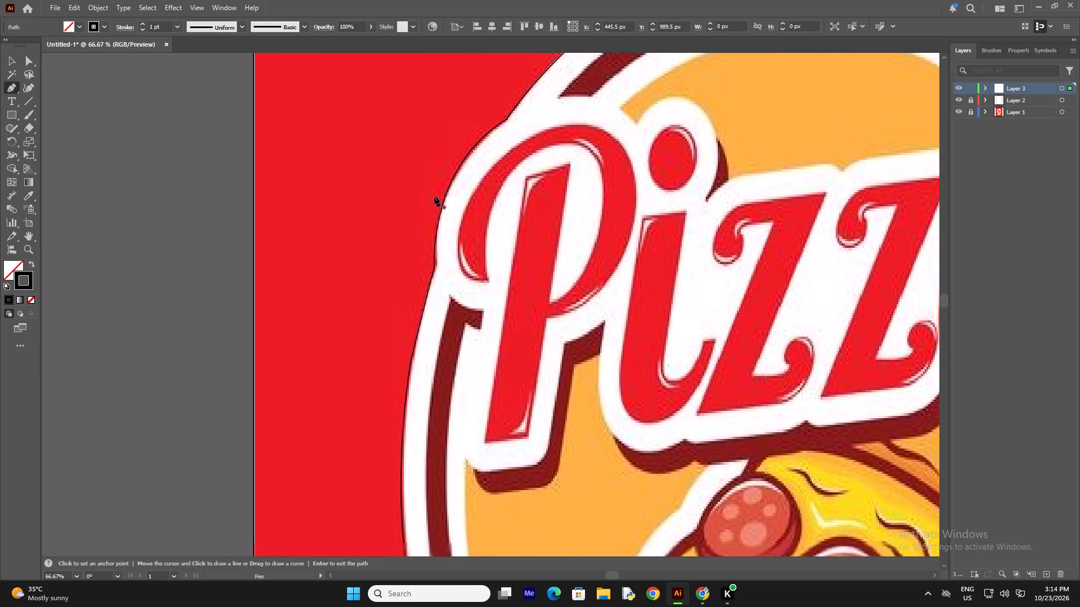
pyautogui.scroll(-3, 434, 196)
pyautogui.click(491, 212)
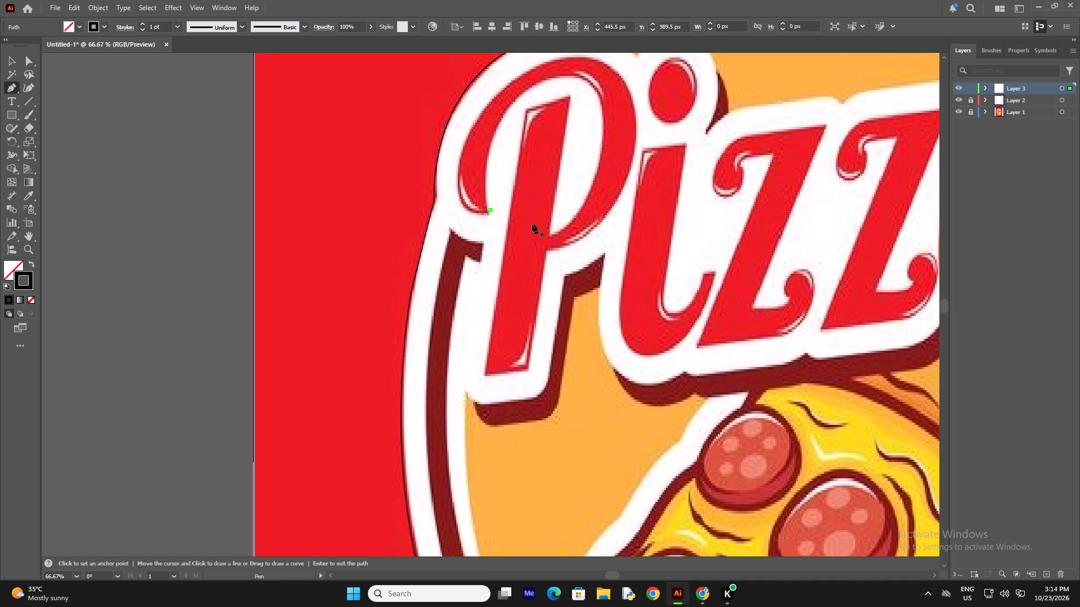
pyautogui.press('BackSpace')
# With the Pen tool, trace the stem of the letter P from the bowl's inner junction around to its outer junction.
pyautogui.click(548, 232)
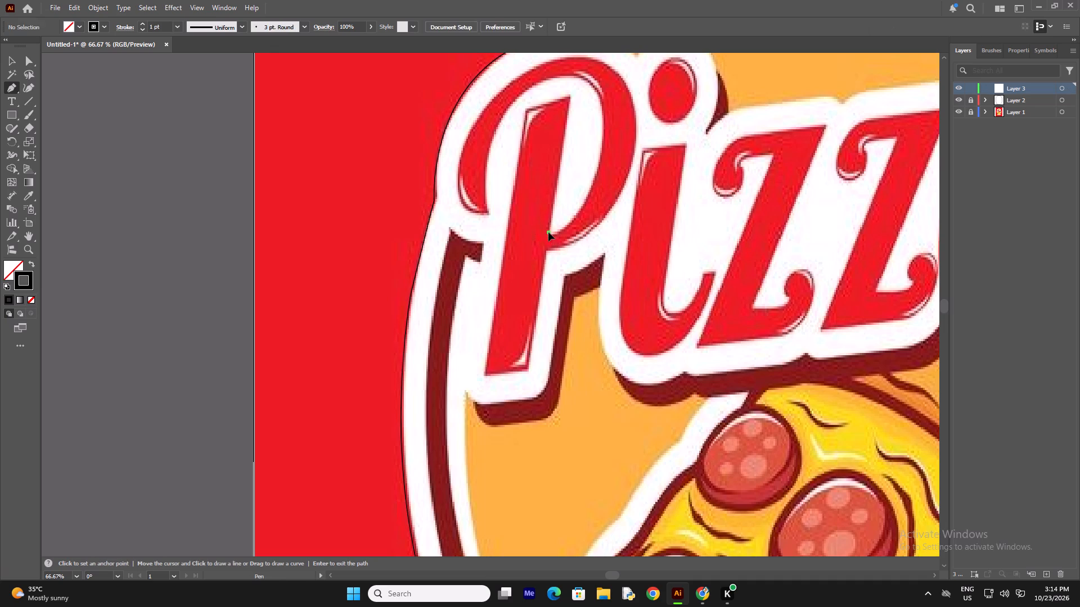
pyautogui.click(570, 96)
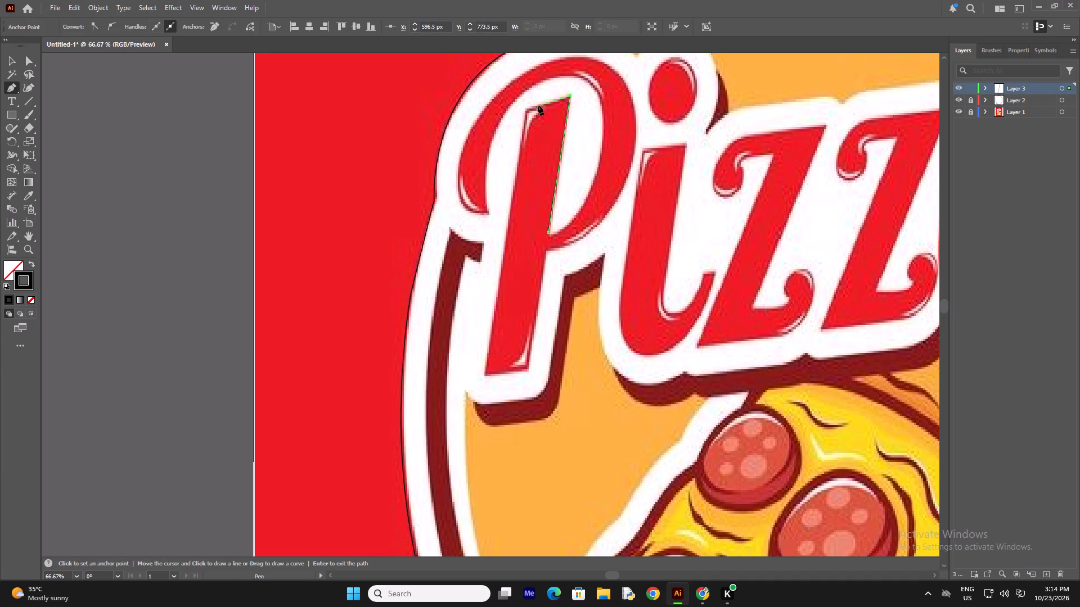
pyautogui.click(524, 109)
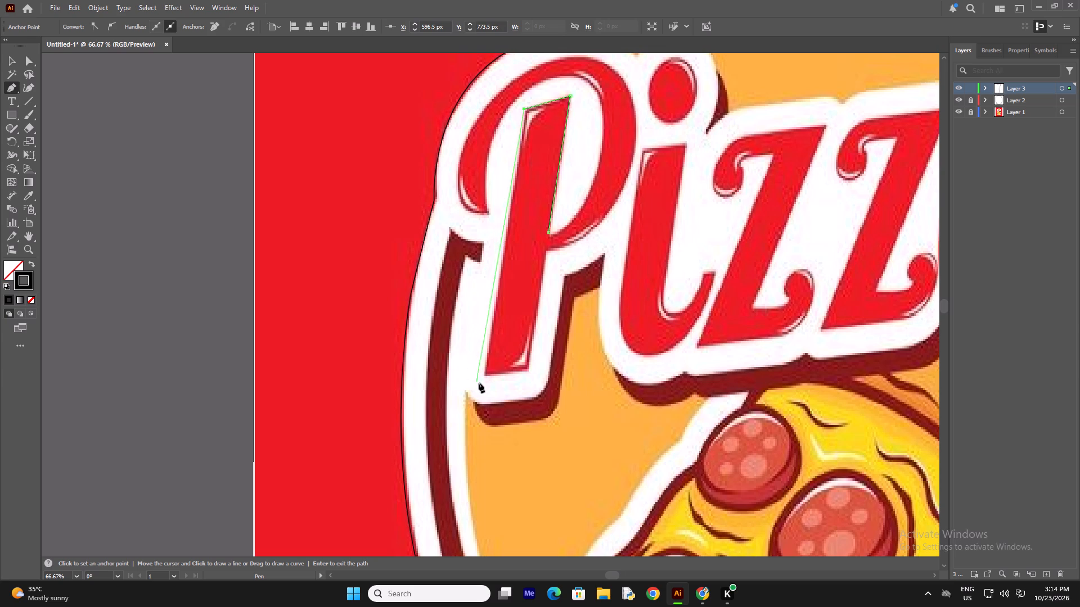
pyautogui.click(484, 378)
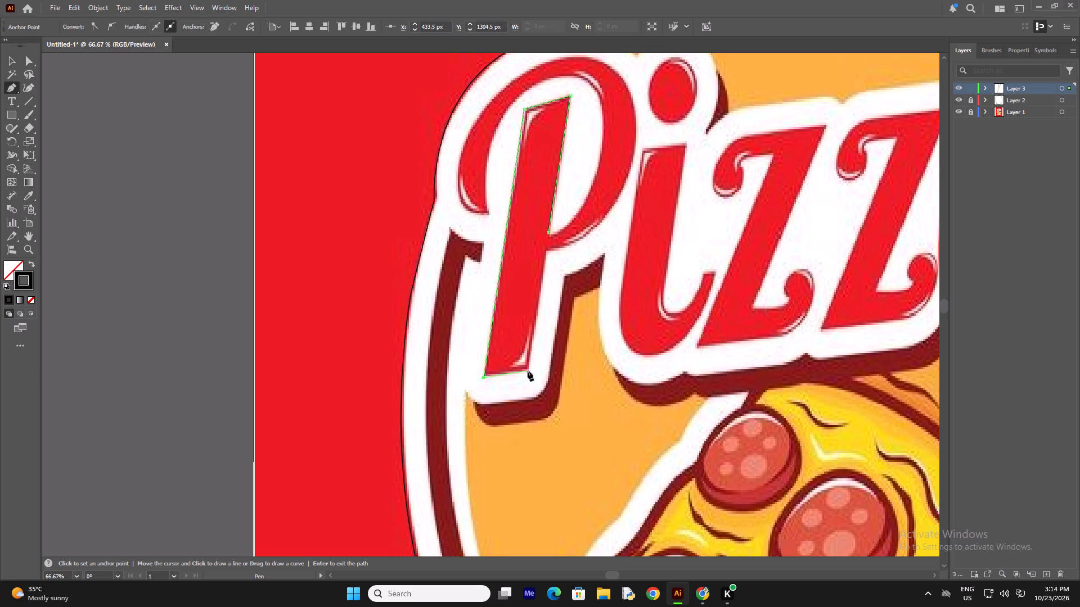
pyautogui.click(528, 371)
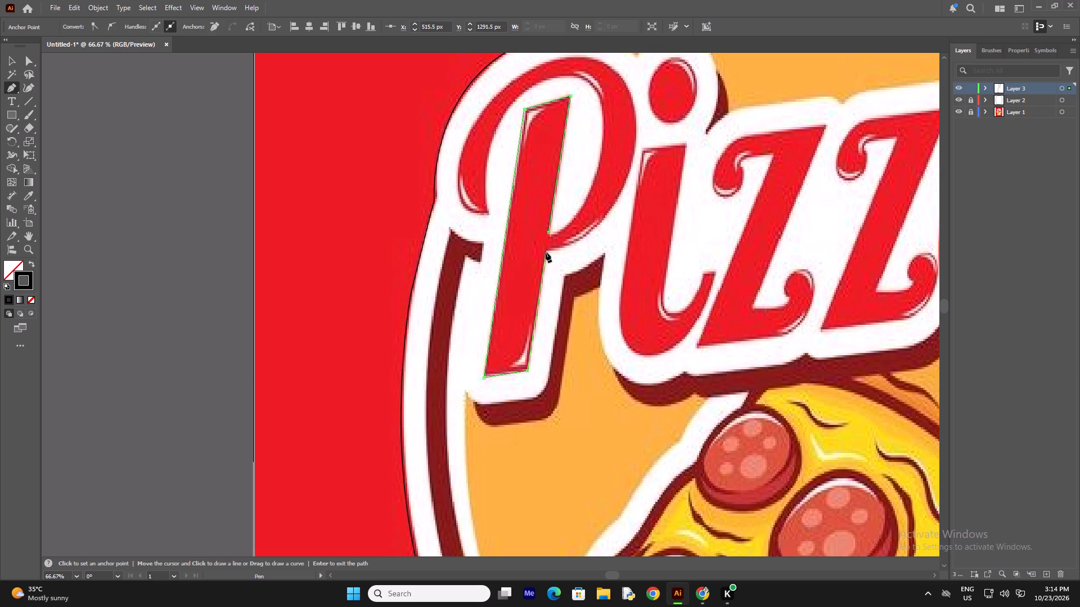
pyautogui.click(546, 252)
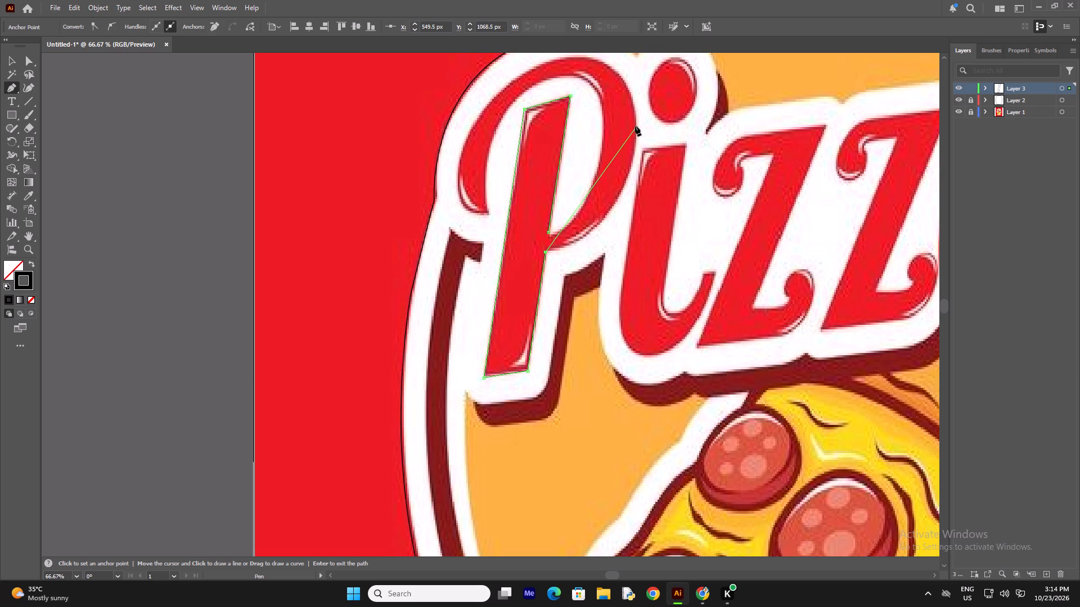
# Continue the path along the outer curve of the P's bowl, over its top and down to the tip of the hook.
pyautogui.moveTo(637, 136); pyautogui.dragTo(629, 46)
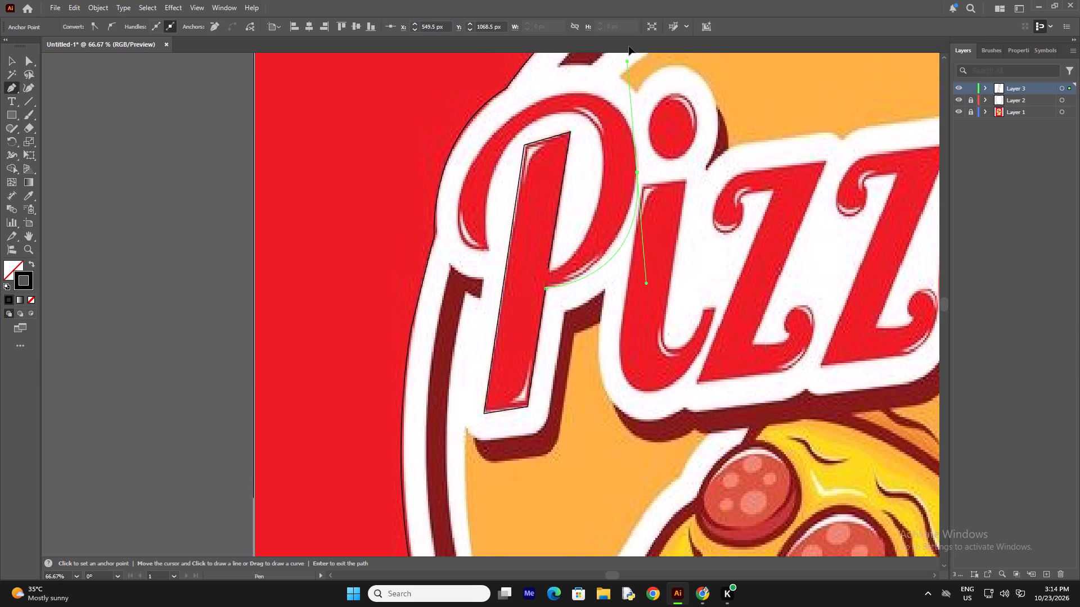
pyautogui.moveTo(629, 46); pyautogui.dragTo(648, 122)
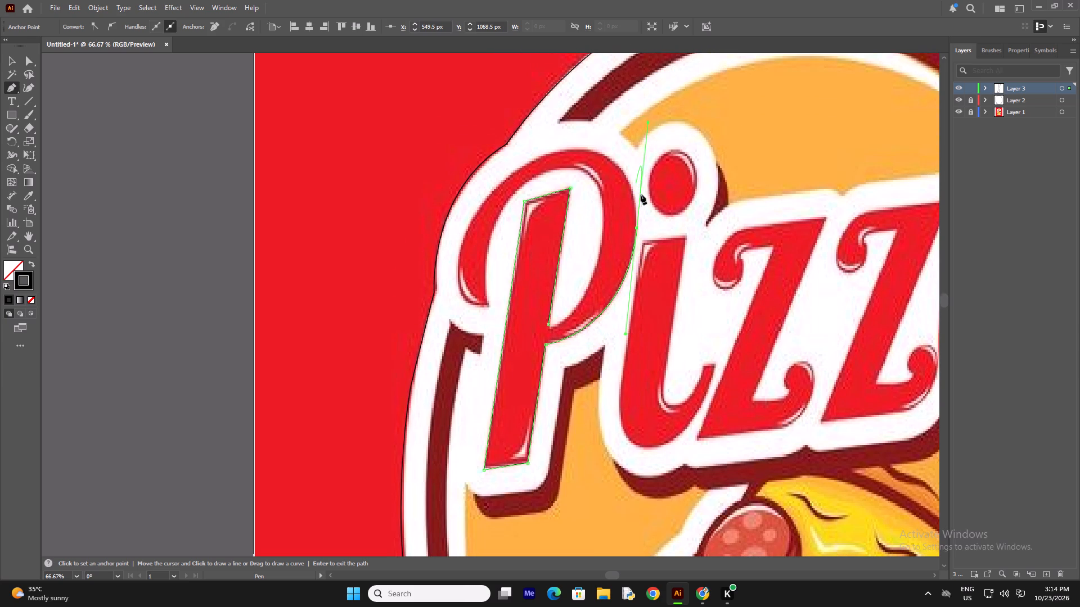
pyautogui.click(636, 227)
pyautogui.moveTo(507, 175); pyautogui.dragTo(472, 198)
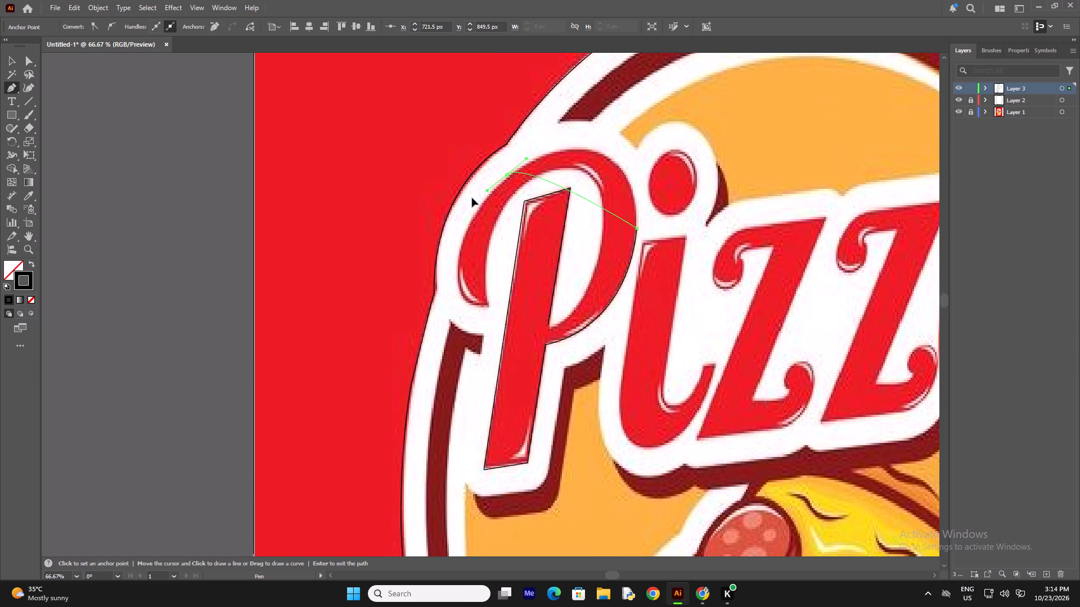
pyautogui.moveTo(472, 198); pyautogui.dragTo(369, 250)
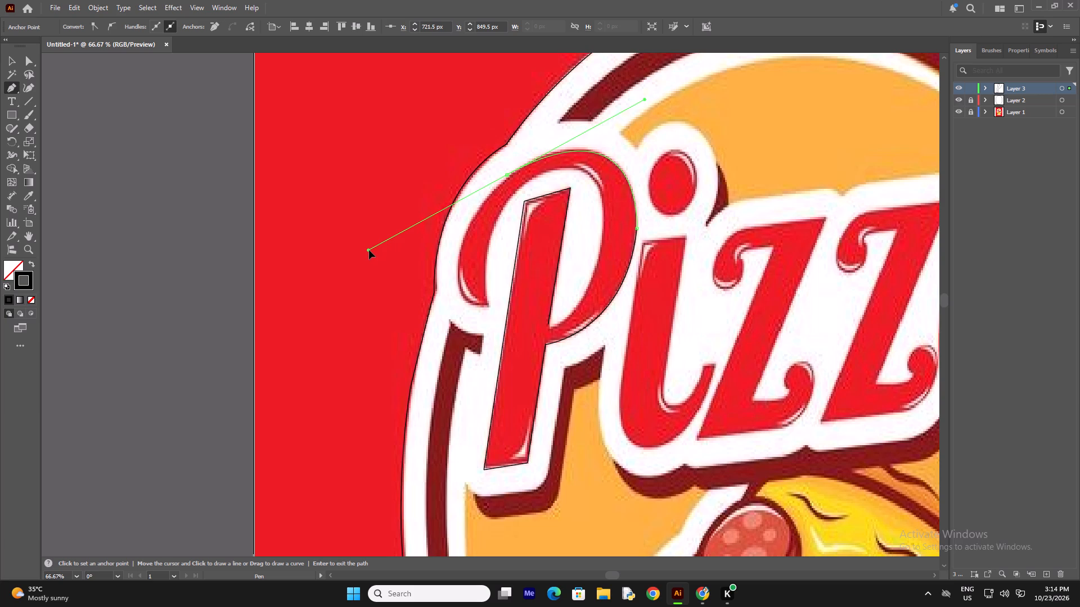
pyautogui.moveTo(369, 250); pyautogui.dragTo(366, 252)
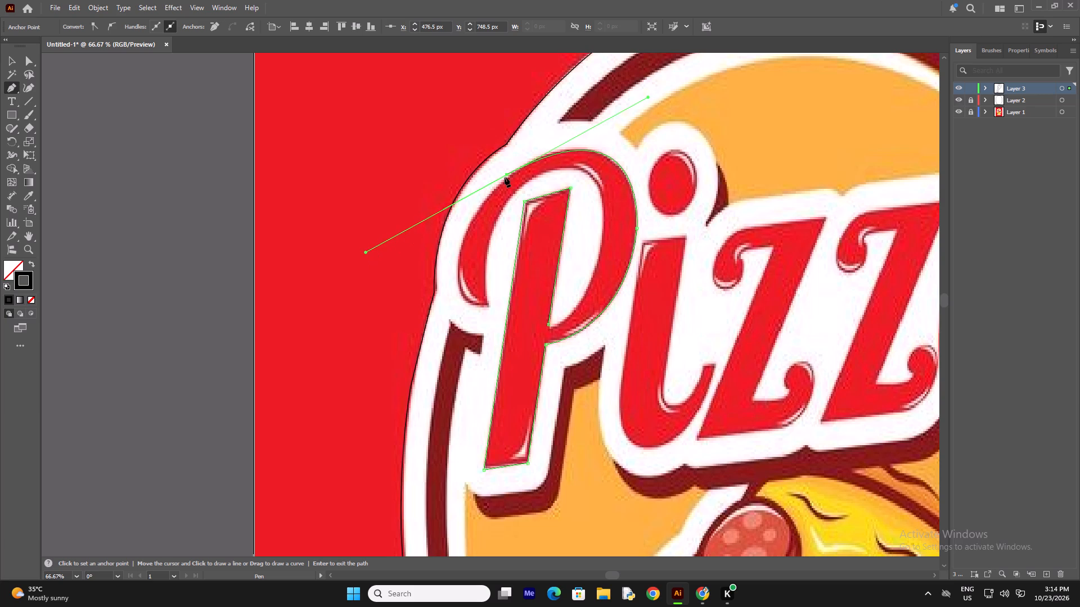
pyautogui.click(506, 174)
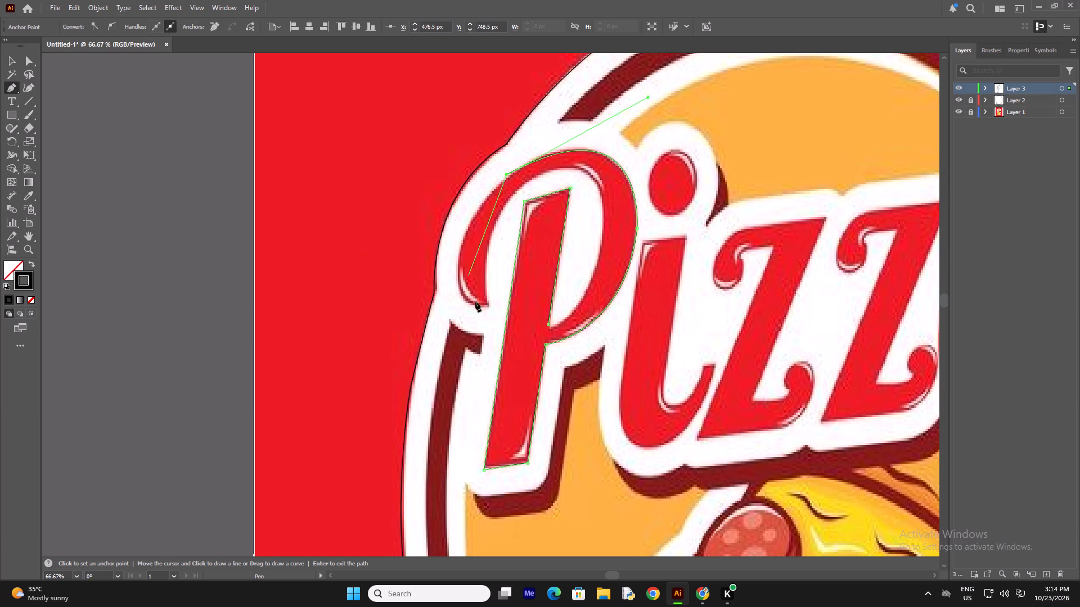
pyautogui.moveTo(488, 307); pyautogui.dragTo(561, 340)
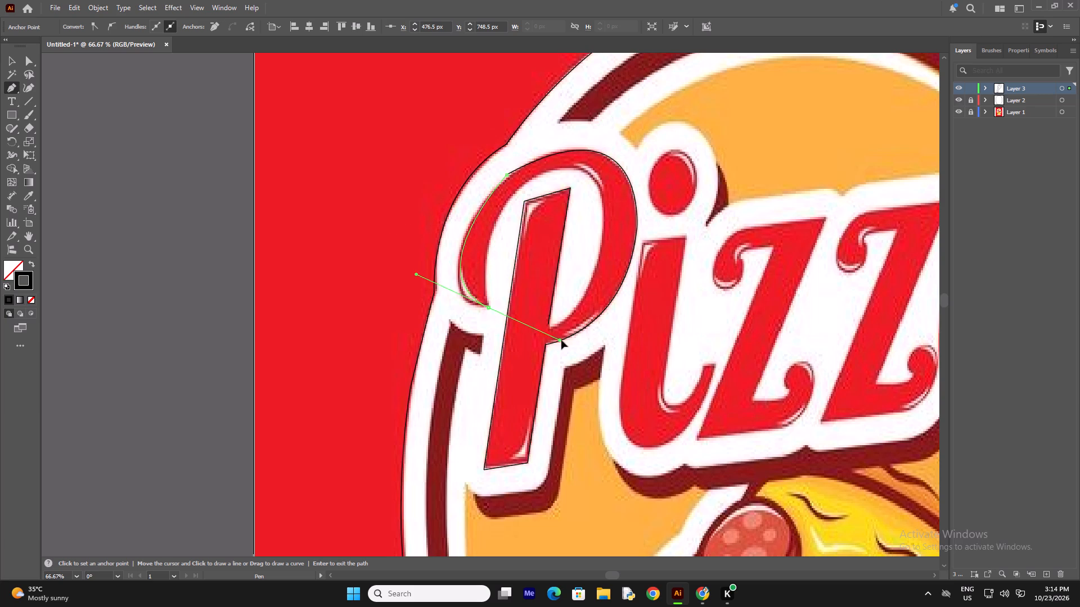
pyautogui.moveTo(561, 340); pyautogui.dragTo(577, 327)
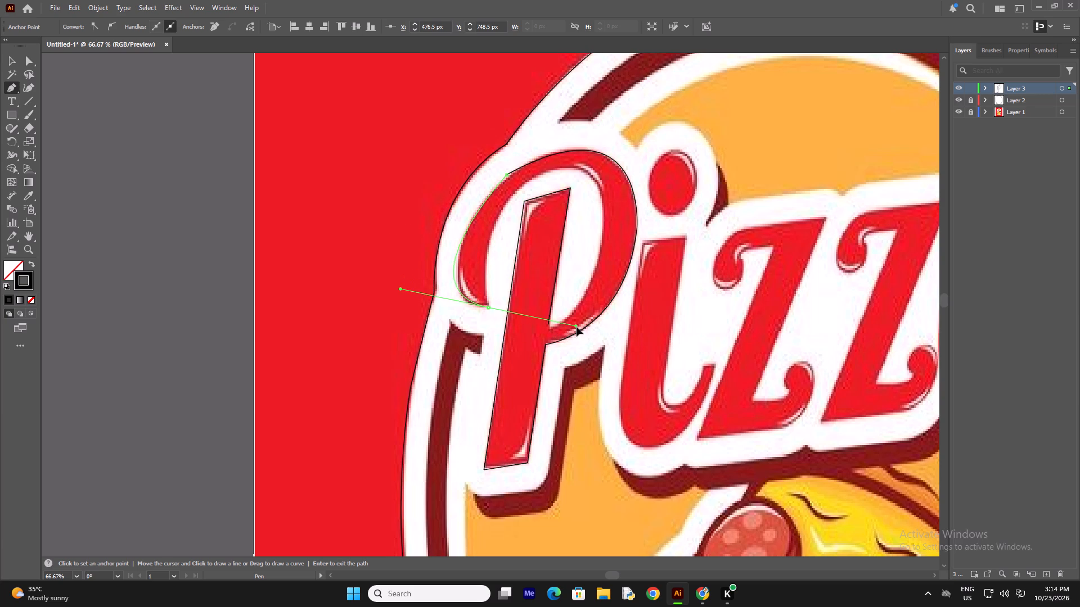
pyautogui.moveTo(577, 327); pyautogui.dragTo(565, 327)
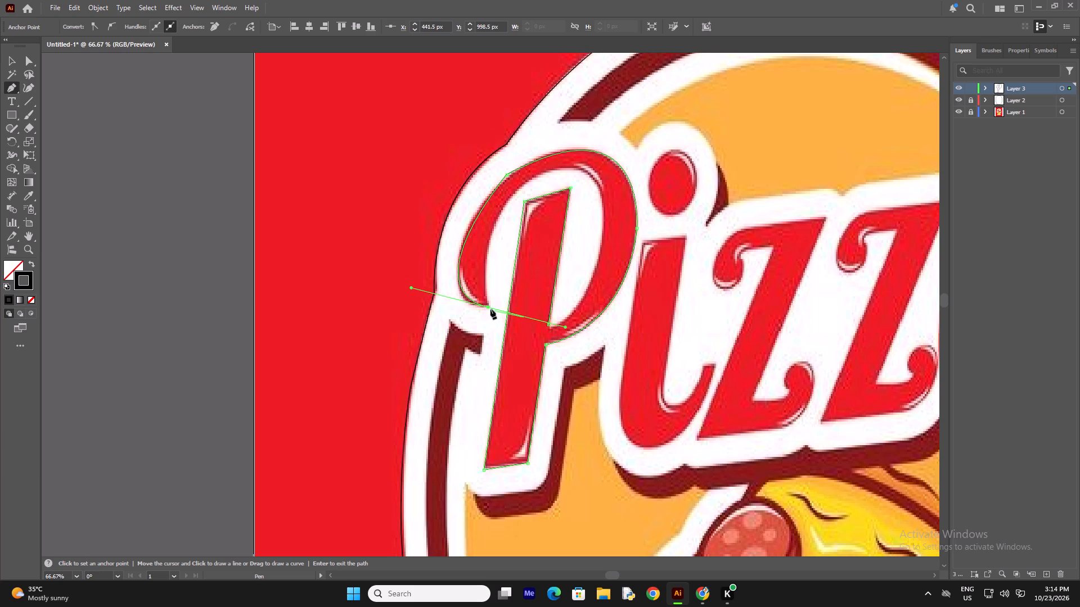
pyautogui.click(489, 308)
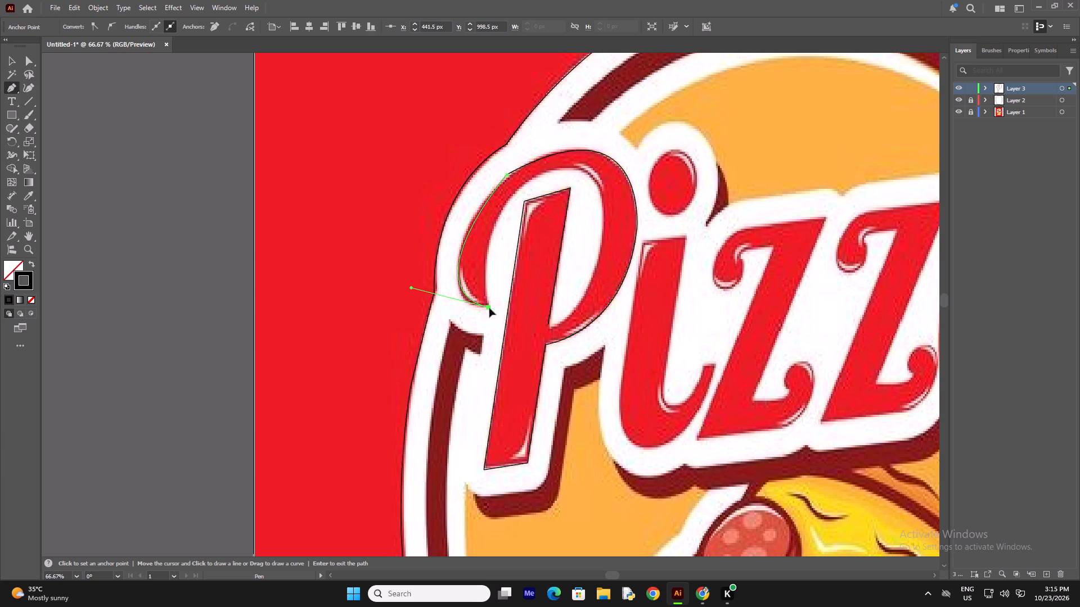
# Trace the inner curve of the P's hook and bowl back to the stem and close the path at its starting anchor.
pyautogui.moveTo(535, 177); pyautogui.dragTo(595, 140)
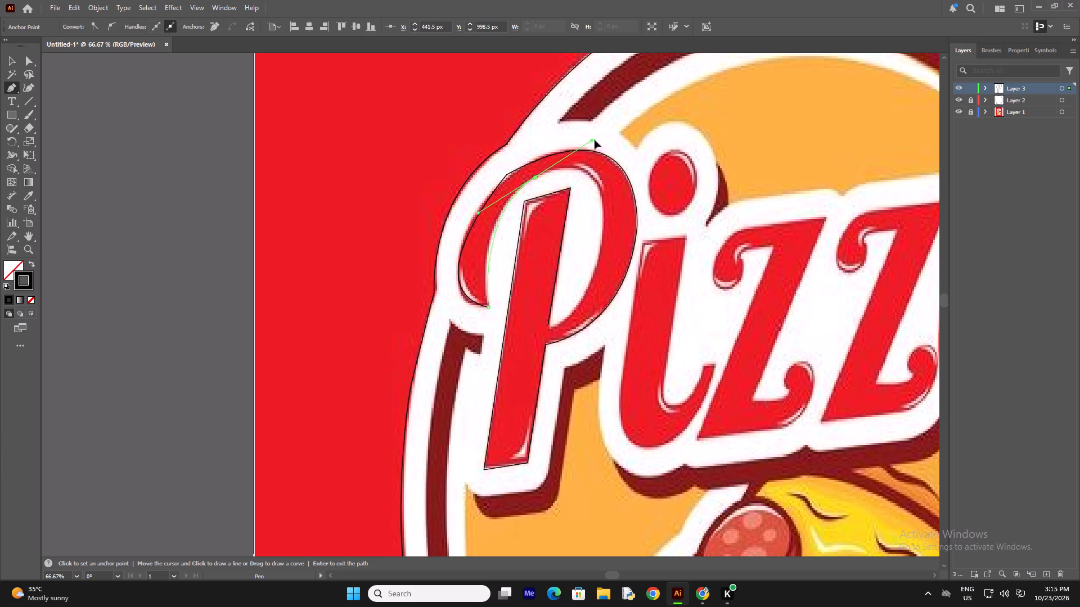
pyautogui.moveTo(595, 140); pyautogui.dragTo(597, 140)
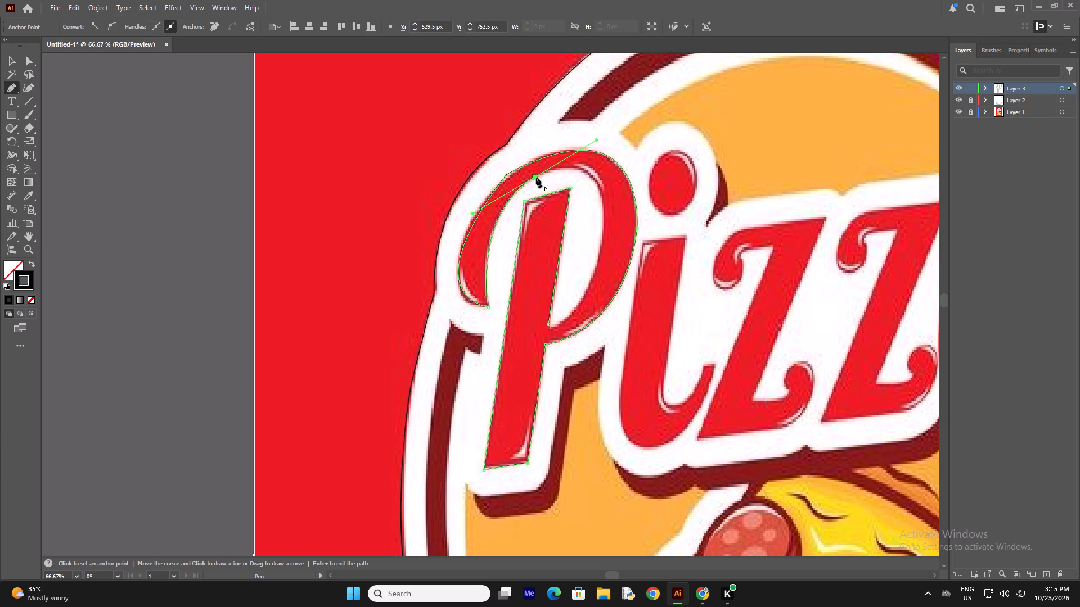
pyautogui.click(536, 178)
pyautogui.moveTo(598, 257); pyautogui.dragTo(583, 328)
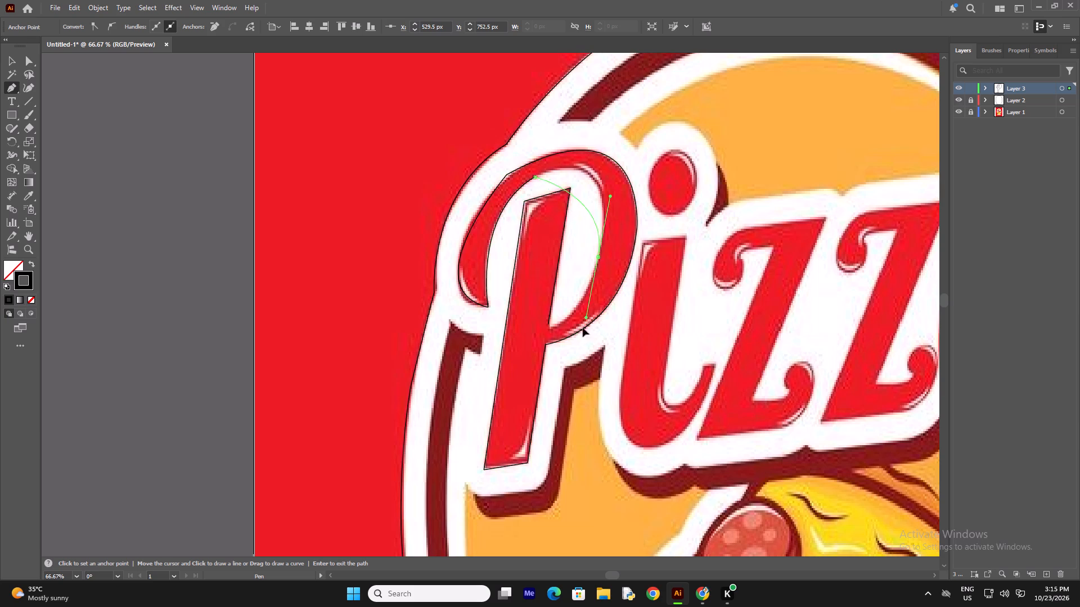
pyautogui.moveTo(583, 328); pyautogui.dragTo(574, 386)
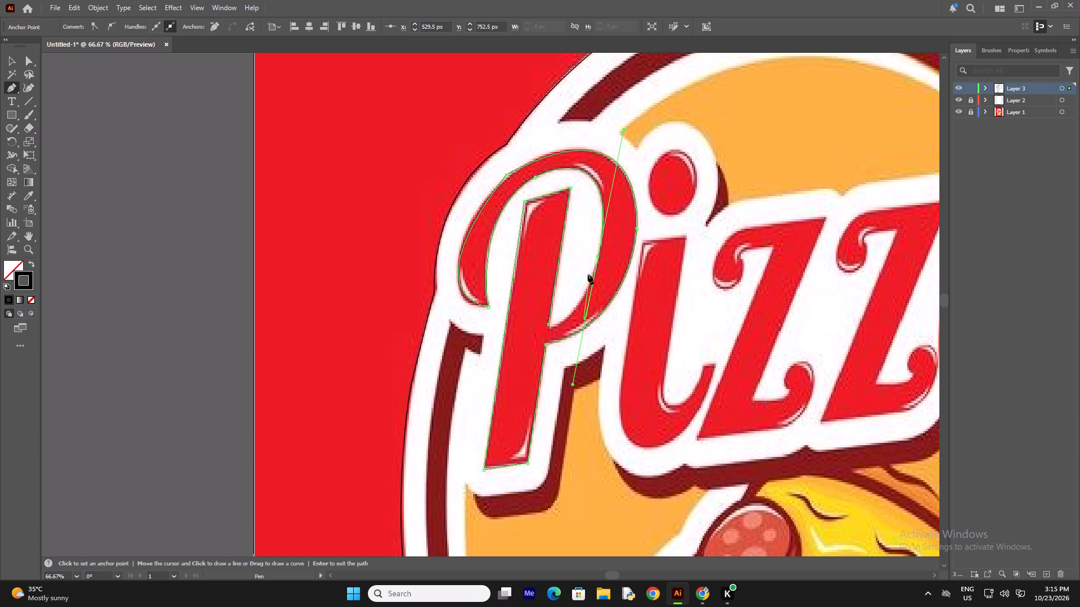
pyautogui.click(599, 256)
pyautogui.moveTo(549, 324); pyautogui.dragTo(520, 311)
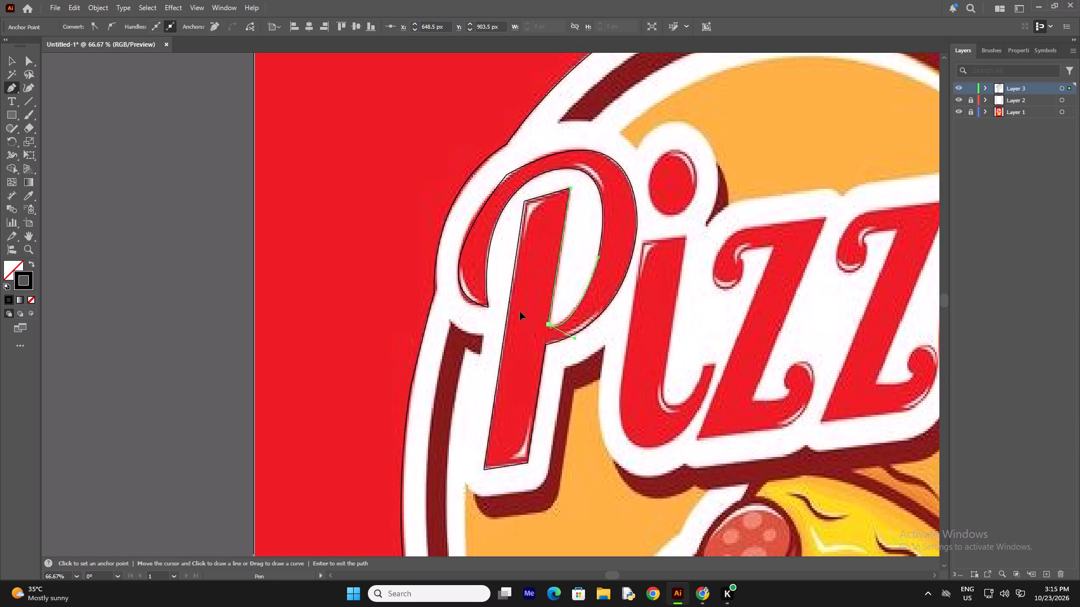
pyautogui.moveTo(520, 311); pyautogui.dragTo(514, 325)
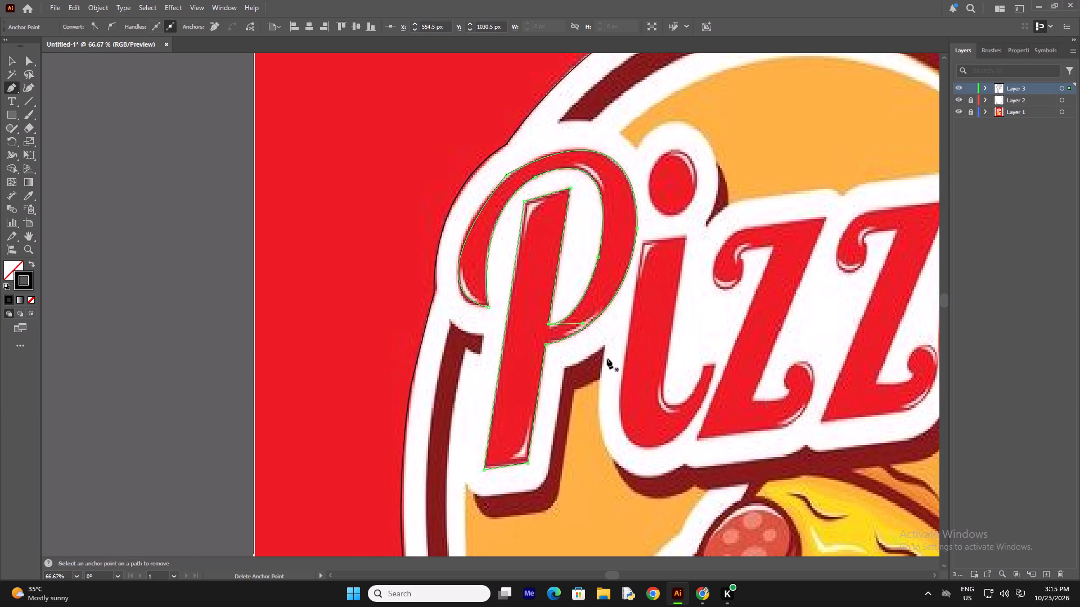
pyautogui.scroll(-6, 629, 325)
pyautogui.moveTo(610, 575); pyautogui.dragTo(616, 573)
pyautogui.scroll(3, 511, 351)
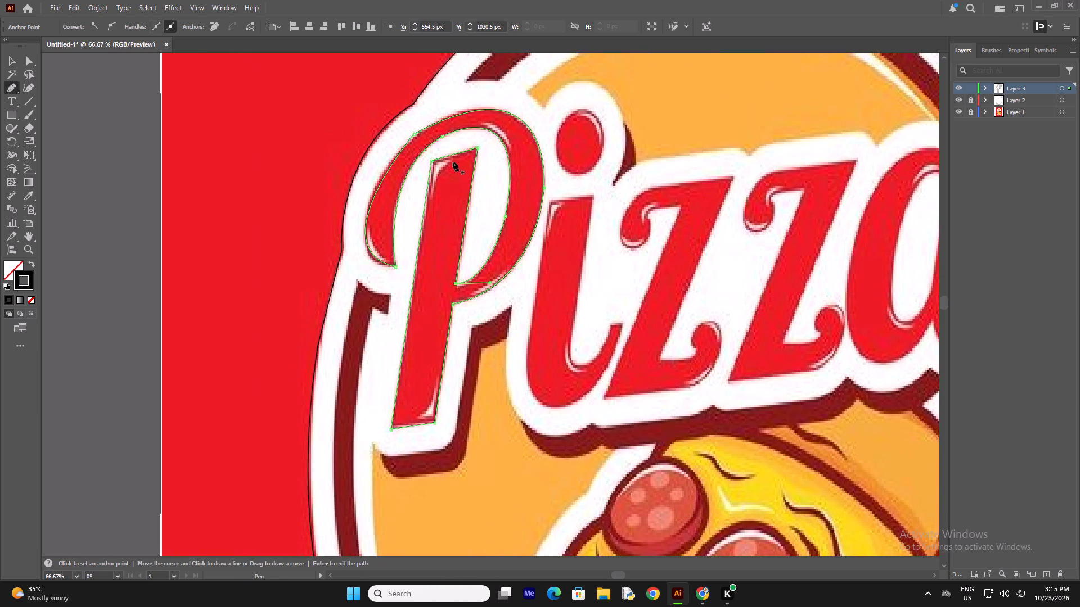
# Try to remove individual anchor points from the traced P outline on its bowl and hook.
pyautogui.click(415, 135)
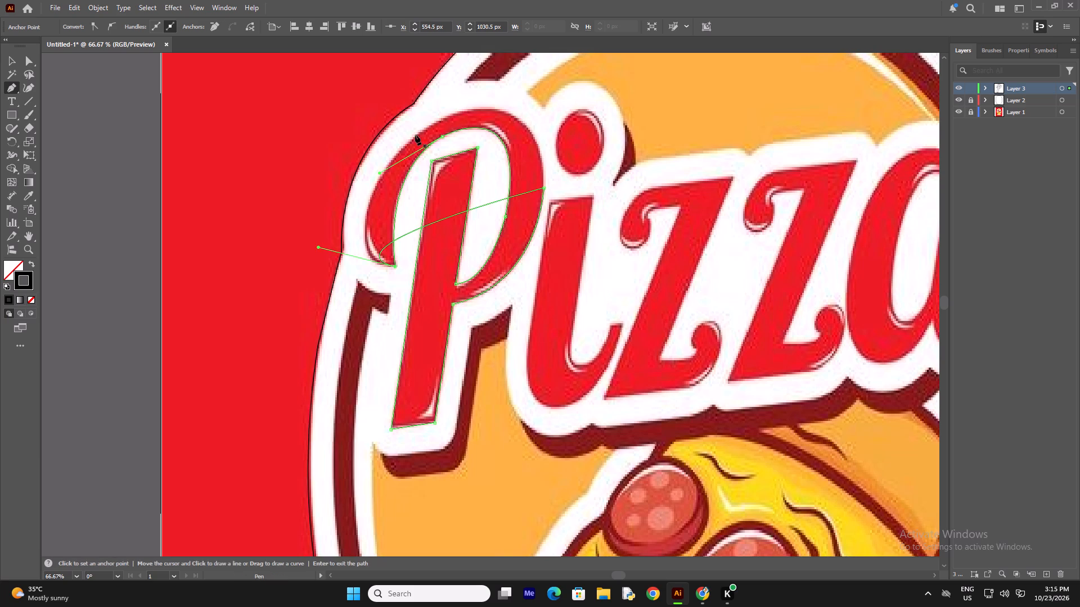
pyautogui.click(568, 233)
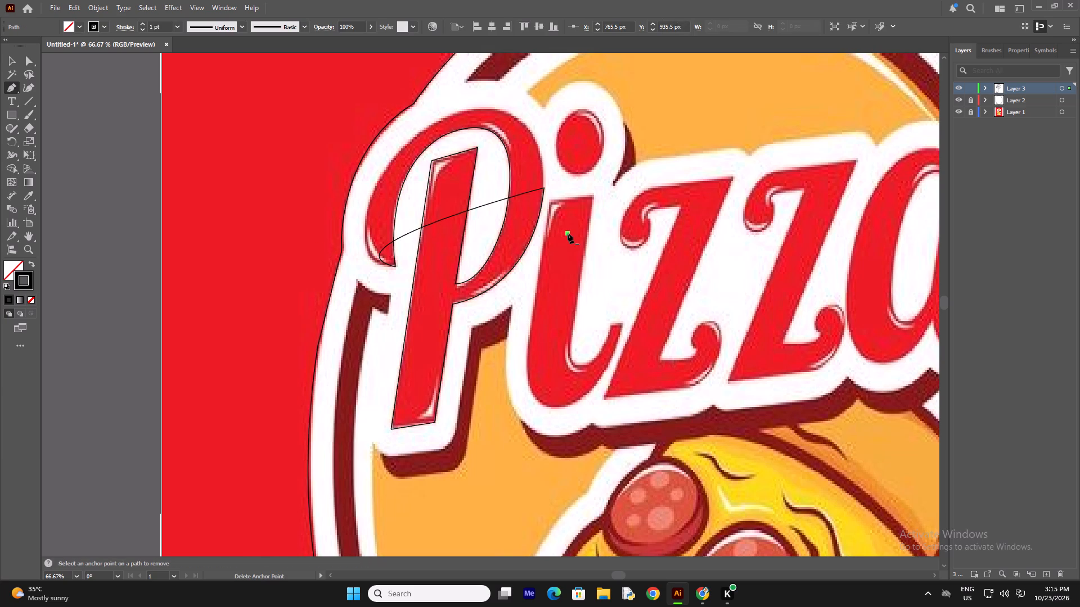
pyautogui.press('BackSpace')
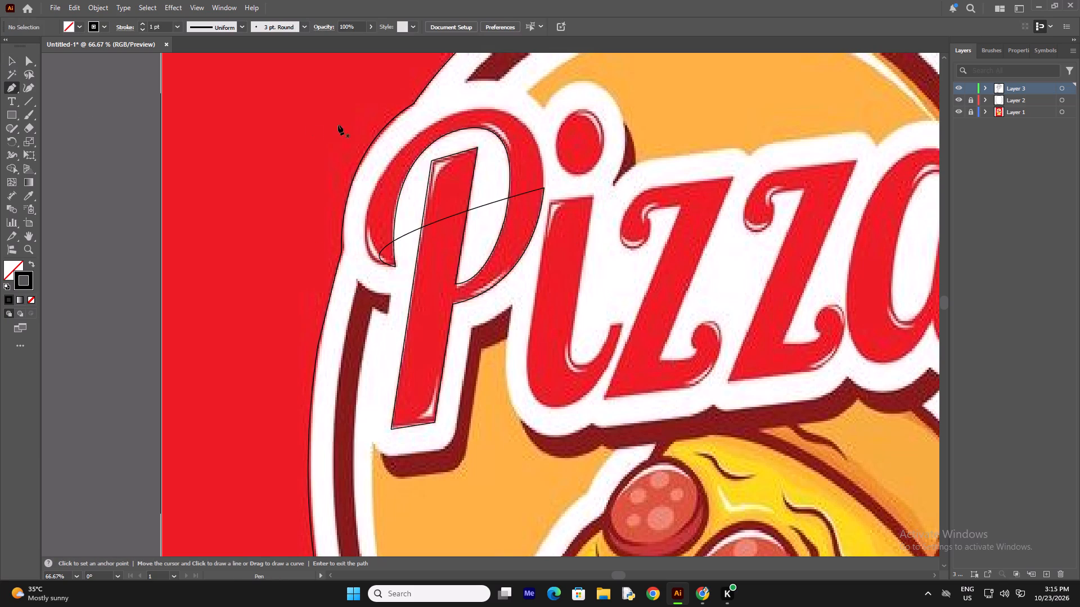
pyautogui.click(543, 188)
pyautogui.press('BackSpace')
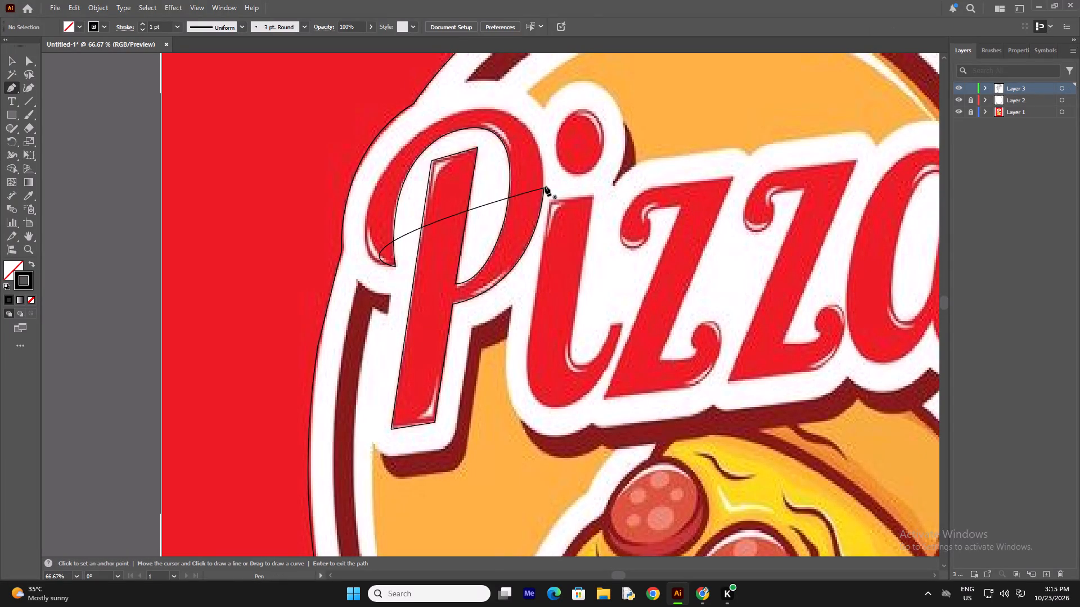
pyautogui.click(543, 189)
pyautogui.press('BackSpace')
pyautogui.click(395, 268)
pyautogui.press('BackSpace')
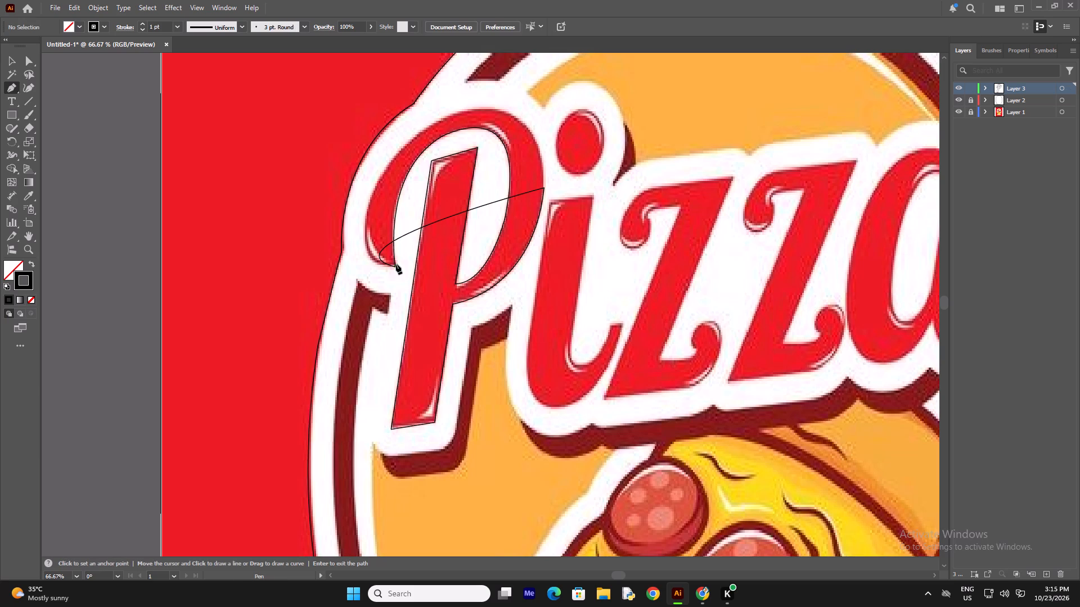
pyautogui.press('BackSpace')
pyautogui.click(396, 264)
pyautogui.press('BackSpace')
# Select and delete the entire traced outline of the letter P from Layer 3.
pyautogui.click(9, 58)
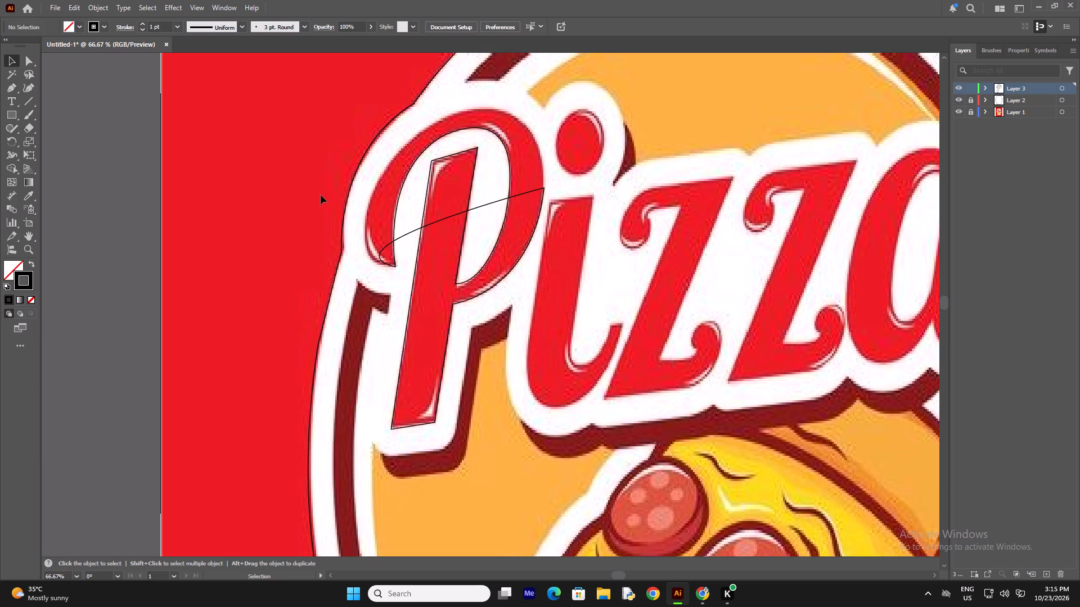
pyautogui.moveTo(321, 196); pyautogui.dragTo(513, 440)
pyautogui.press('BackSpace')
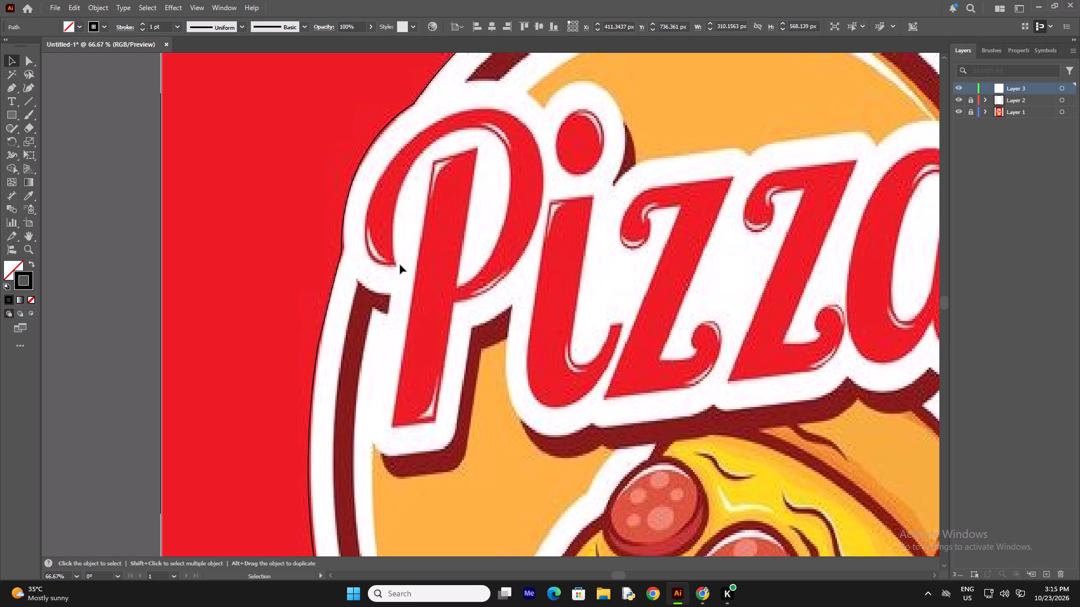
# With the Pen tool, retrace the P from the stem's top corner down to the bowl junction, and along the inner curve to the hook's tip.
pyautogui.press('p')
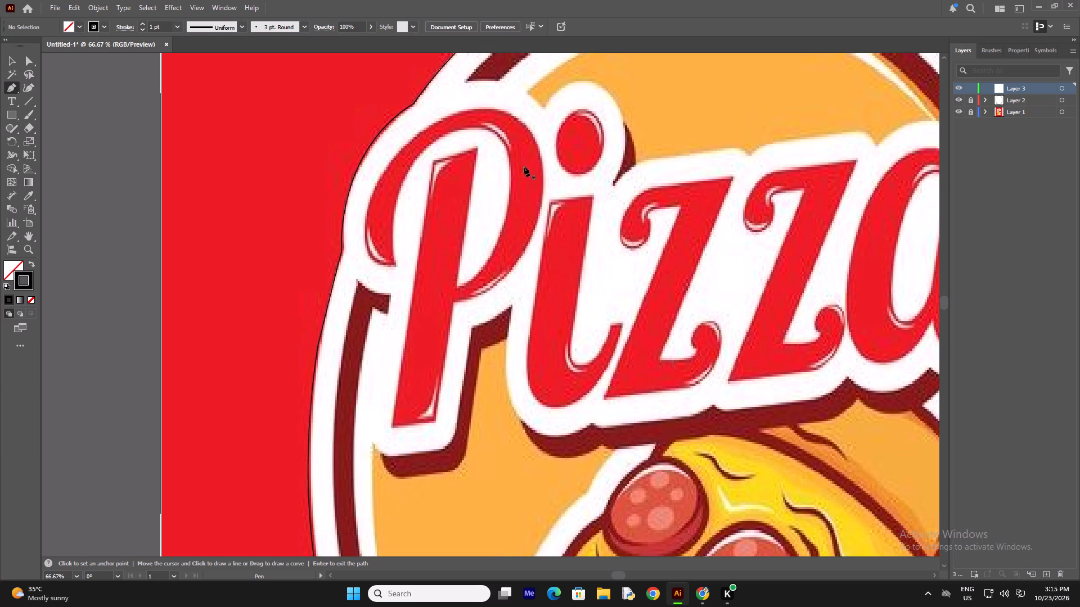
pyautogui.click(478, 151)
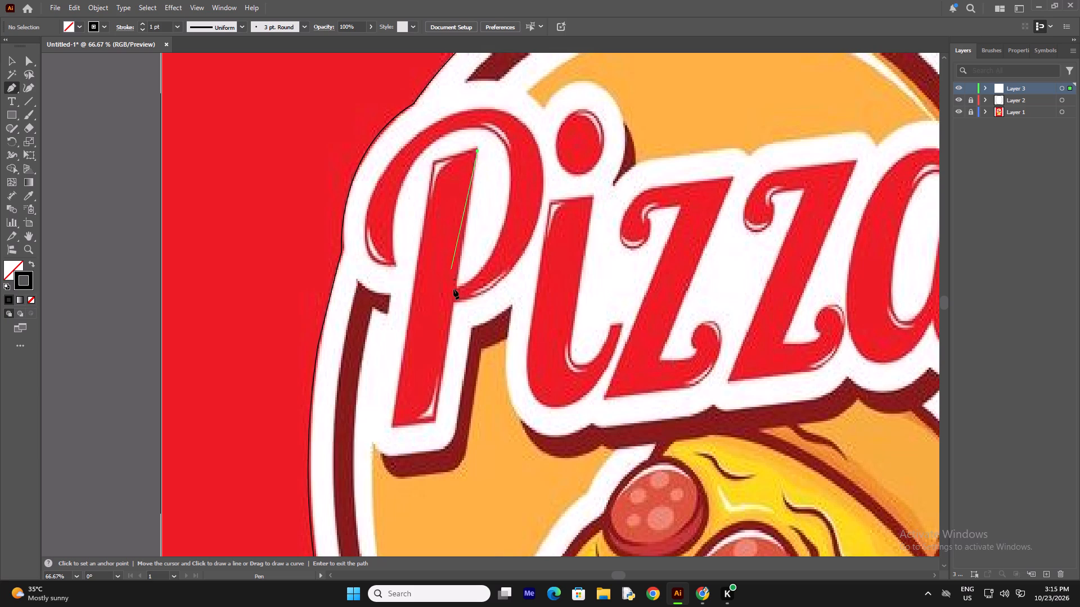
pyautogui.click(457, 287)
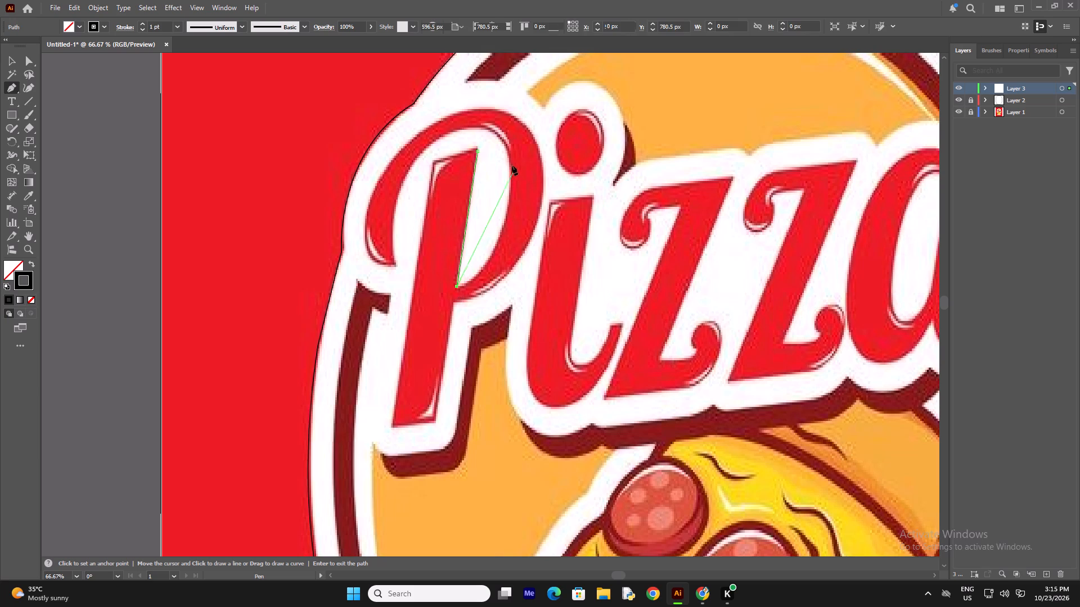
pyautogui.moveTo(509, 154); pyautogui.dragTo(505, 49)
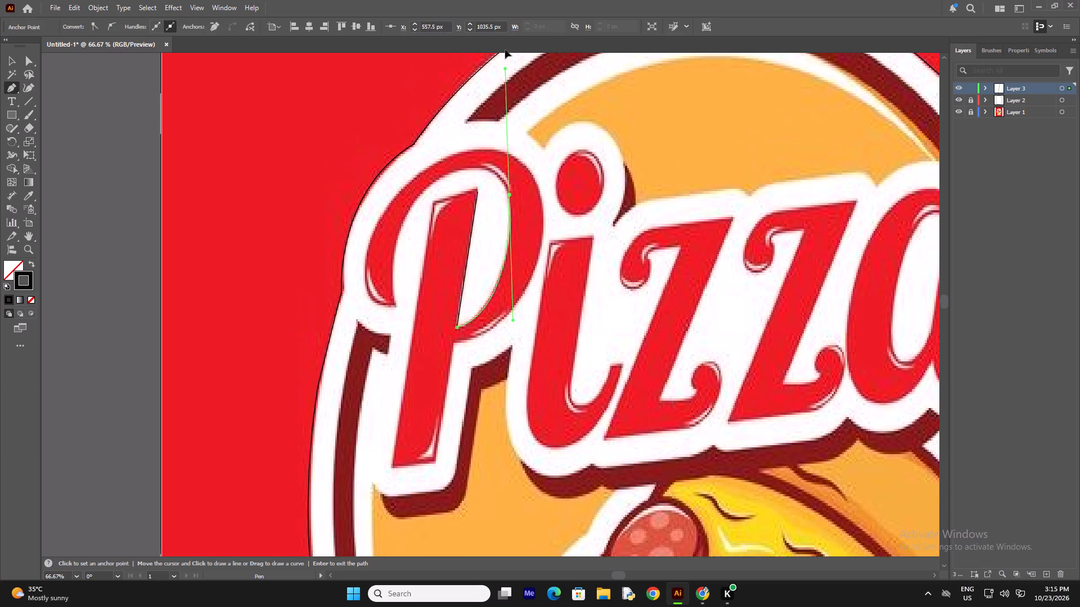
pyautogui.moveTo(505, 49); pyautogui.dragTo(506, 133)
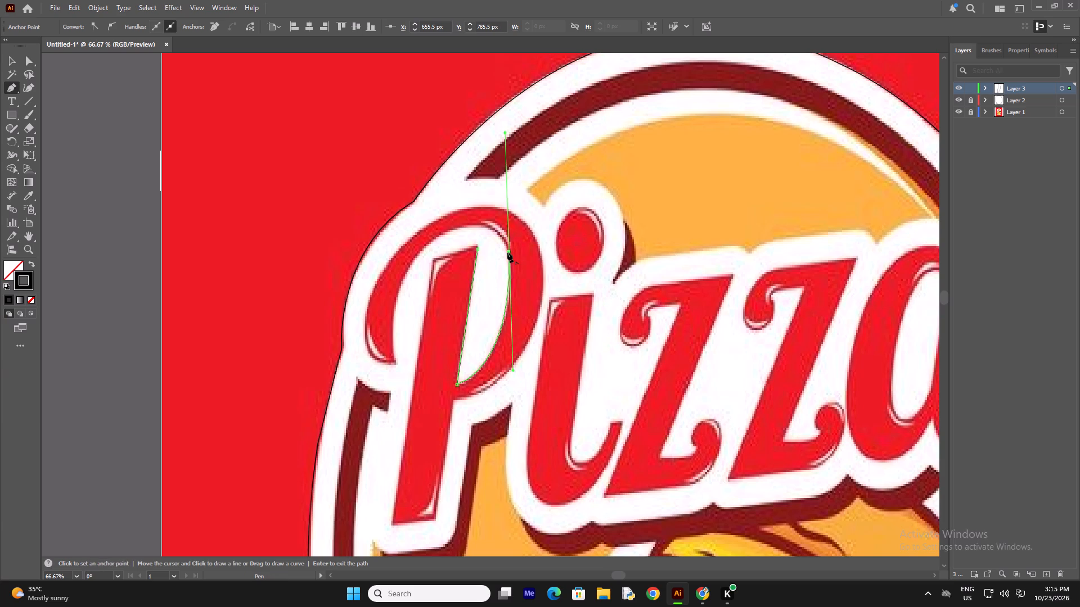
pyautogui.click(507, 252)
pyautogui.moveTo(413, 259); pyautogui.dragTo(339, 327)
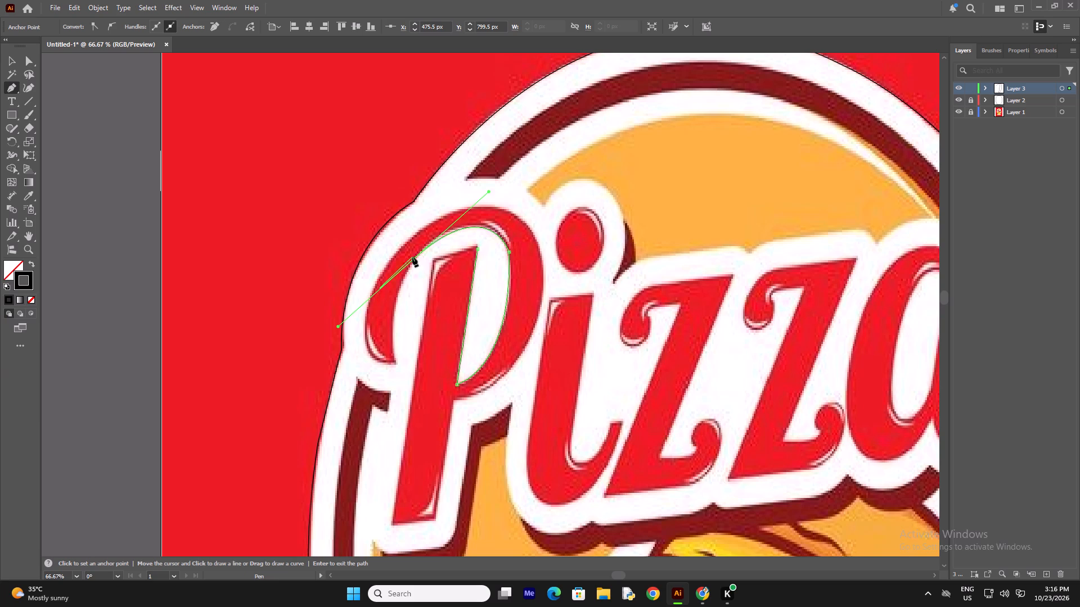
pyautogui.click(412, 257)
pyautogui.press('BackSpace')
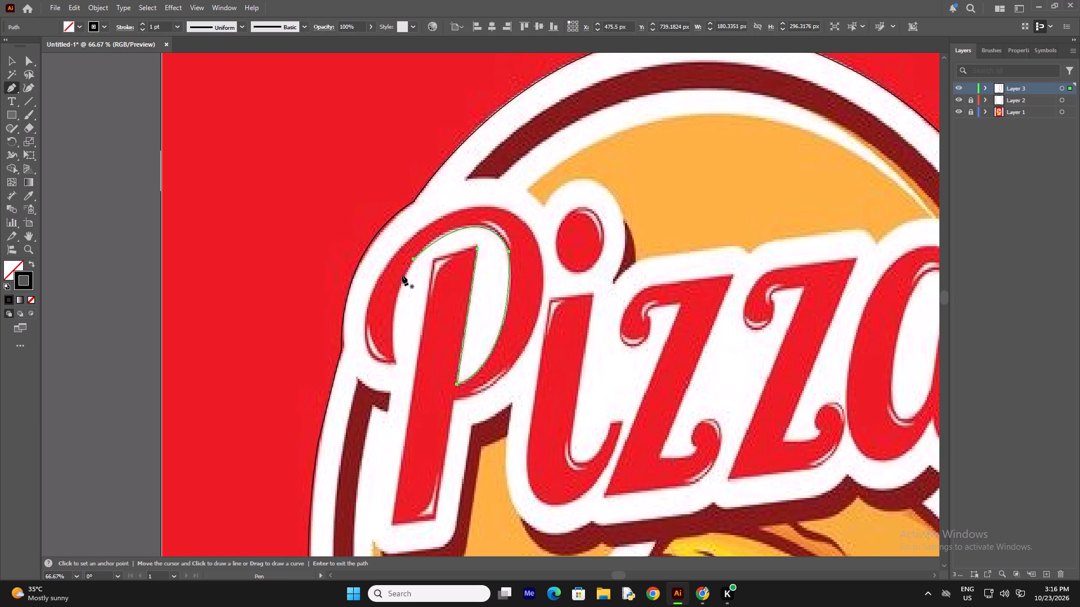
pyautogui.click(412, 260)
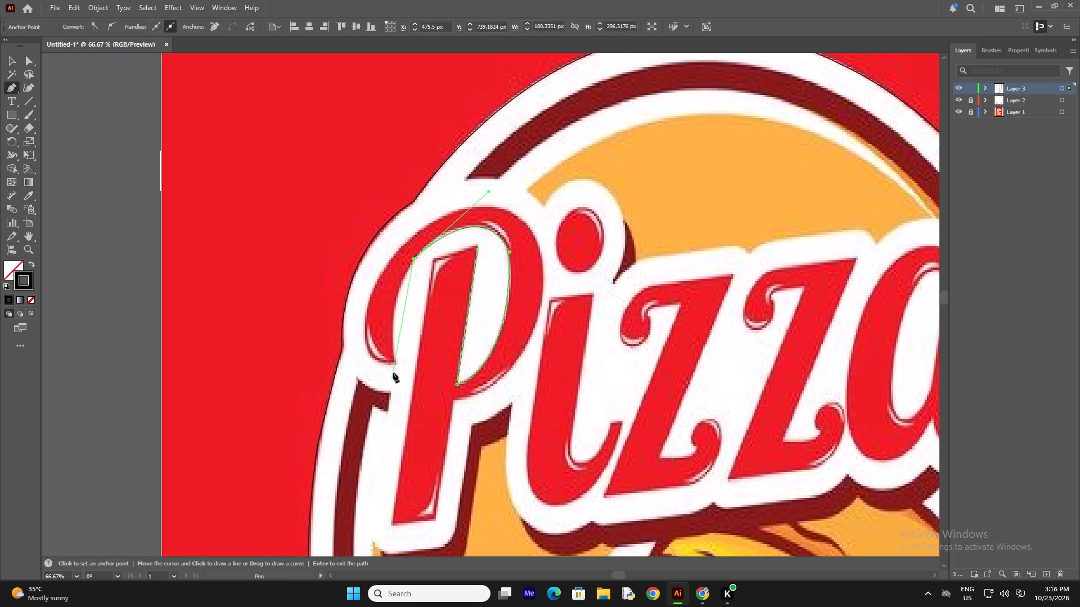
pyautogui.moveTo(396, 362); pyautogui.dragTo(411, 422)
pyautogui.click(397, 362)
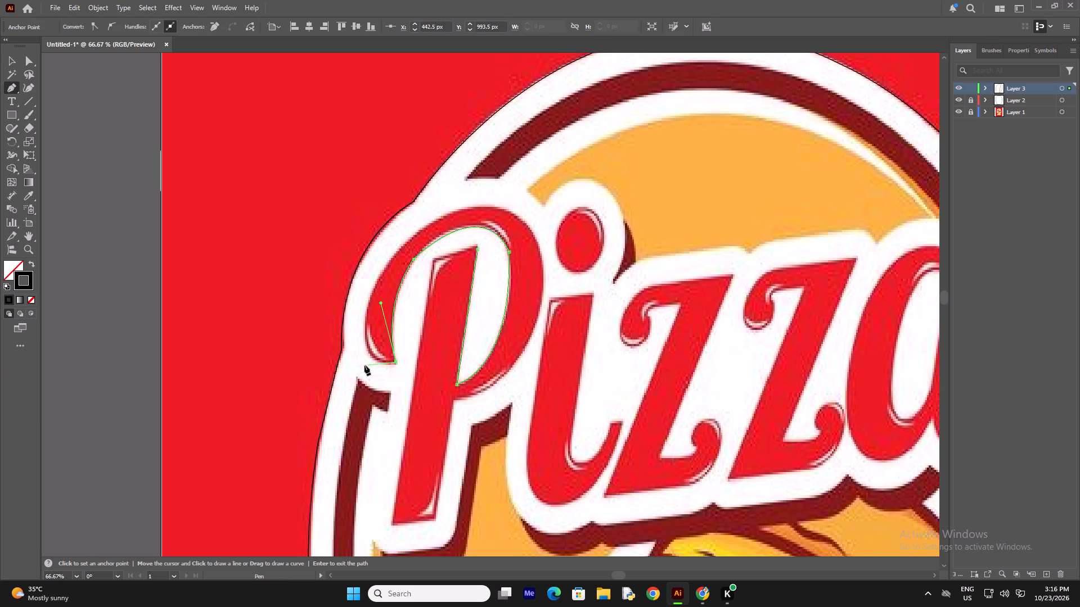
# Continue the path around the outer curve of the P's hook and bowl to the bowl's outer junction with the stem.
pyautogui.moveTo(367, 307); pyautogui.dragTo(380, 247)
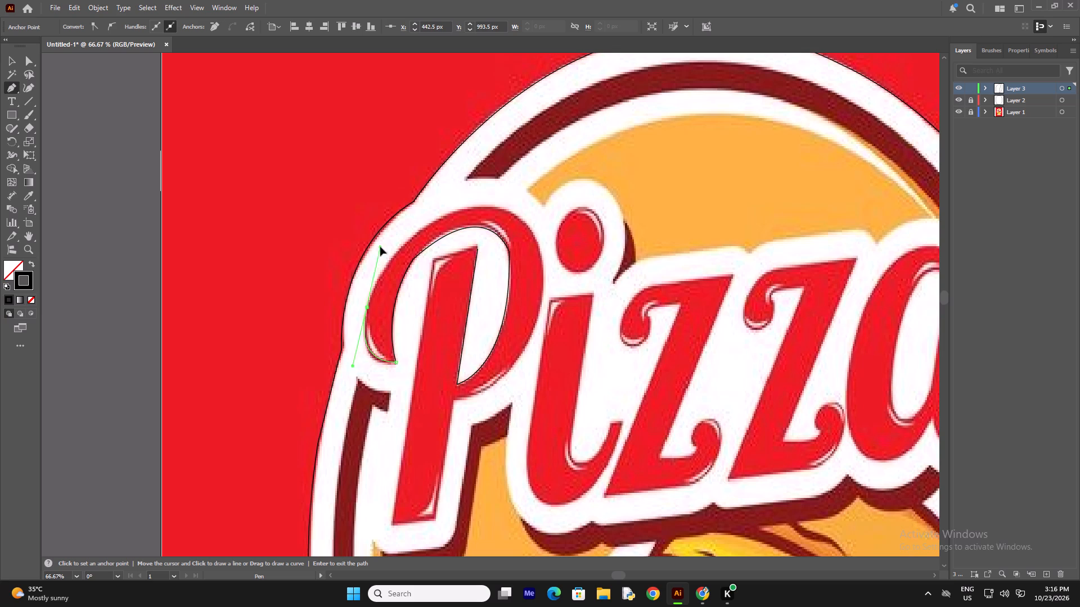
pyautogui.moveTo(380, 247); pyautogui.dragTo(375, 230)
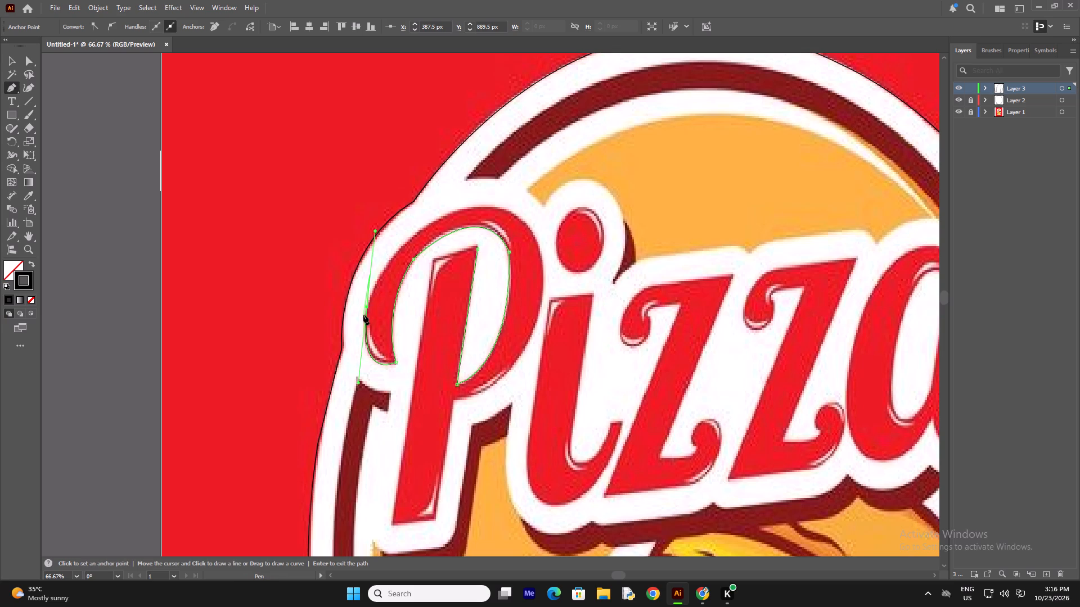
pyautogui.click(367, 306)
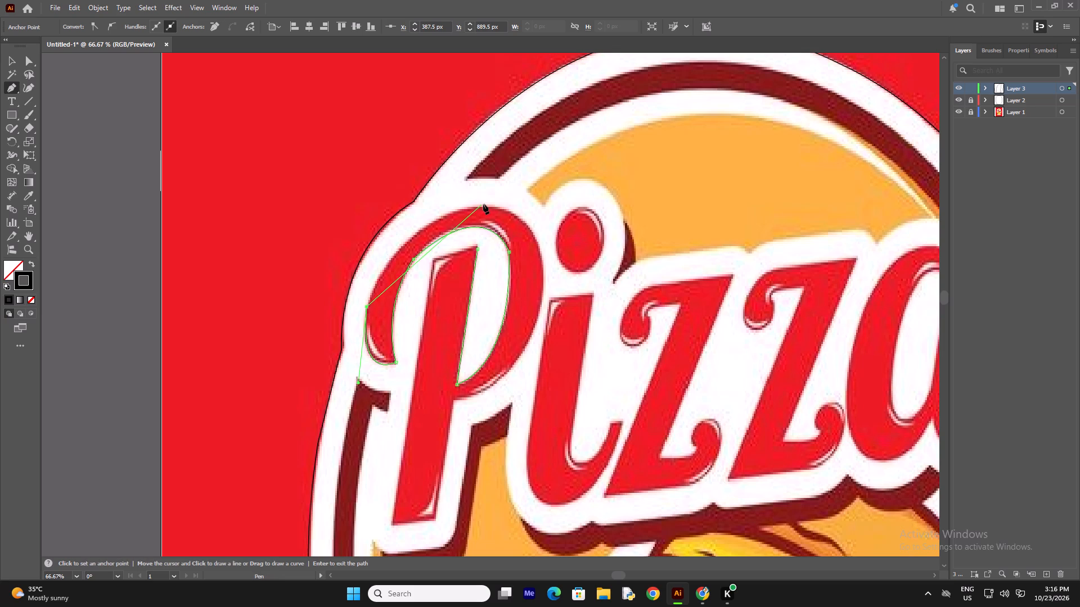
pyautogui.moveTo(484, 204); pyautogui.dragTo(579, 188)
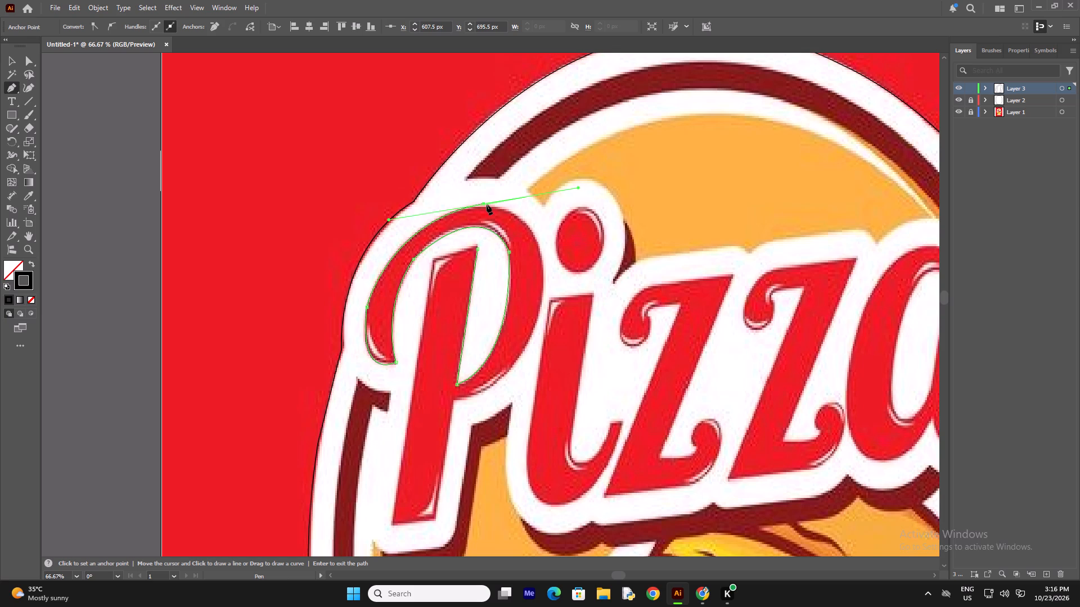
pyautogui.click(484, 205)
pyautogui.moveTo(530, 342); pyautogui.dragTo(474, 469)
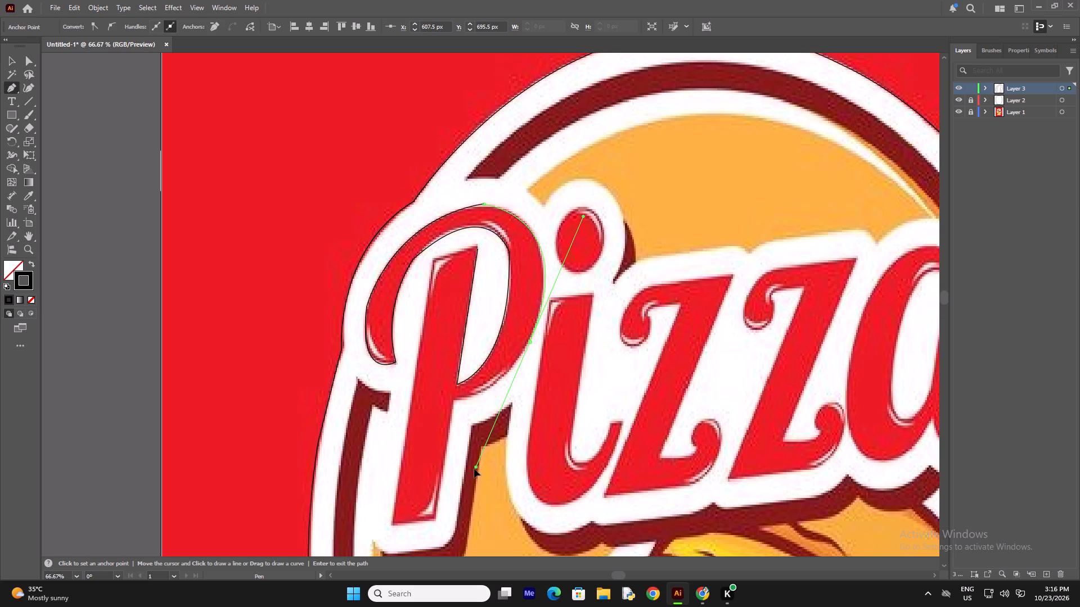
pyautogui.moveTo(474, 469); pyautogui.dragTo(479, 477)
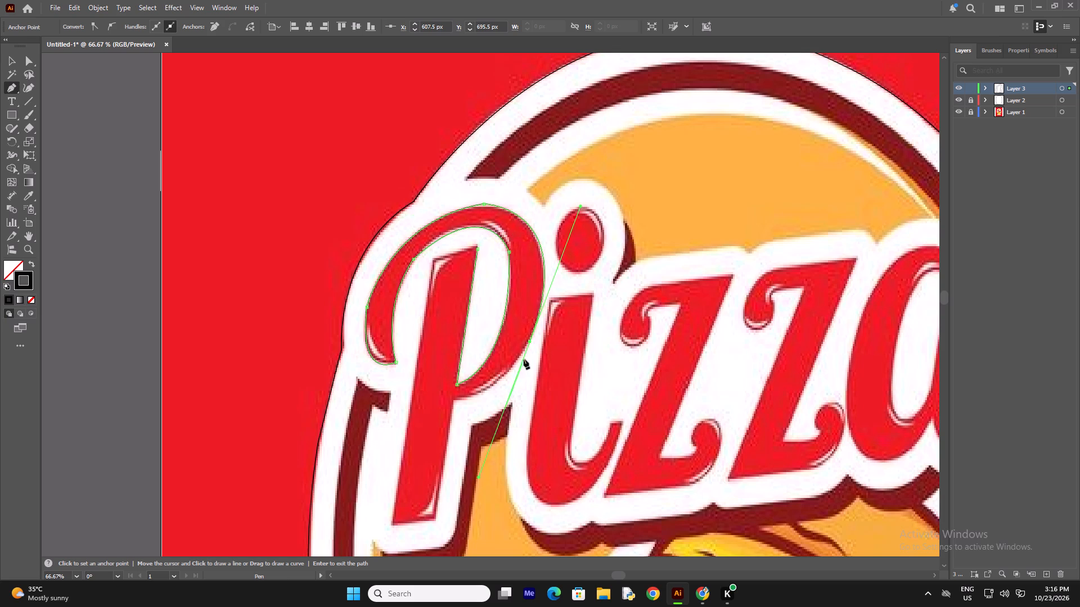
pyautogui.click(529, 342)
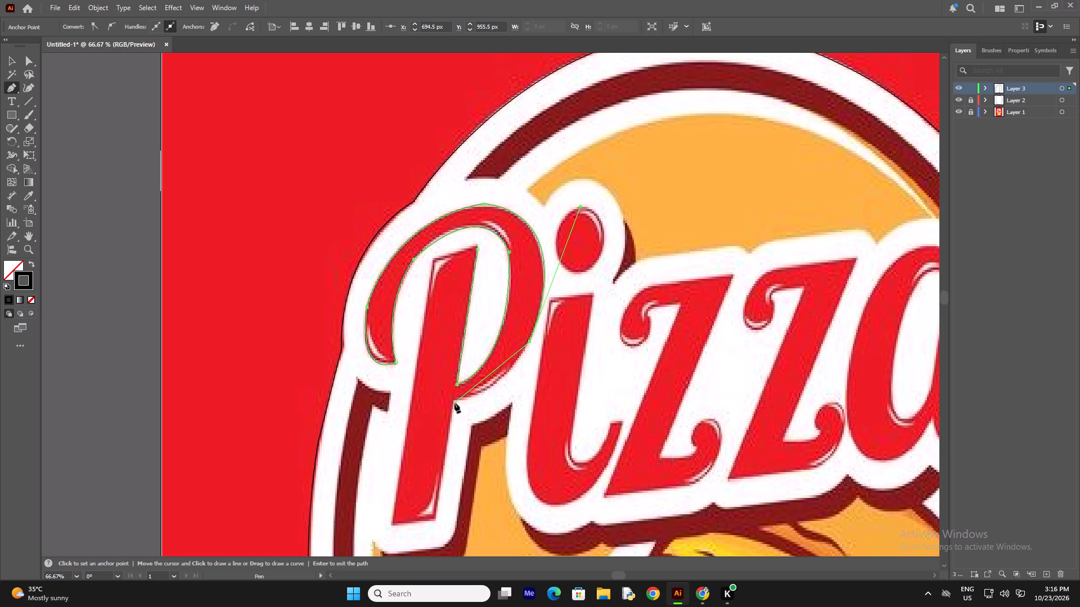
pyautogui.moveTo(454, 400); pyautogui.dragTo(418, 393)
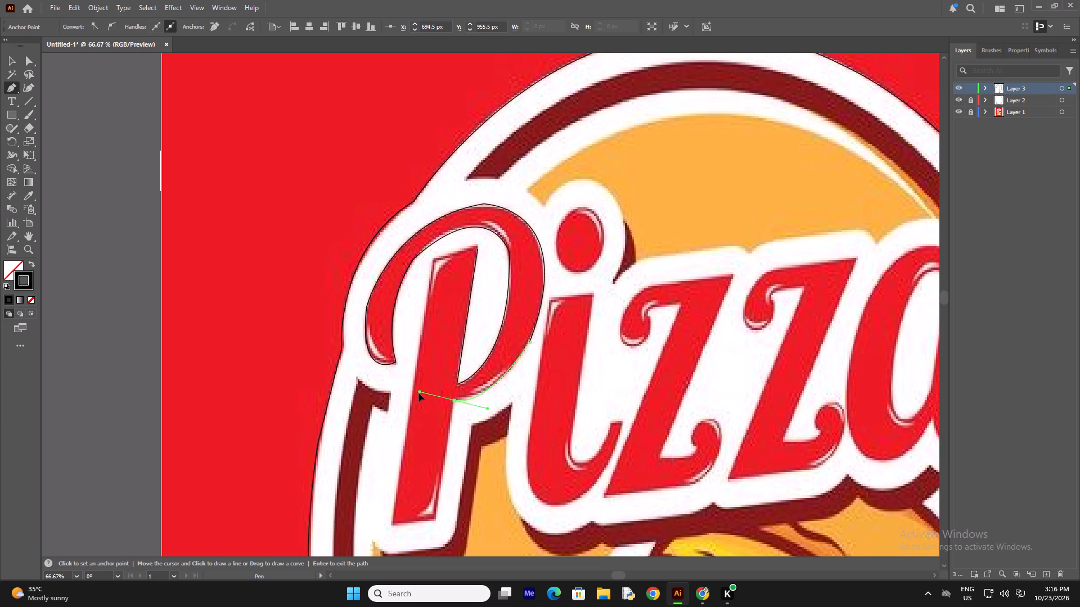
pyautogui.moveTo(418, 393); pyautogui.dragTo(412, 395)
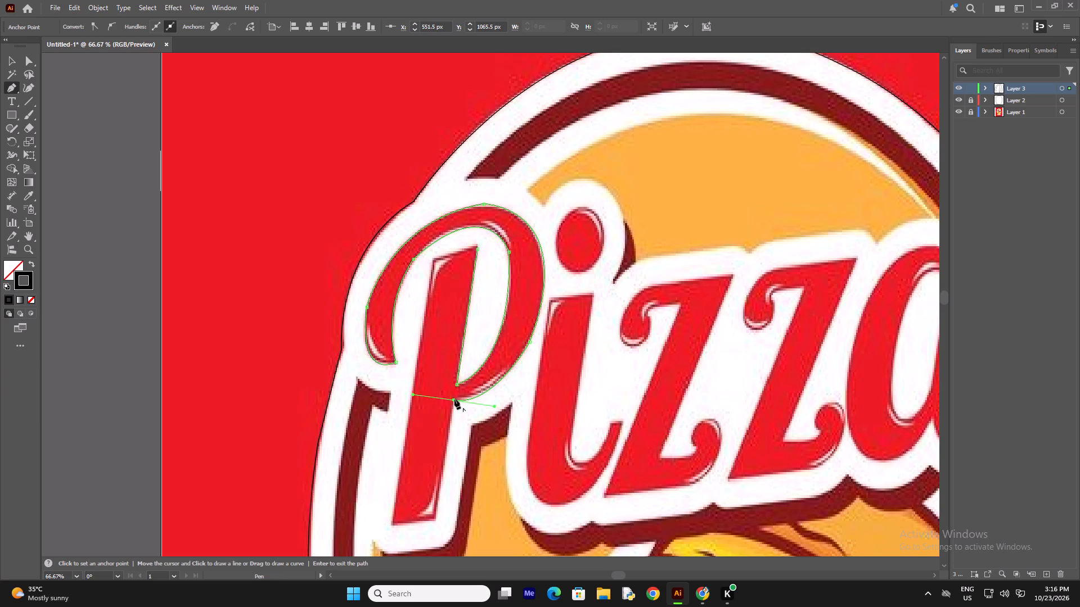
pyautogui.click(454, 399)
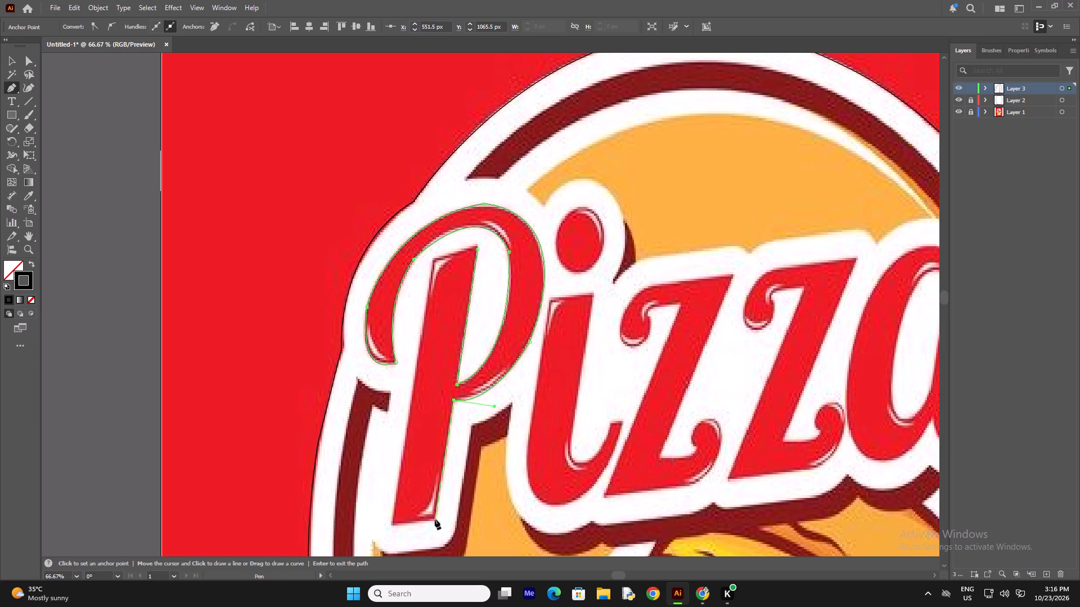
# Trace the P stem's base, long outer edge and top with straight segments, closing the path at its starting anchor.
pyautogui.click(435, 519)
pyautogui.click(391, 527)
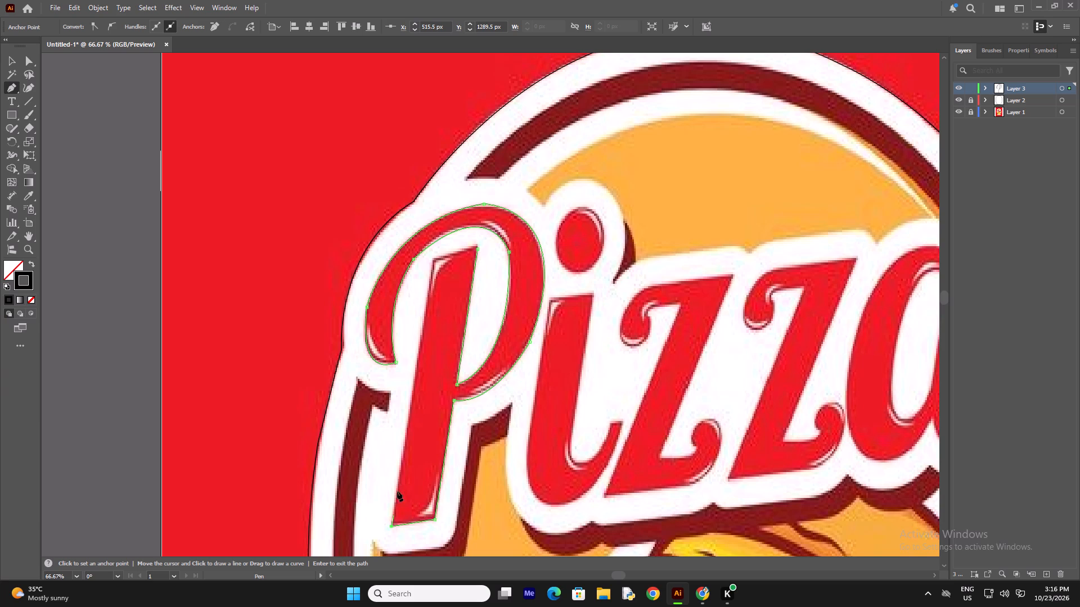
pyautogui.click(433, 257)
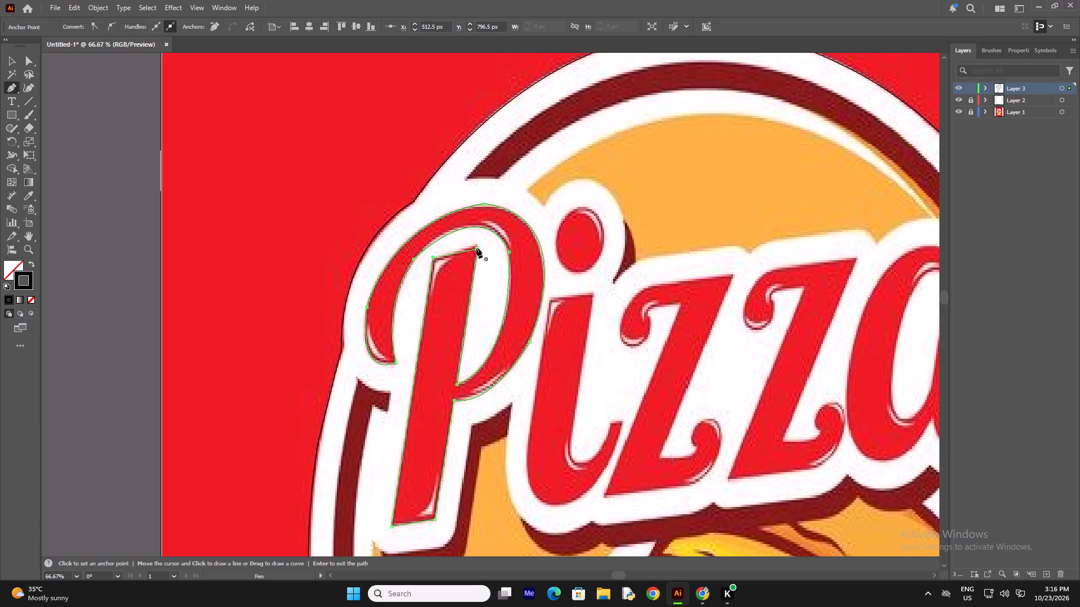
pyautogui.click(476, 248)
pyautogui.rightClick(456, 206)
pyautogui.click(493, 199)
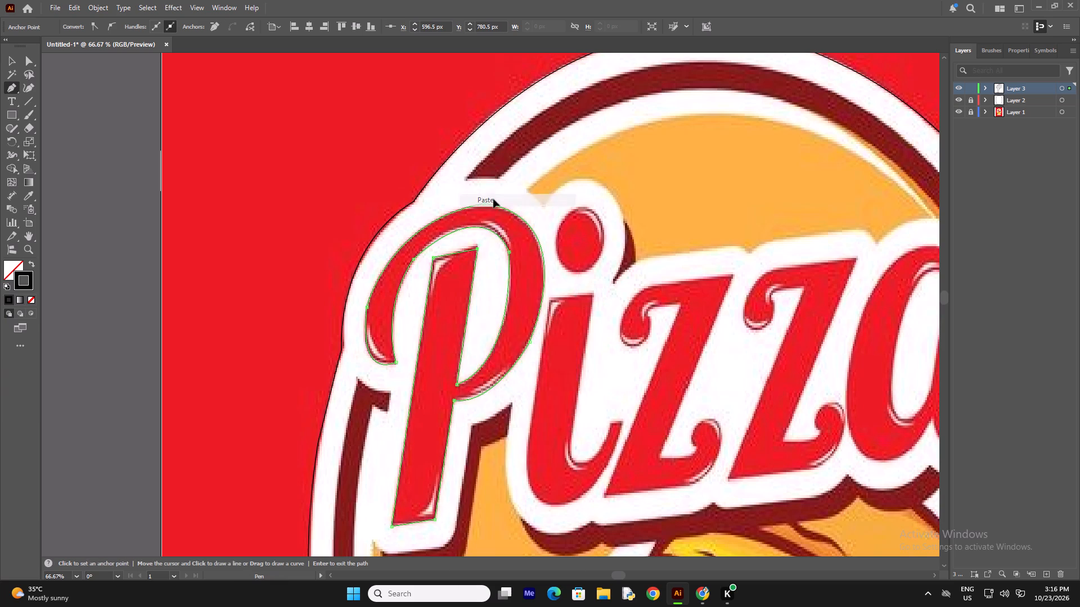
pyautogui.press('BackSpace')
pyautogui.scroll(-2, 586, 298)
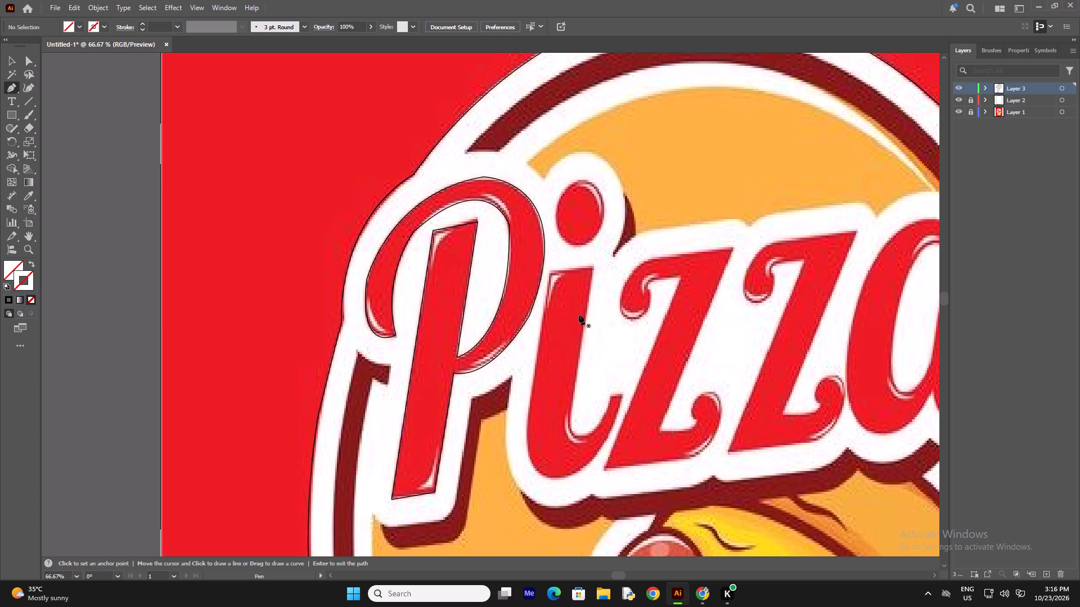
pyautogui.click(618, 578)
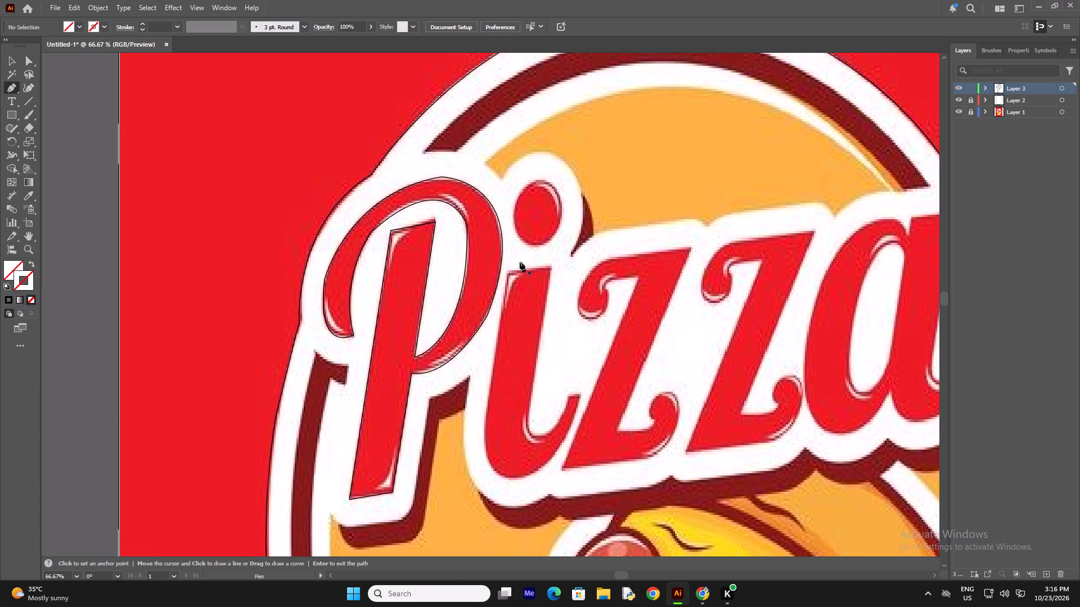
# Trace the dot of the letter i with the Pen tool as a closed curved path and give it a black stroke.
pyautogui.click(519, 237)
pyautogui.moveTo(536, 178); pyautogui.dragTo(568, 154)
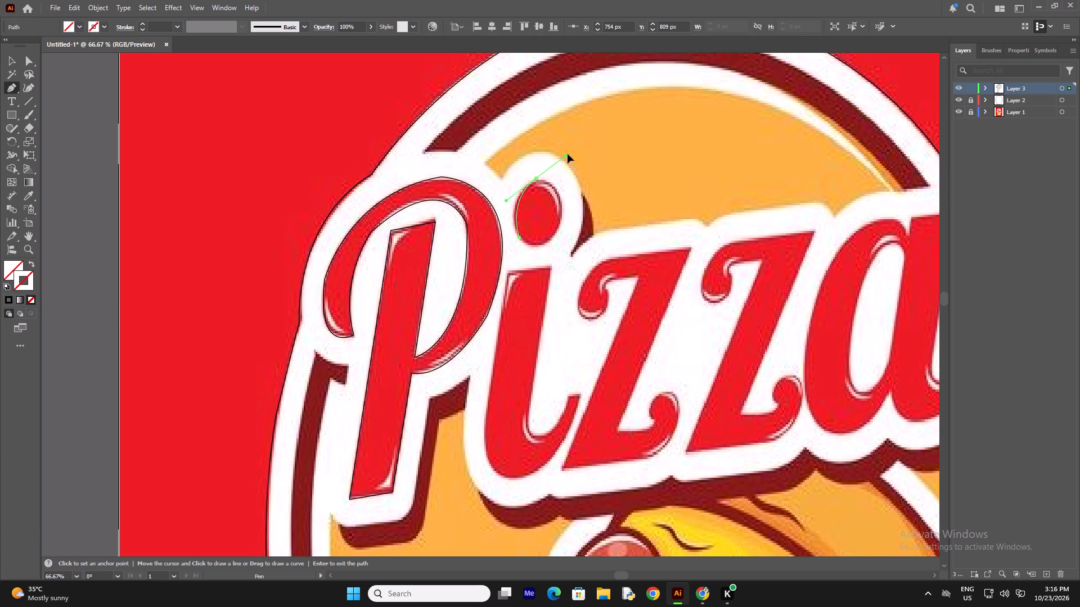
pyautogui.moveTo(568, 154); pyautogui.dragTo(573, 153)
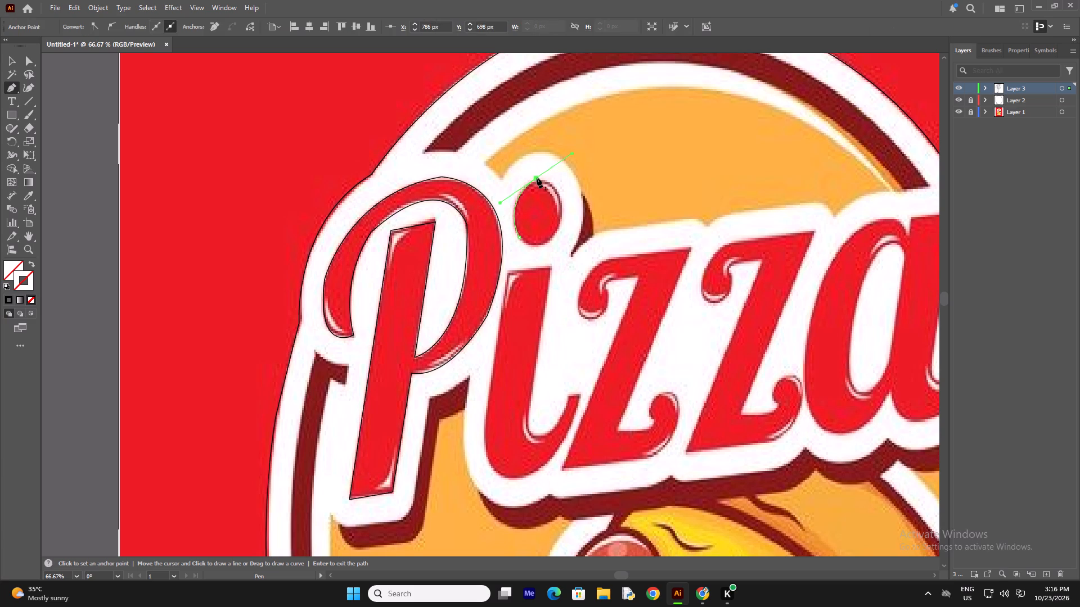
pyautogui.click(537, 178)
pyautogui.moveTo(556, 234); pyautogui.dragTo(535, 278)
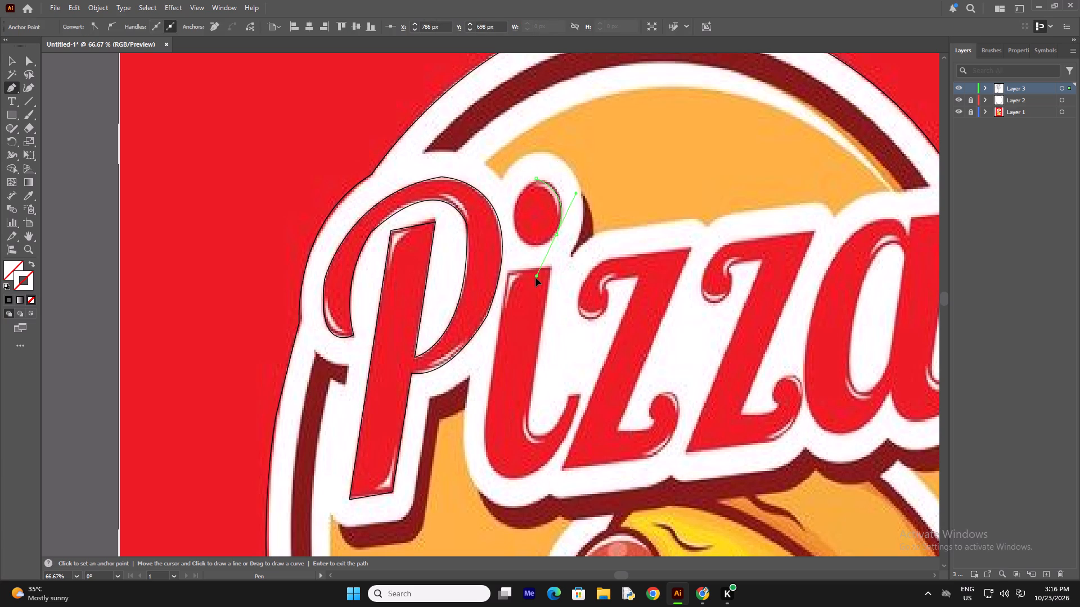
pyautogui.moveTo(535, 278); pyautogui.dragTo(535, 288)
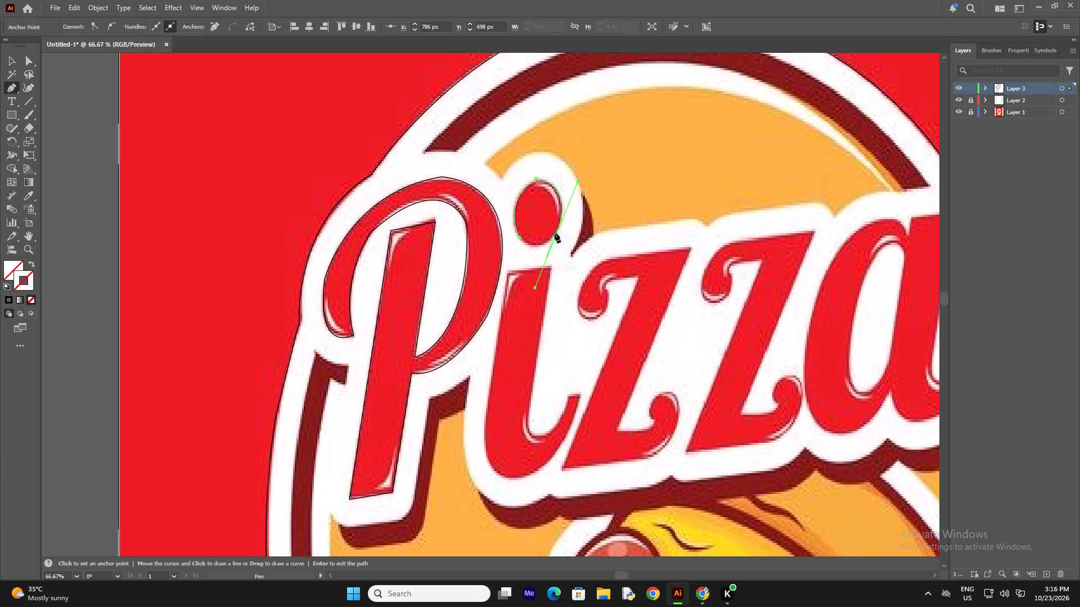
pyautogui.click(555, 236)
pyautogui.moveTo(520, 237); pyautogui.dragTo(498, 213)
pyautogui.click(6, 300)
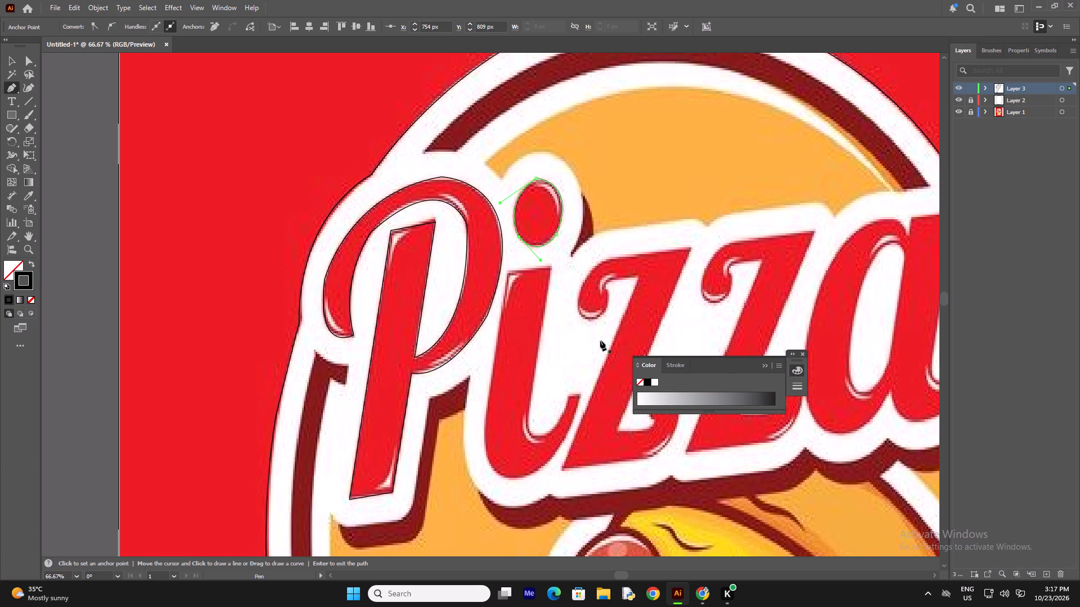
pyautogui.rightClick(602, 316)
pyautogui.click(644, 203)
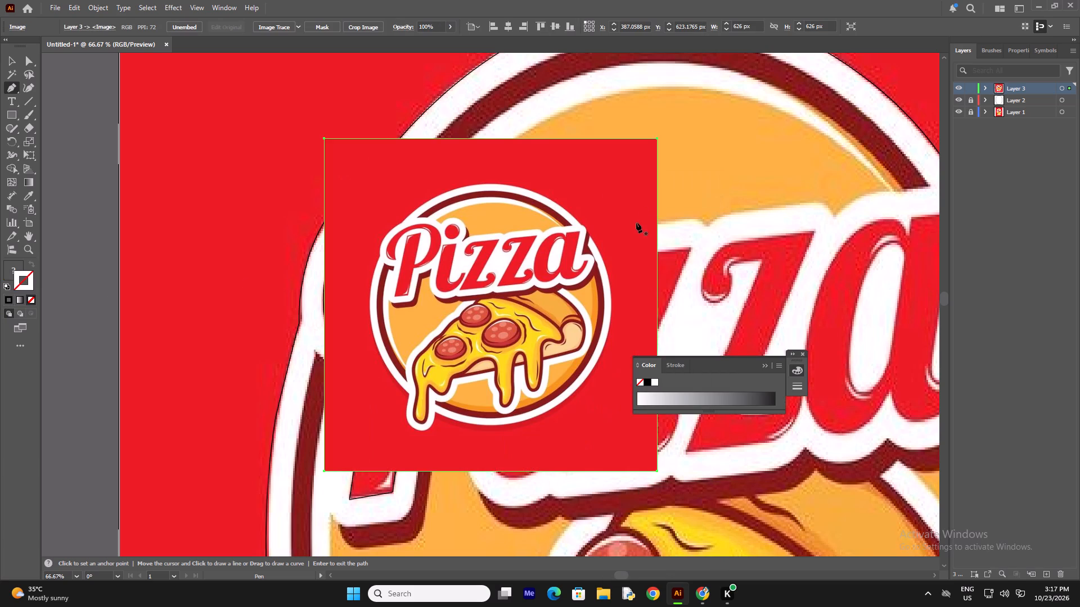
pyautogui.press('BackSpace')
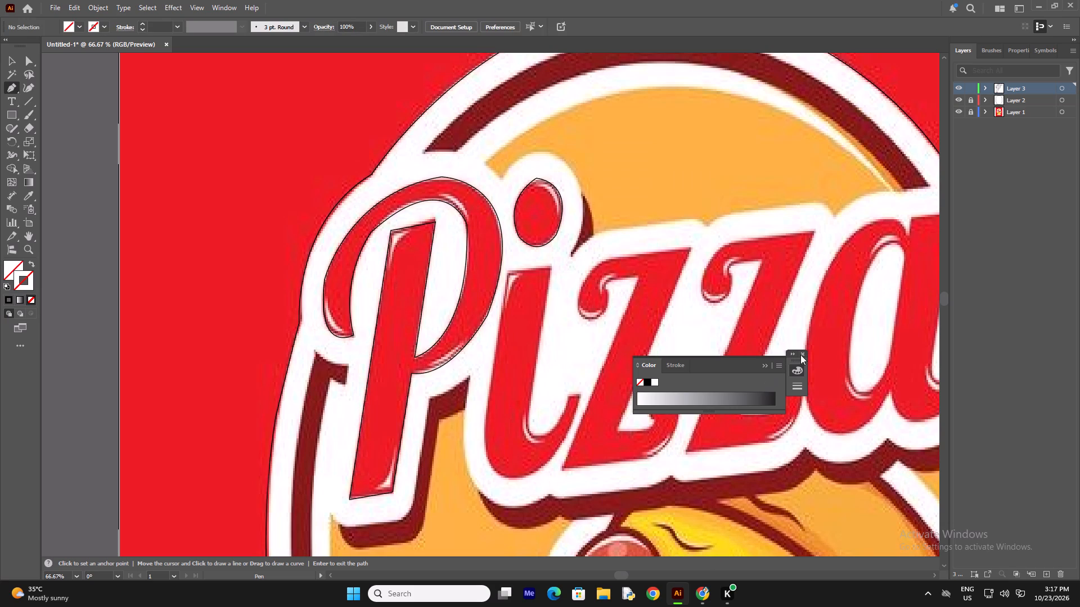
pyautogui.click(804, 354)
# Start the outline of the letter i's stem with a straight segment along its top edge.
pyautogui.scroll(-3, 561, 317)
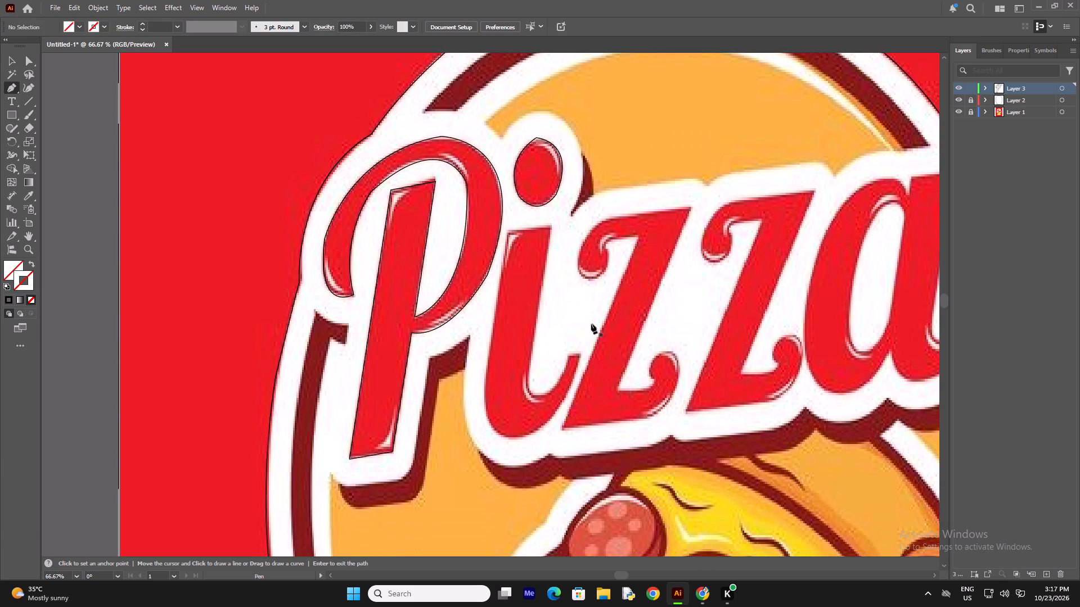
pyautogui.click(506, 232)
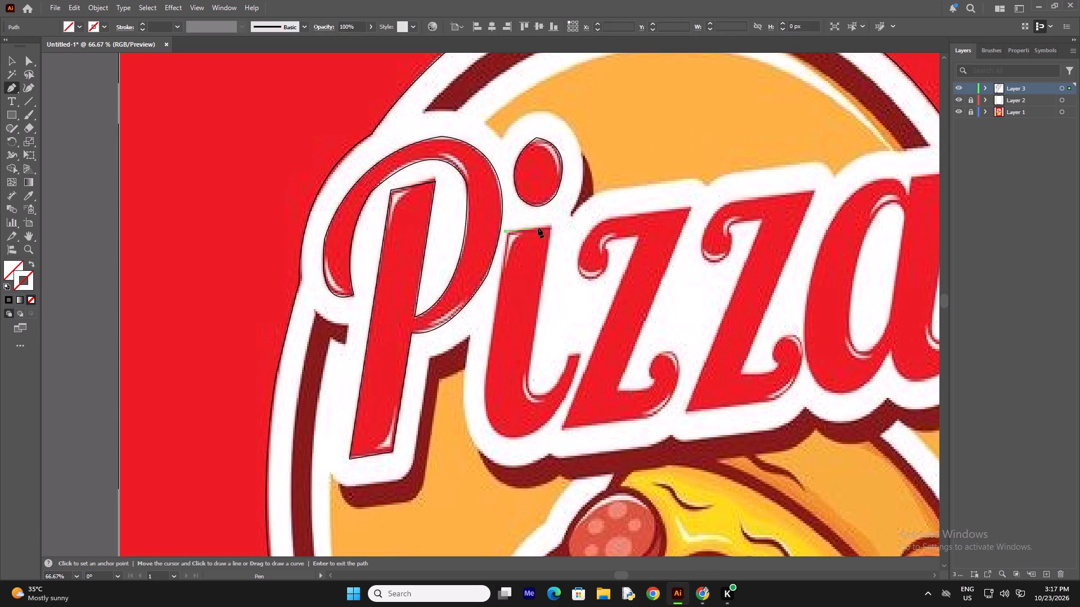
pyautogui.click(551, 226)
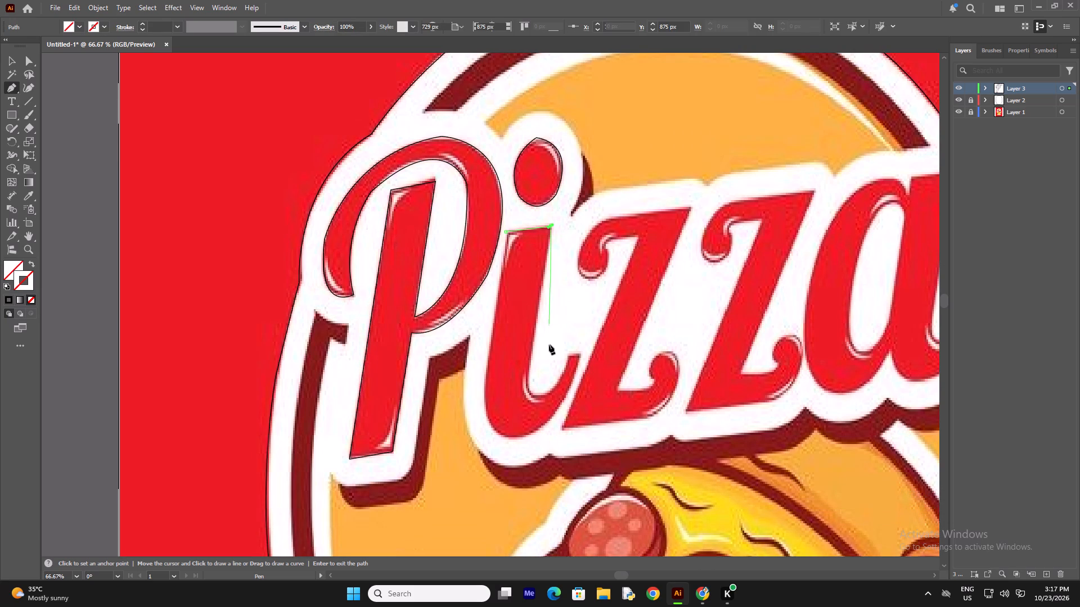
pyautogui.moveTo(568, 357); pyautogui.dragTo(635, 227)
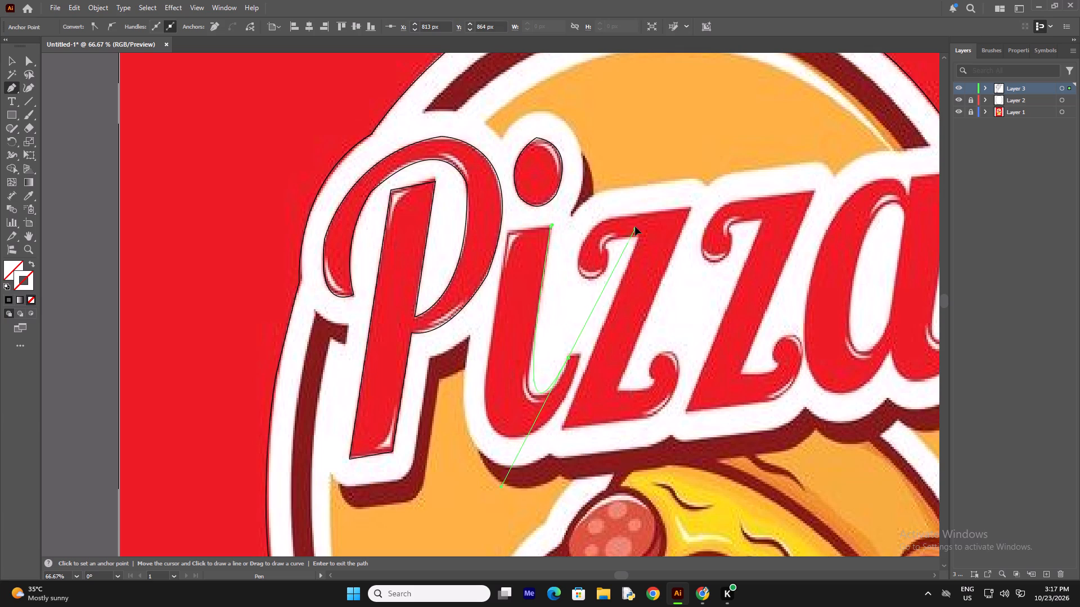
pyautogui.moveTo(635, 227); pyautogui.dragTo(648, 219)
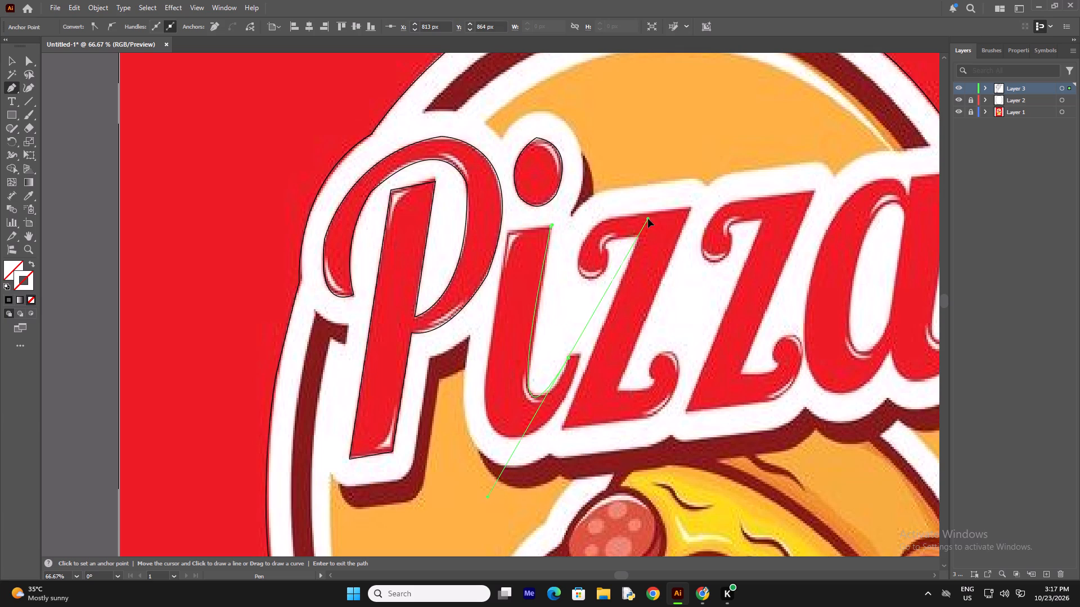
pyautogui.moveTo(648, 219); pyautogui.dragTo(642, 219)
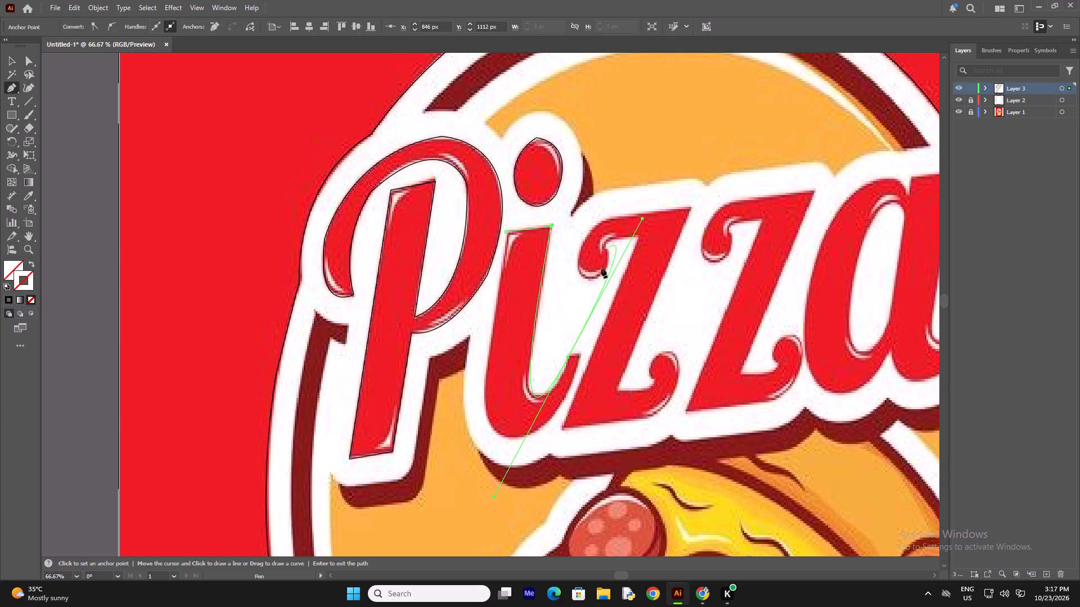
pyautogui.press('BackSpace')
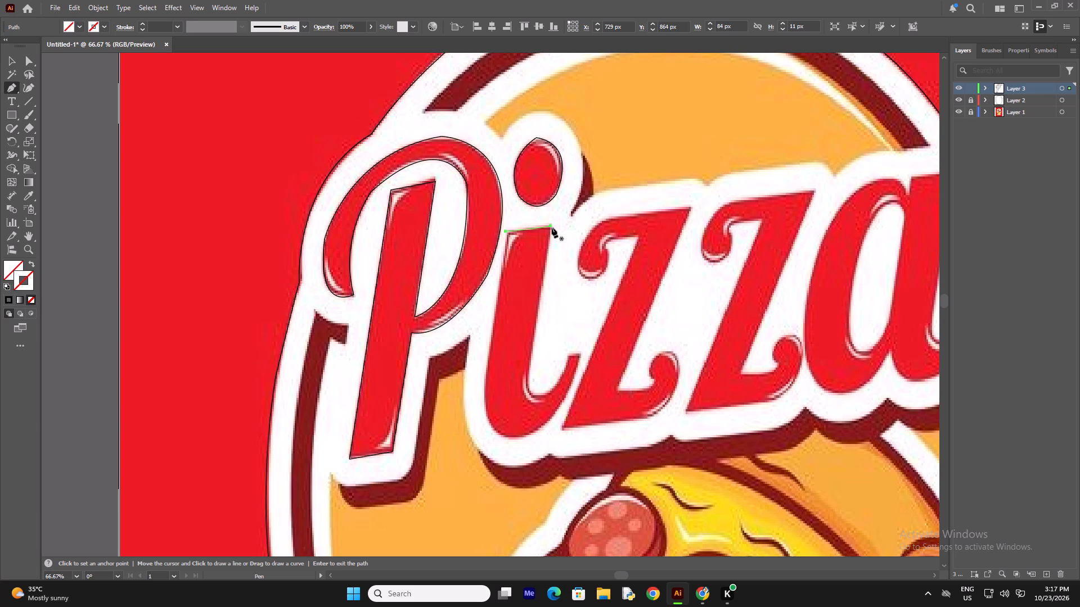
# Continue the i outline with a straight segment down the stem's inner edge to where the hook begins to curve.
pyautogui.click(551, 227)
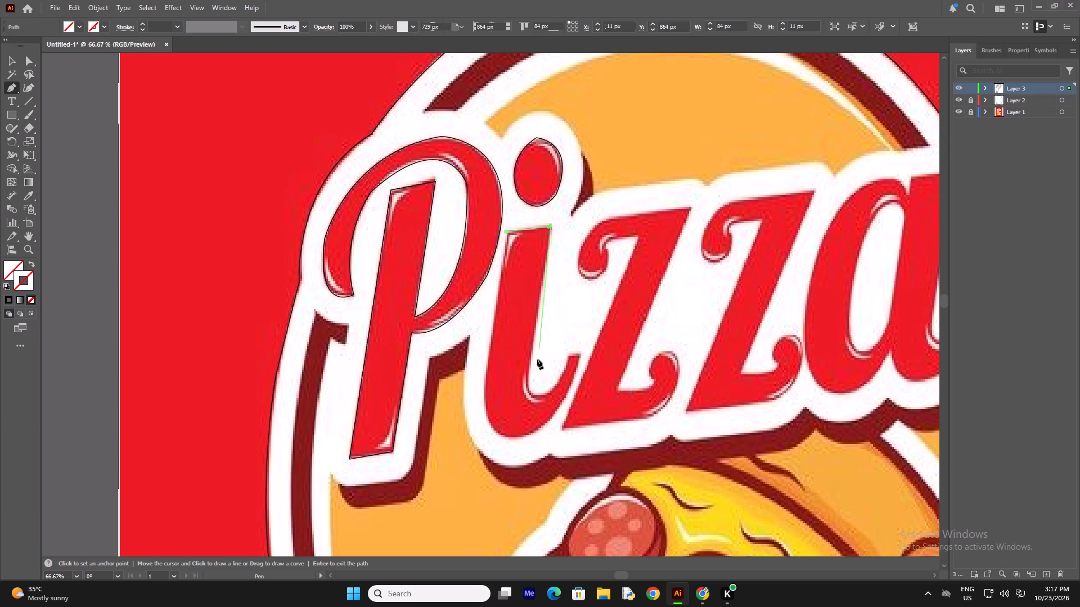
pyautogui.click(530, 370)
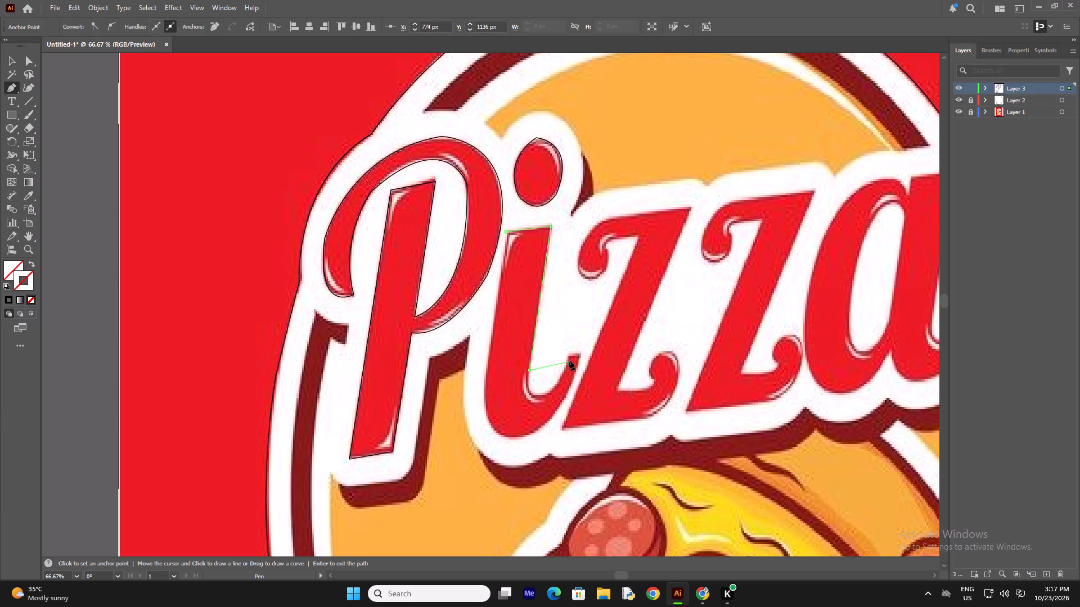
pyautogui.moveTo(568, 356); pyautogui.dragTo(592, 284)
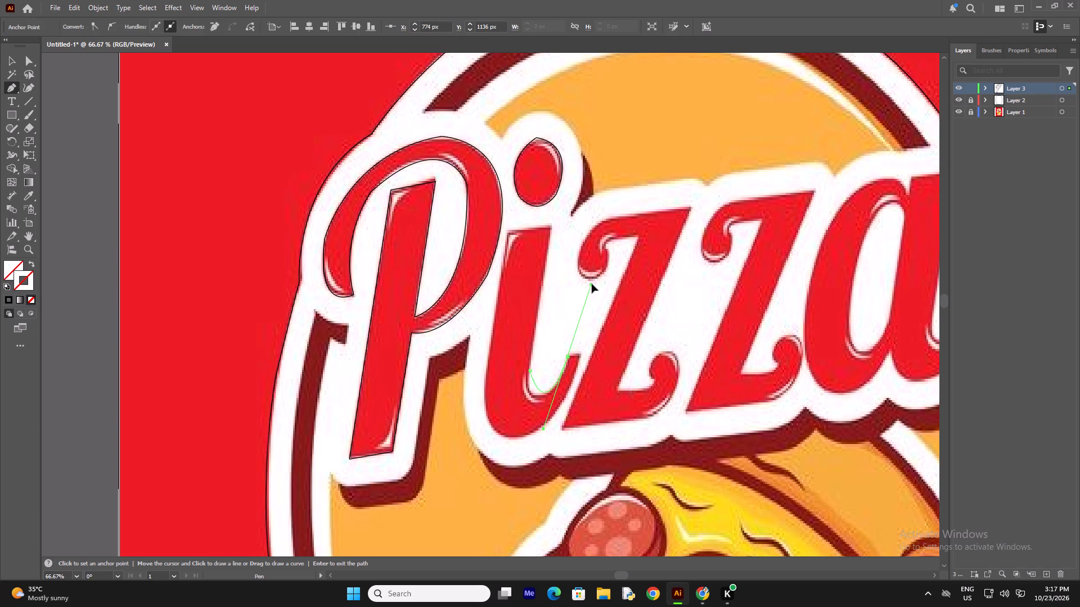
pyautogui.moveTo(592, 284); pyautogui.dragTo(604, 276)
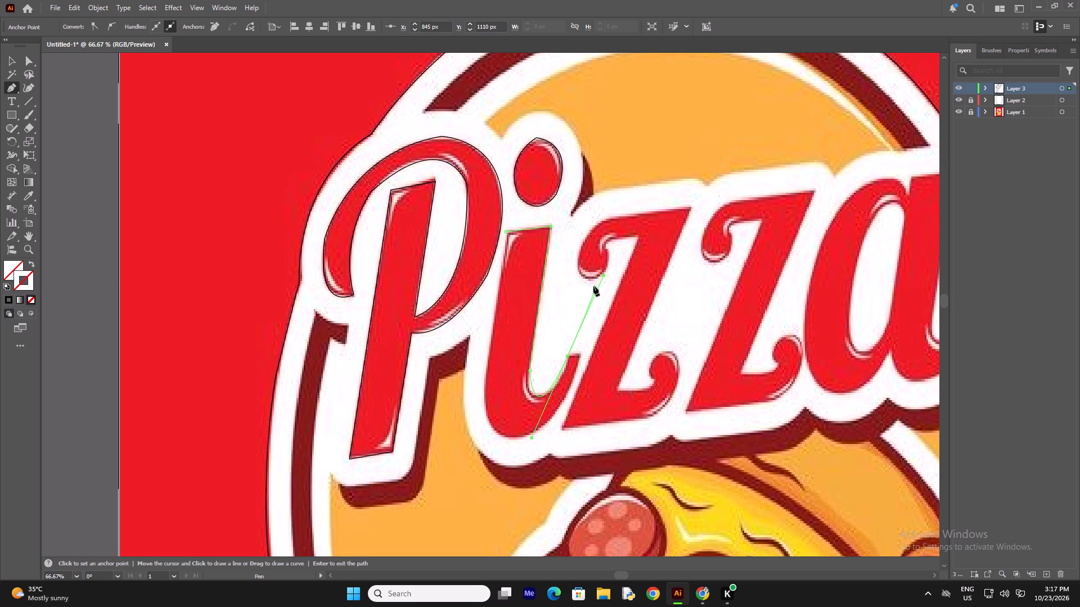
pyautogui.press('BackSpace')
# Continue the i outline along the hook's inner curve in two curved segments and across its tip with a short straight segment.
pyautogui.click(529, 371)
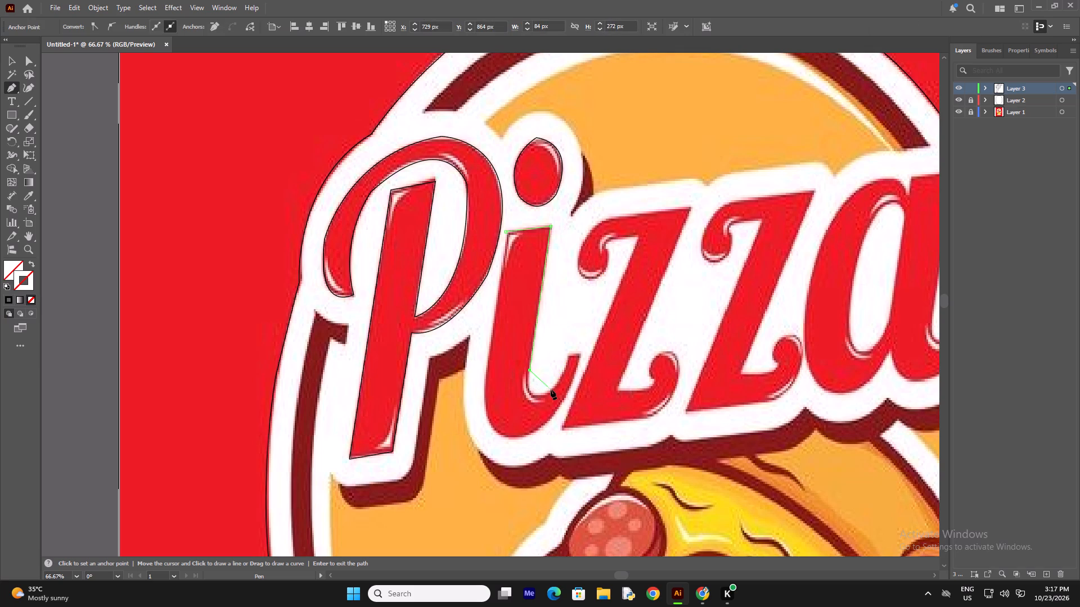
pyautogui.moveTo(551, 389); pyautogui.dragTo(575, 372)
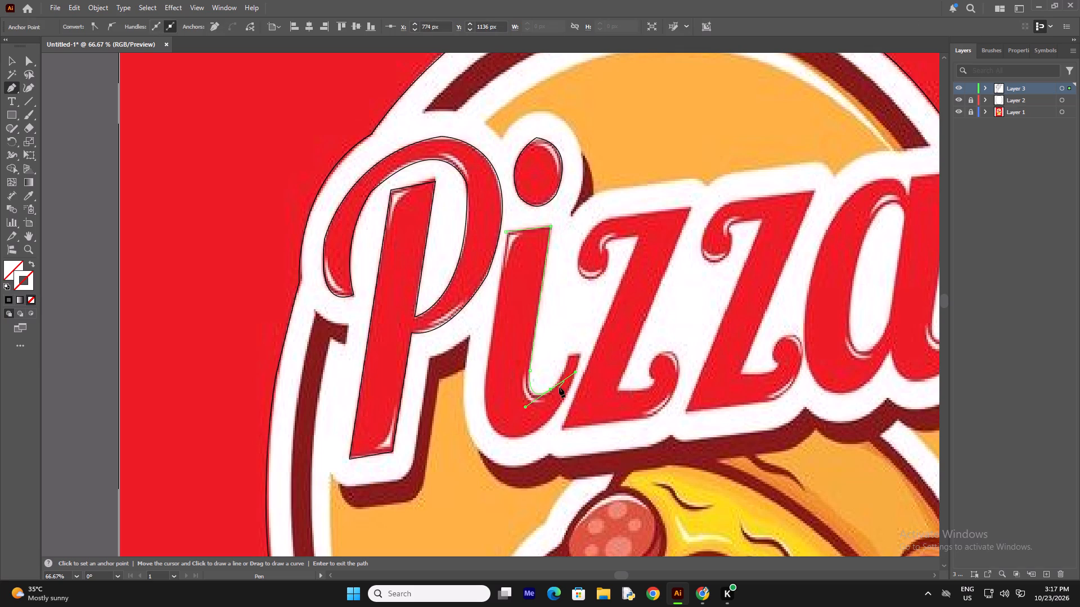
pyautogui.click(552, 388)
pyautogui.moveTo(568, 354); pyautogui.dragTo(568, 353)
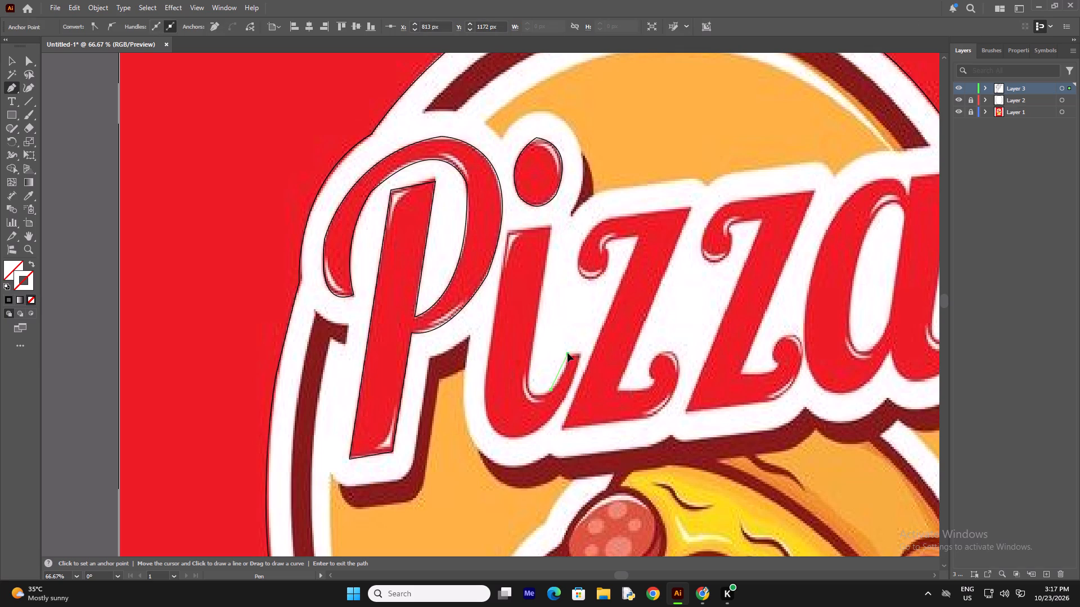
pyautogui.moveTo(568, 353); pyautogui.dragTo(565, 336)
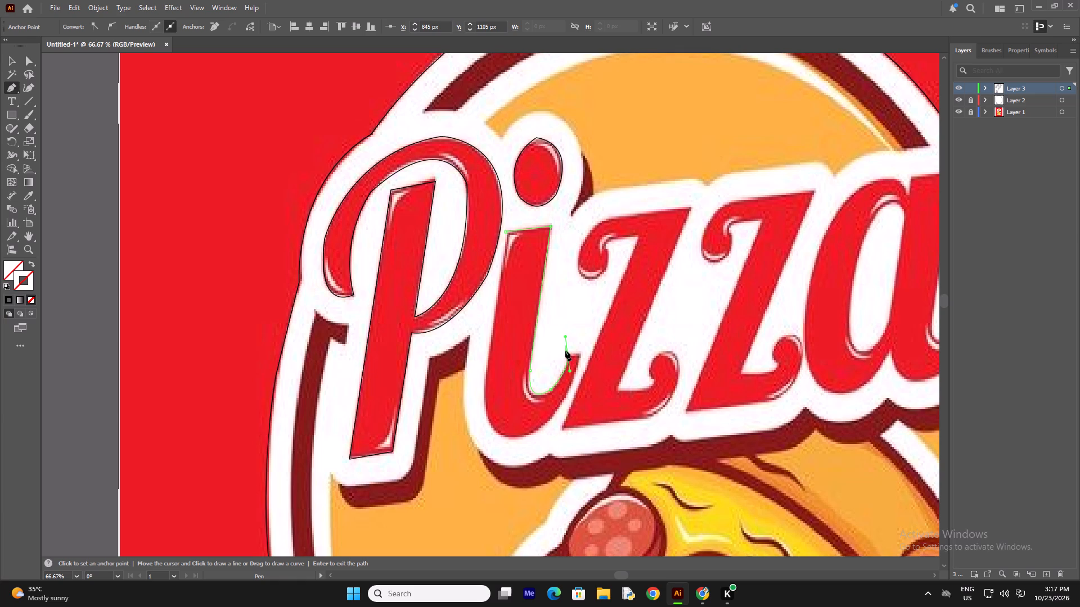
pyautogui.click(568, 354)
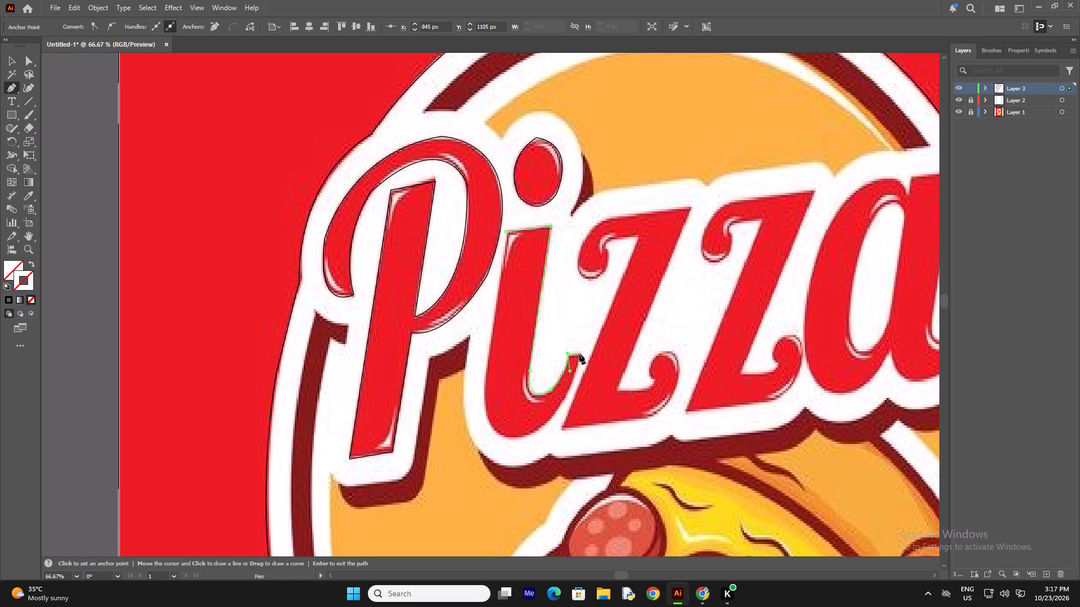
pyautogui.click(580, 354)
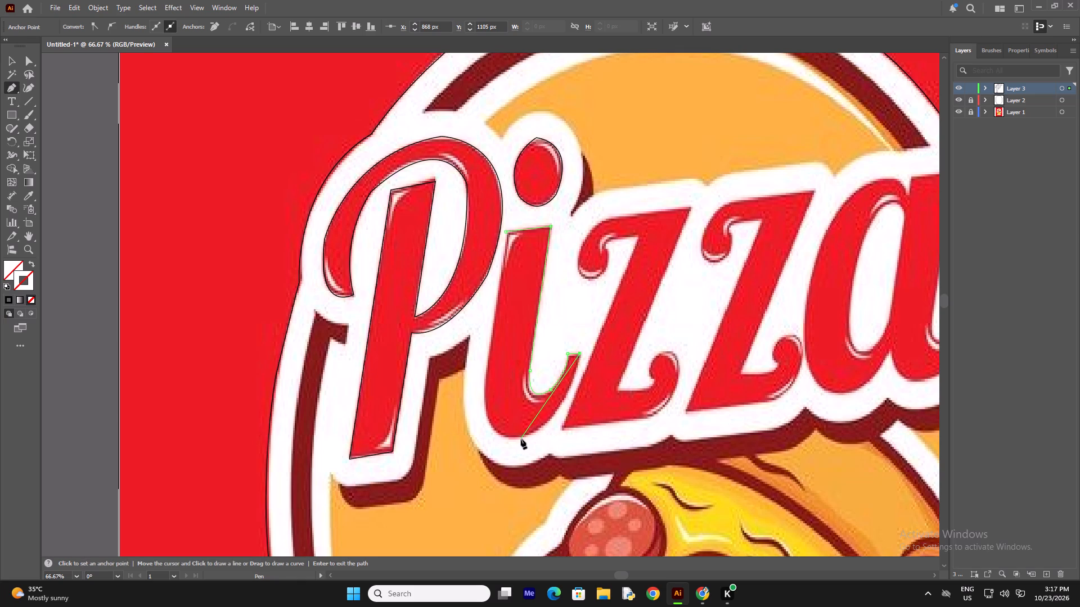
# Trace the i's outer bottom curve and long outer edge, close the path at its starting anchor, and give it a black stroke.
pyautogui.moveTo(521, 437); pyautogui.dragTo(469, 451)
pyautogui.click(521, 436)
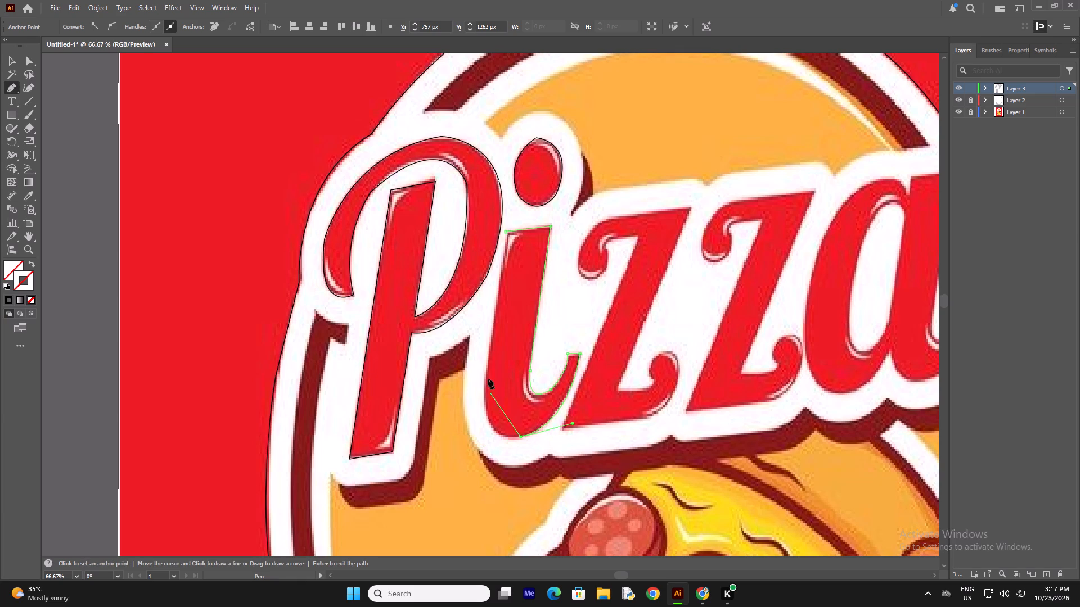
pyautogui.moveTo(487, 366); pyautogui.dragTo(503, 282)
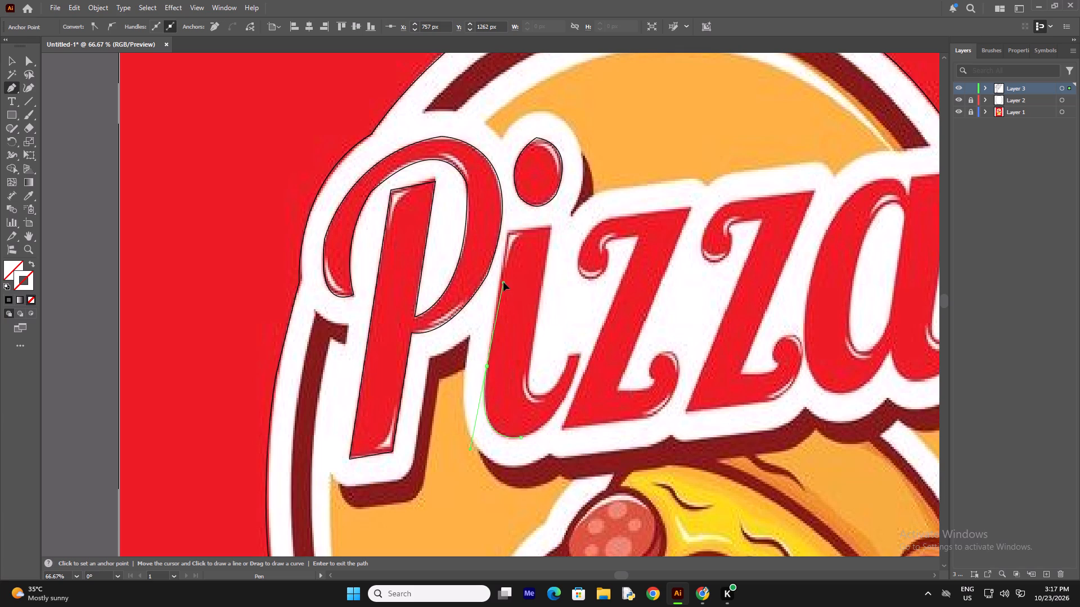
pyautogui.moveTo(503, 282); pyautogui.dragTo(497, 279)
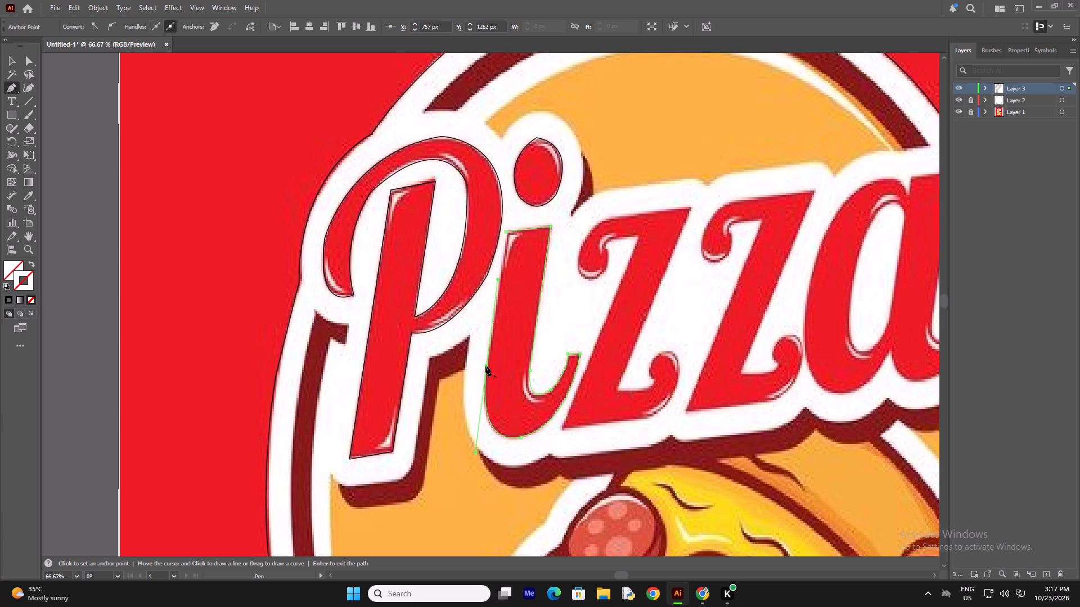
pyautogui.click(485, 366)
pyautogui.scroll(3, 502, 280)
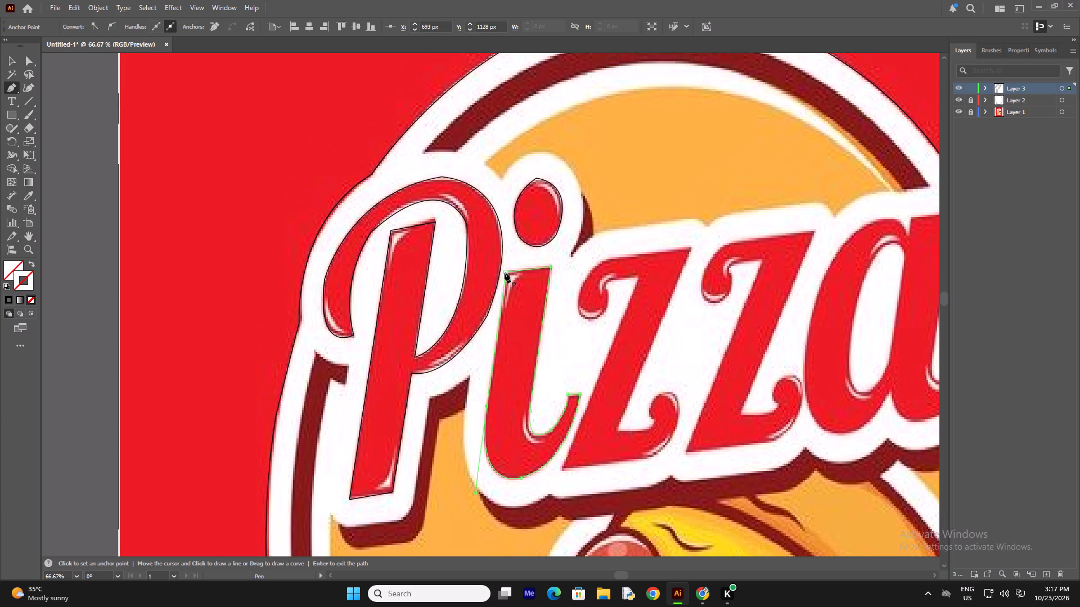
pyautogui.click(505, 273)
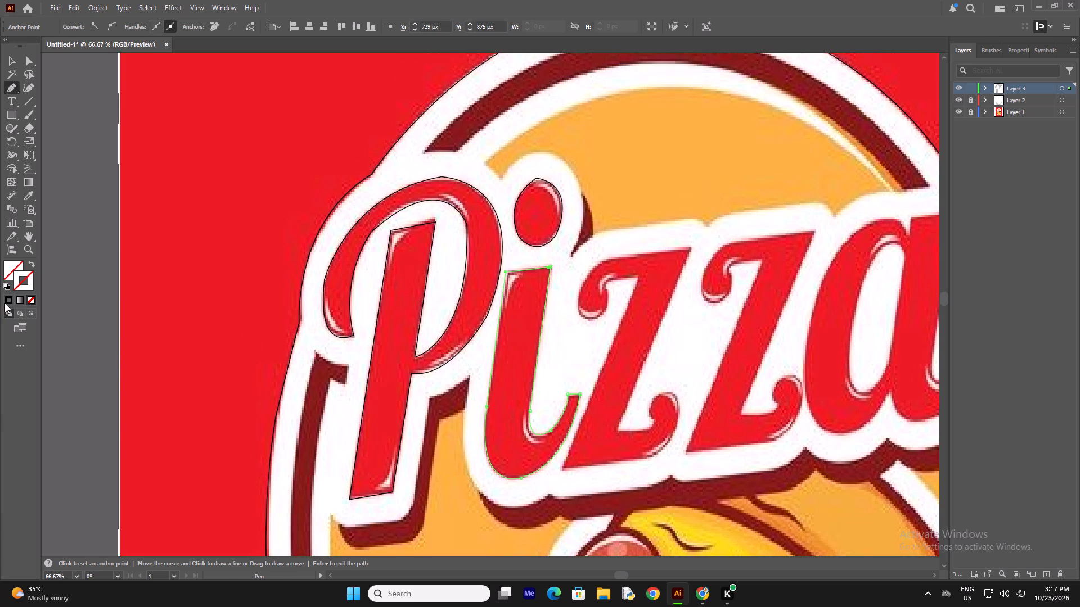
pyautogui.click(4, 303)
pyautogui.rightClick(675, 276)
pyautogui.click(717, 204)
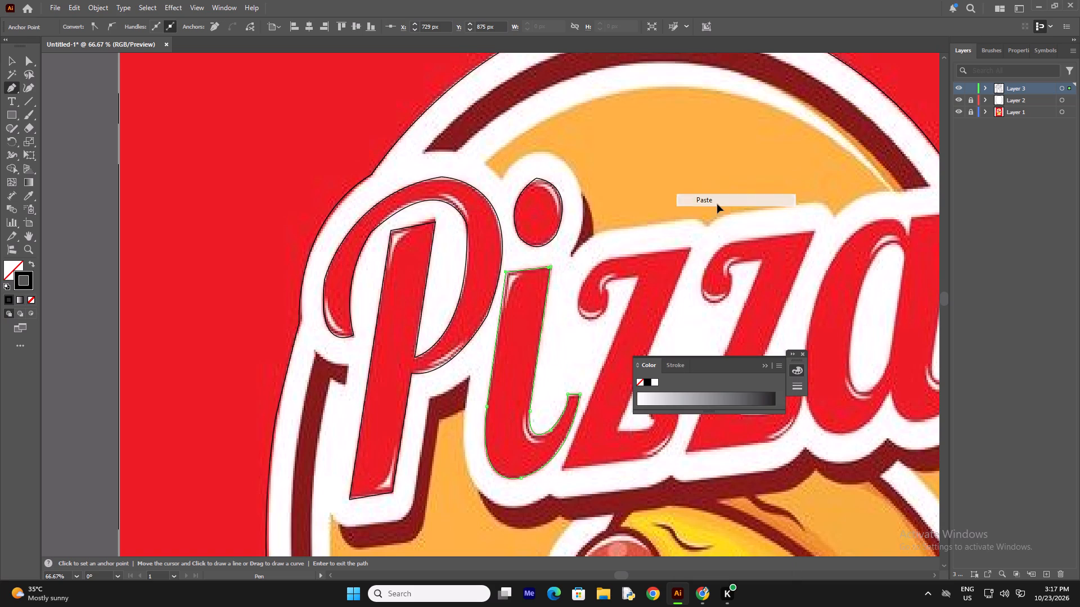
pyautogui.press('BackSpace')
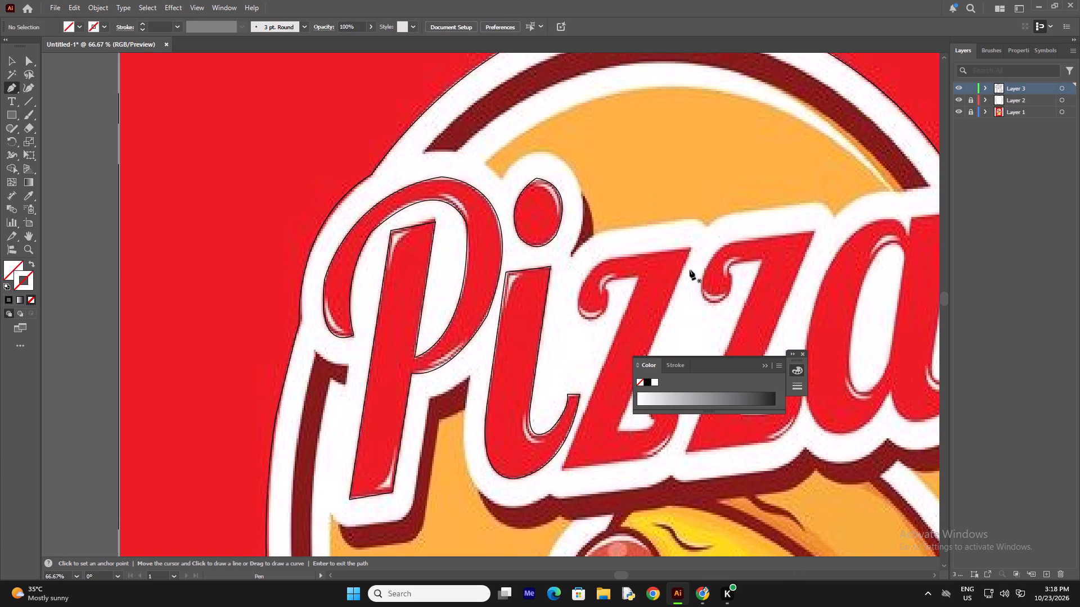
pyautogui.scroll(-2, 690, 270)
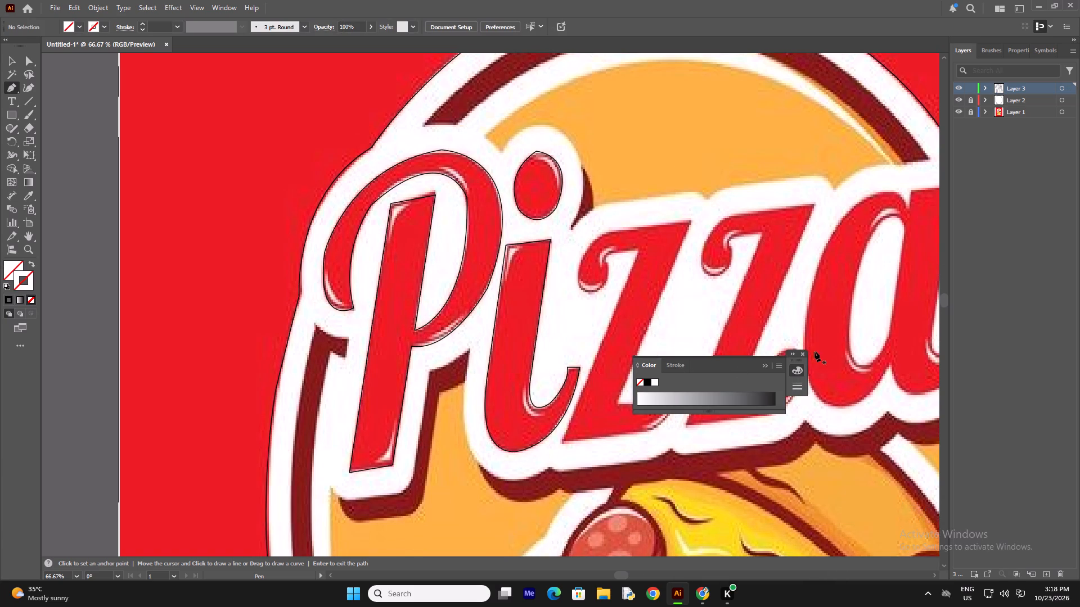
# Start the first z's outline inside its upper hook and trace curved segments around the hook's bottom and outer side to its top.
pyautogui.click(799, 354)
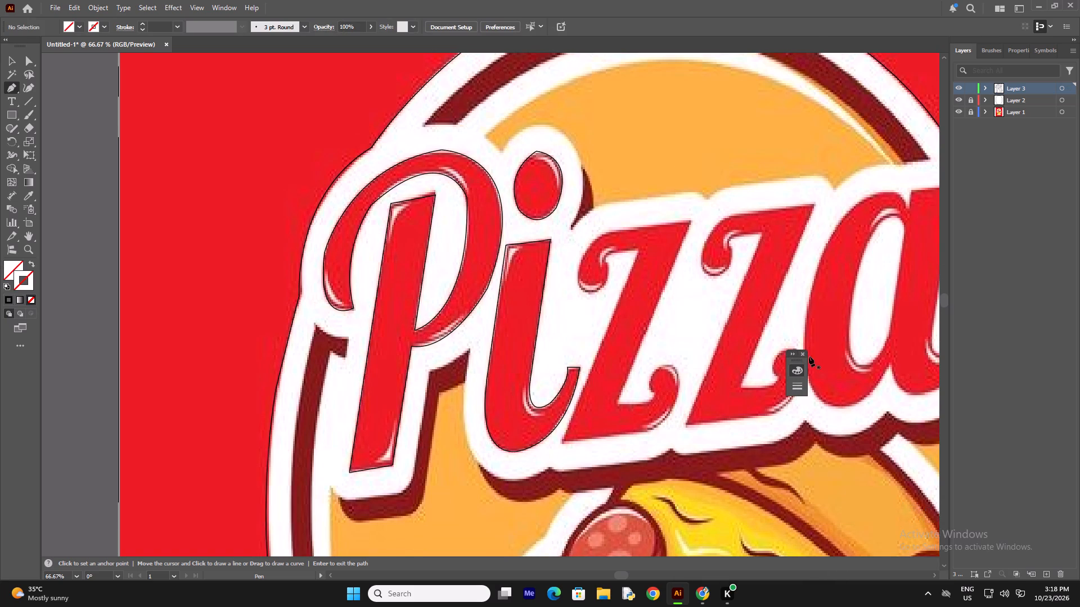
pyautogui.moveTo(616, 575); pyautogui.dragTo(620, 573)
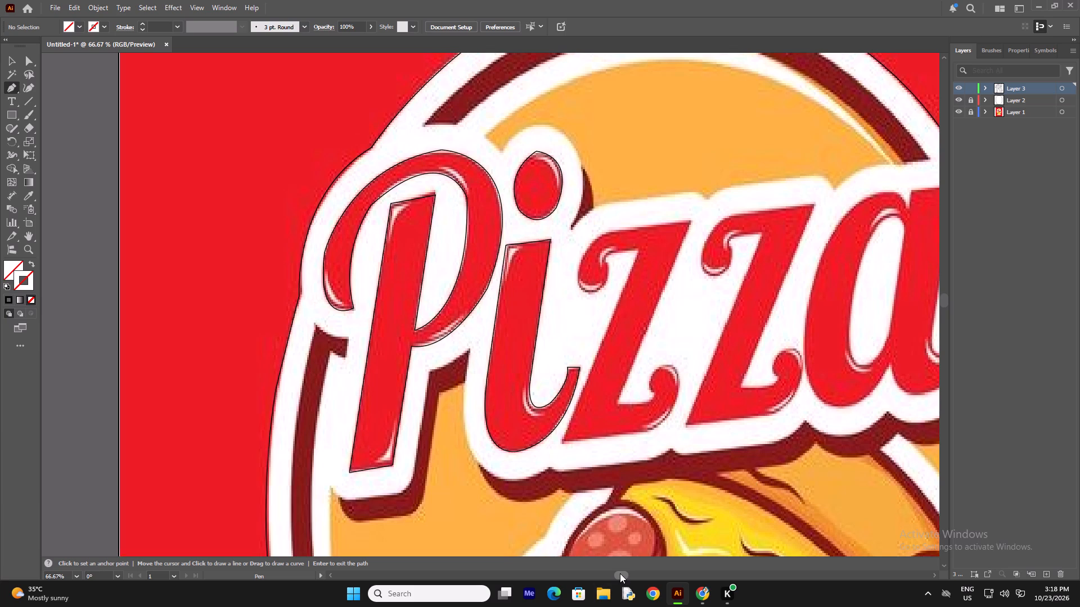
pyautogui.moveTo(620, 573); pyautogui.dragTo(621, 570)
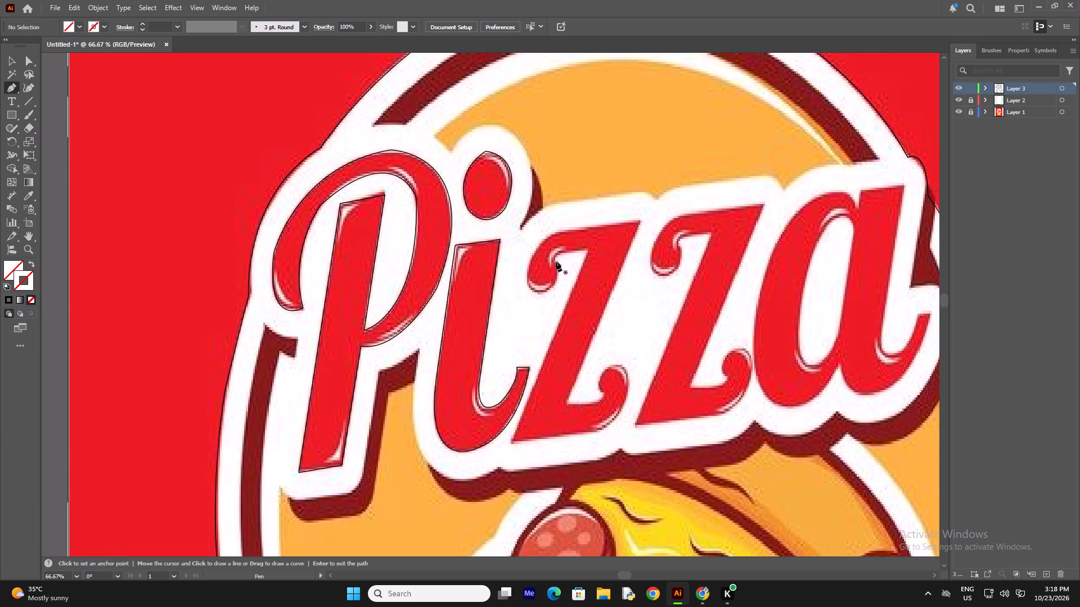
pyautogui.click(554, 261)
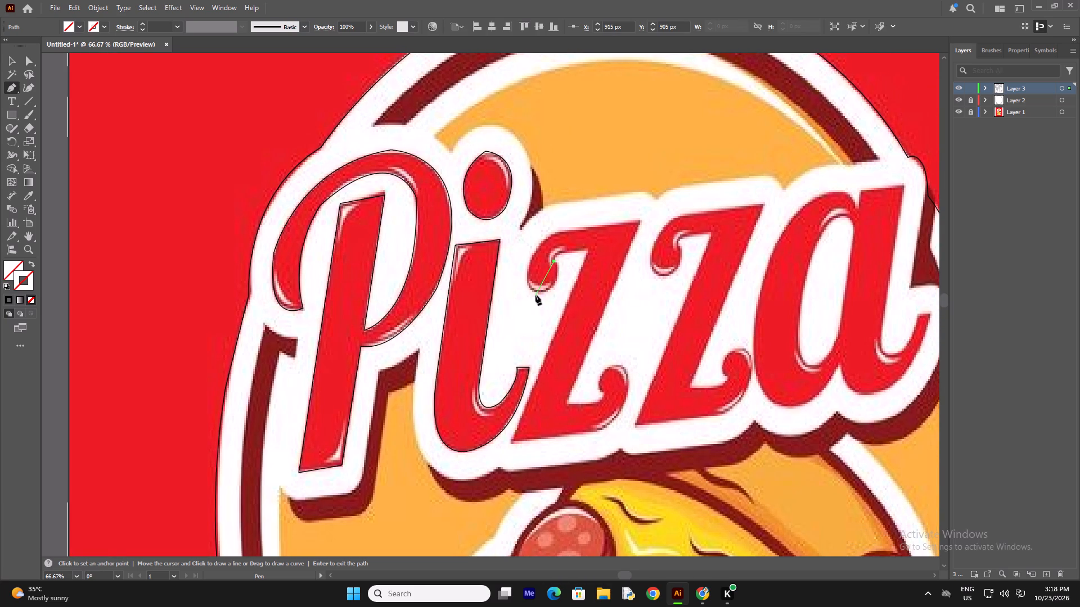
pyautogui.moveTo(535, 295); pyautogui.dragTo(505, 301)
pyautogui.click(535, 293)
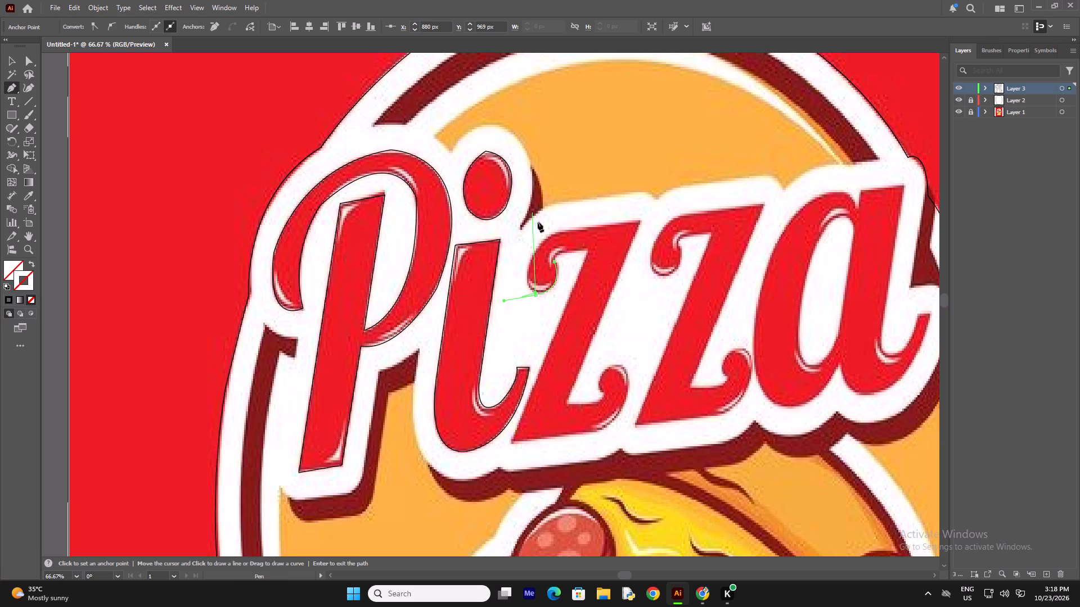
pyautogui.moveTo(544, 235); pyautogui.dragTo(576, 203)
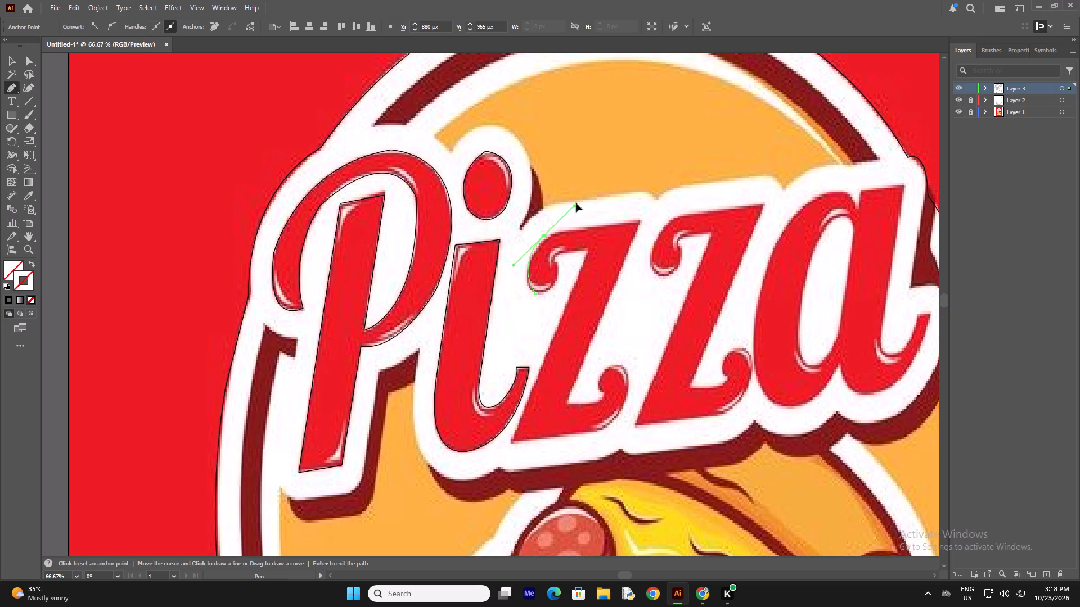
pyautogui.moveTo(576, 203); pyautogui.dragTo(575, 188)
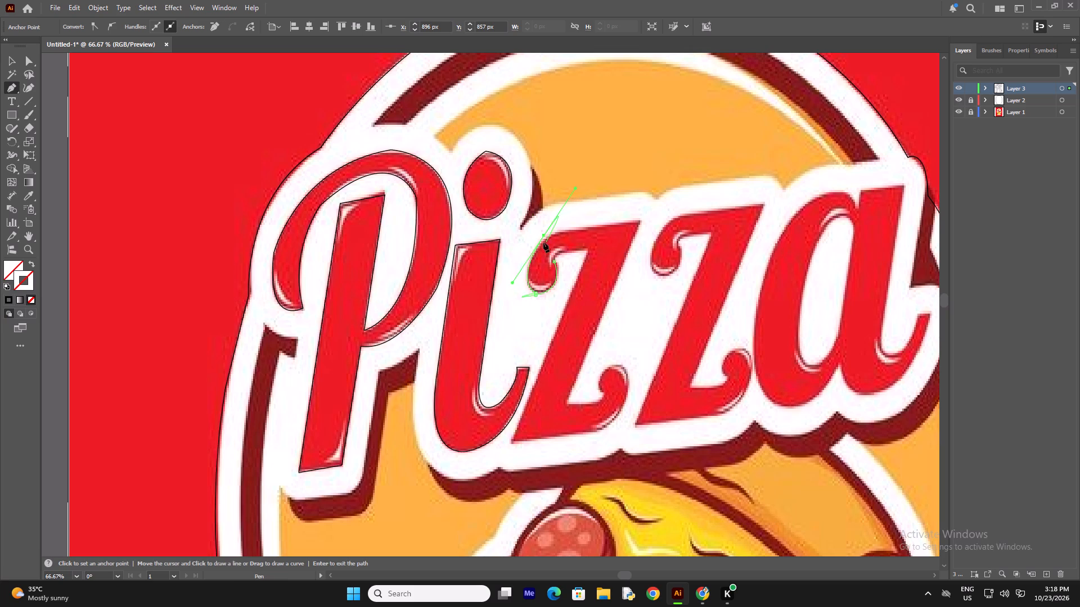
pyautogui.click(544, 235)
# Continue the first z's outline along its top edge to the corner and straight down the diagonal to the lower inner corner.
pyautogui.moveTo(582, 229); pyautogui.dragTo(595, 232)
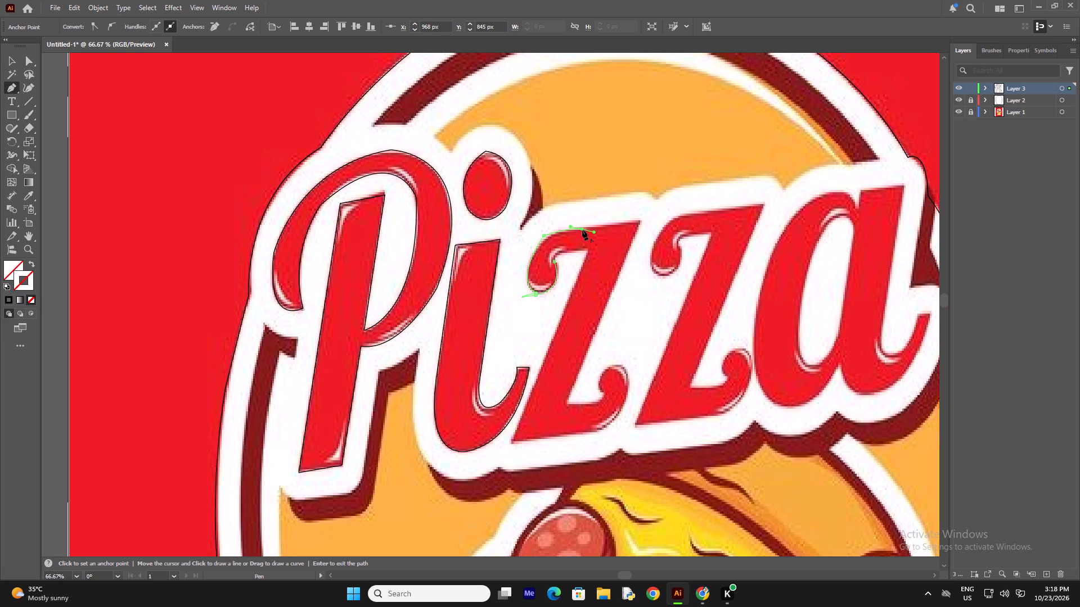
pyautogui.click(582, 230)
pyautogui.click(642, 220)
pyautogui.click(568, 403)
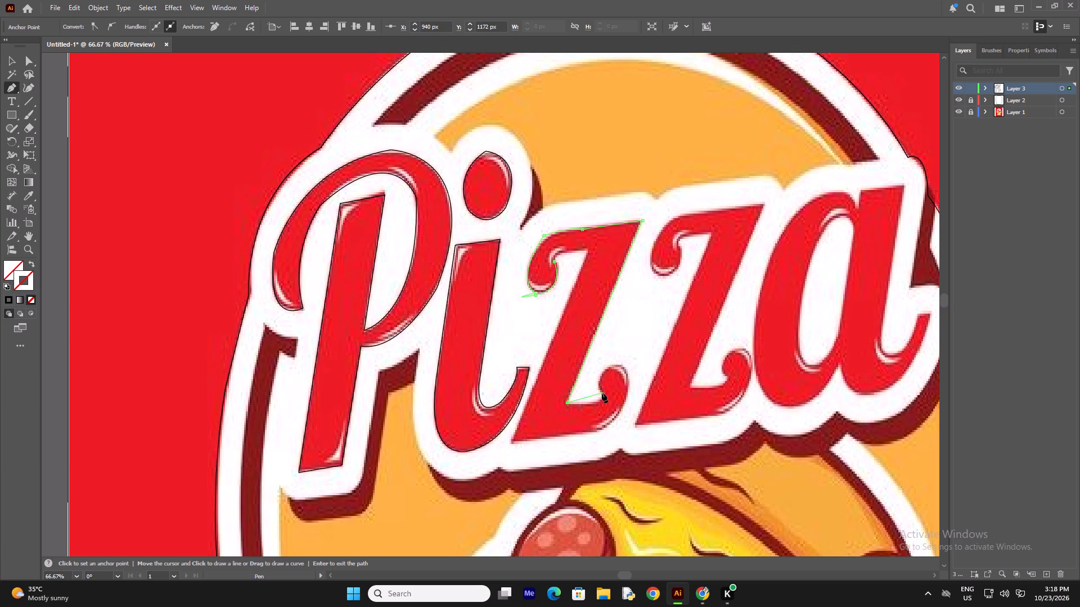
# Trace the inner side of the first z's lower hook and around its curl with three curved segments.
pyautogui.moveTo(602, 393); pyautogui.dragTo(597, 375)
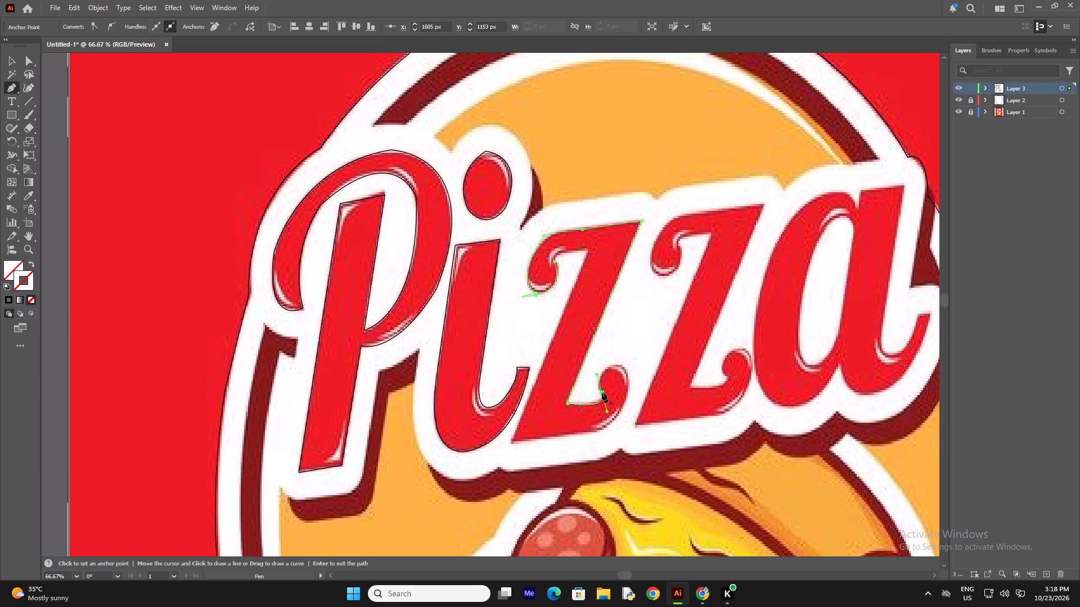
pyautogui.click(602, 392)
pyautogui.moveTo(606, 368); pyautogui.dragTo(618, 360)
pyautogui.click(606, 369)
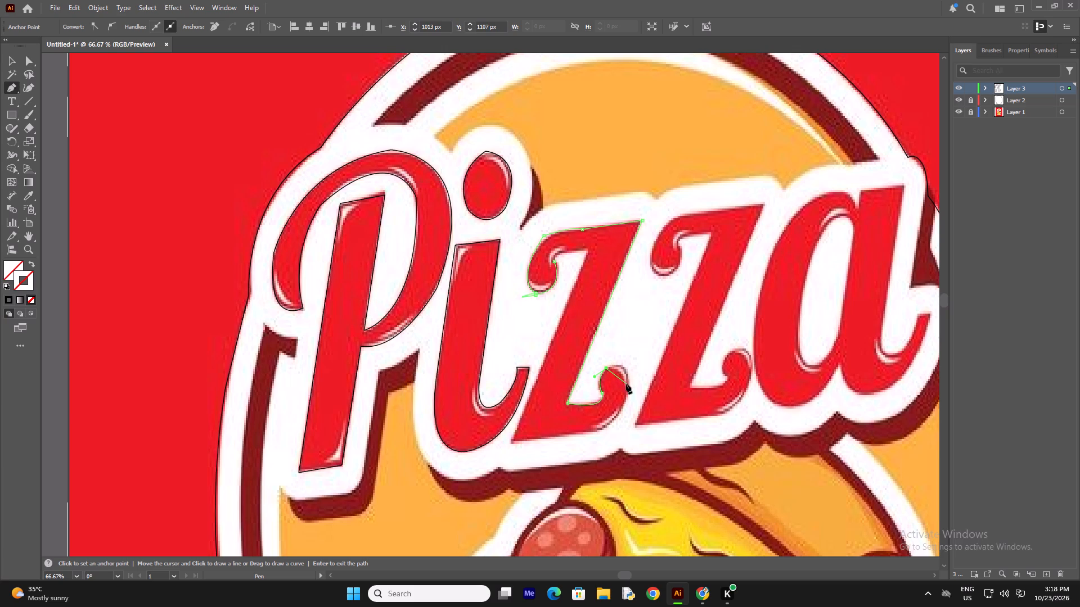
pyautogui.moveTo(630, 384); pyautogui.dragTo(628, 415)
pyautogui.click(629, 385)
# Trace the lower hook's outer curve and the straight bottom edge to the first z's bottom tip.
pyautogui.scroll(-6, 600, 399)
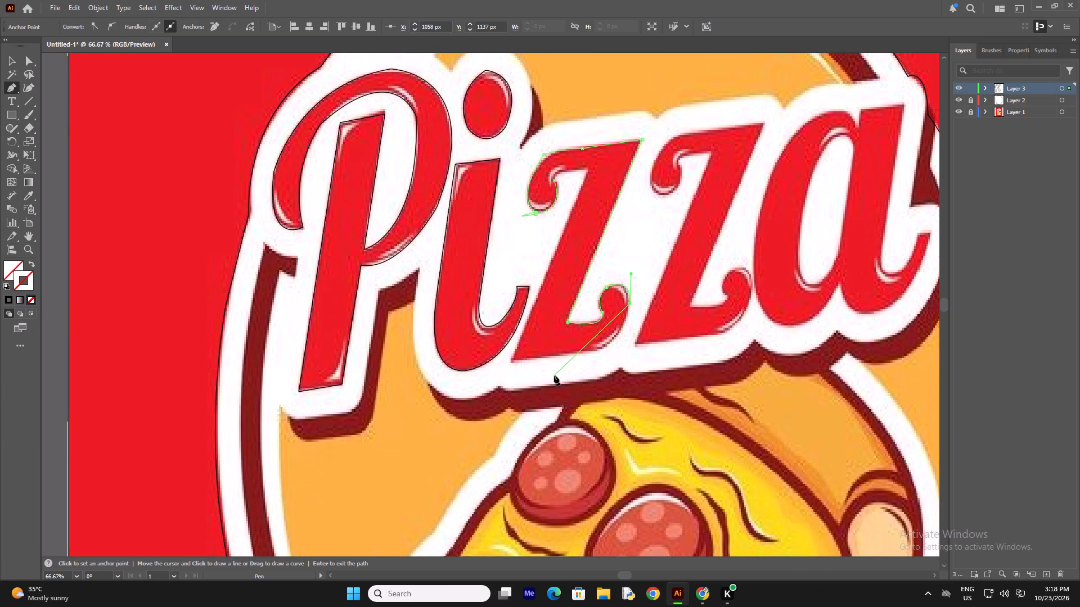
pyautogui.hotkey('ctrl', '+')
pyautogui.hotkey('ctrl', '+')
pyautogui.hotkey('ctrl', '+')
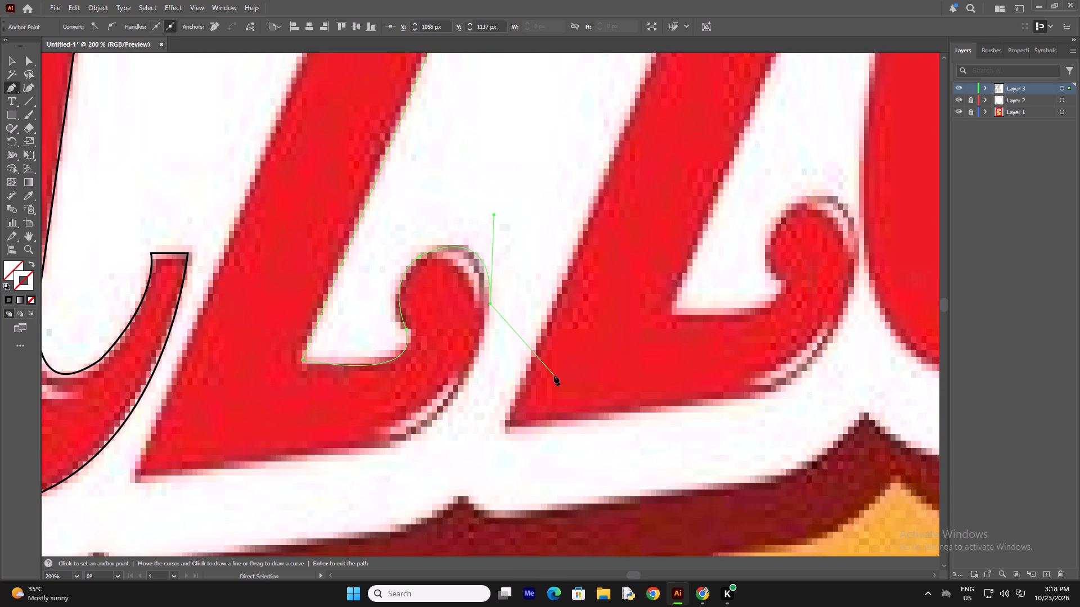
pyautogui.scroll(-1, 452, 354)
pyautogui.scroll(-6, 193, 349)
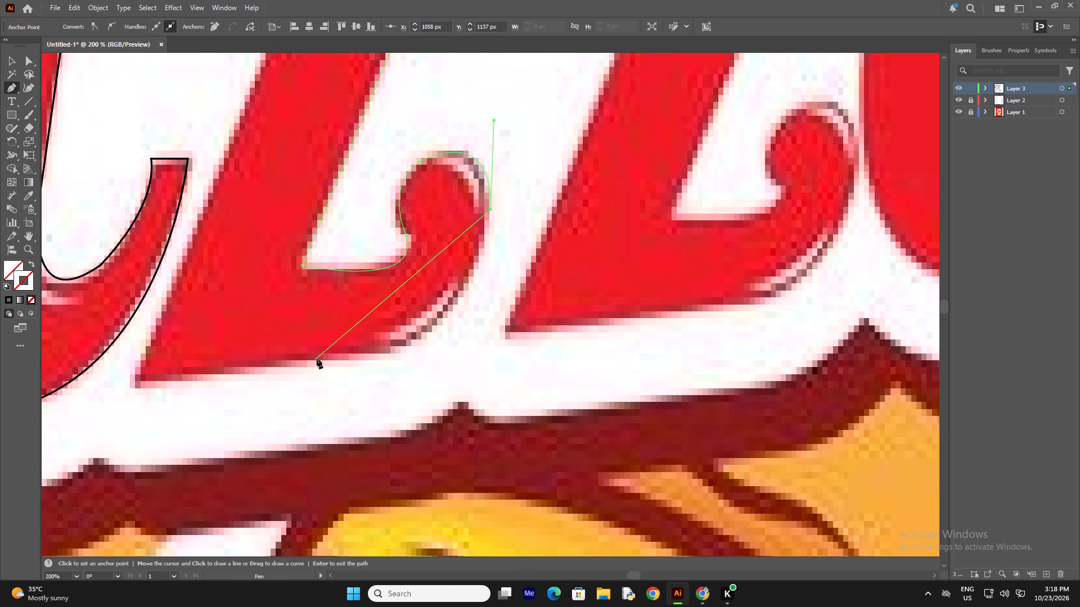
pyautogui.moveTo(377, 358); pyautogui.dragTo(261, 400)
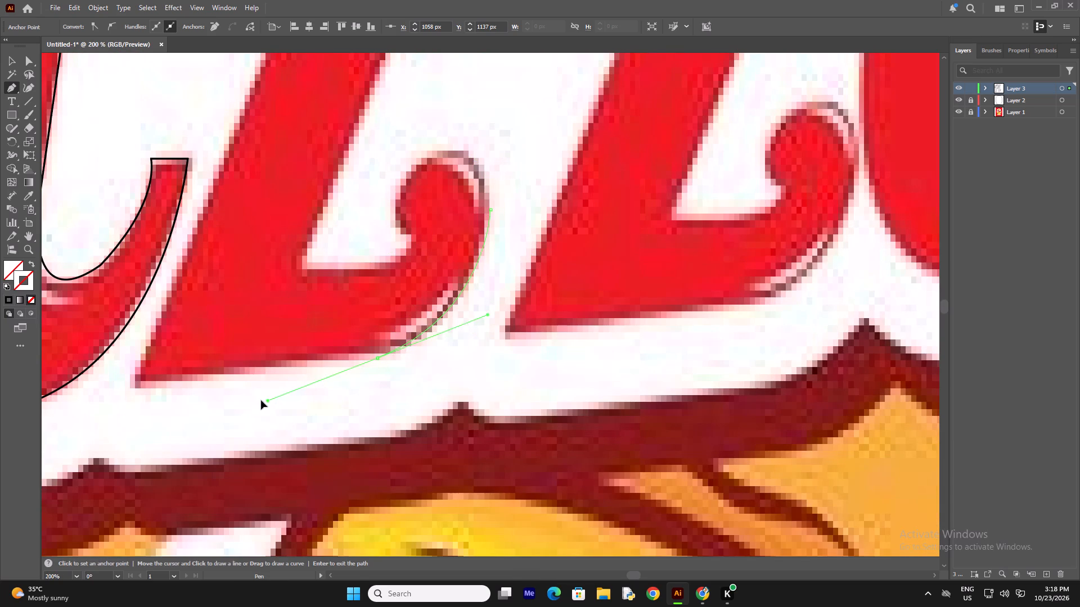
pyautogui.moveTo(261, 400); pyautogui.dragTo(270, 395)
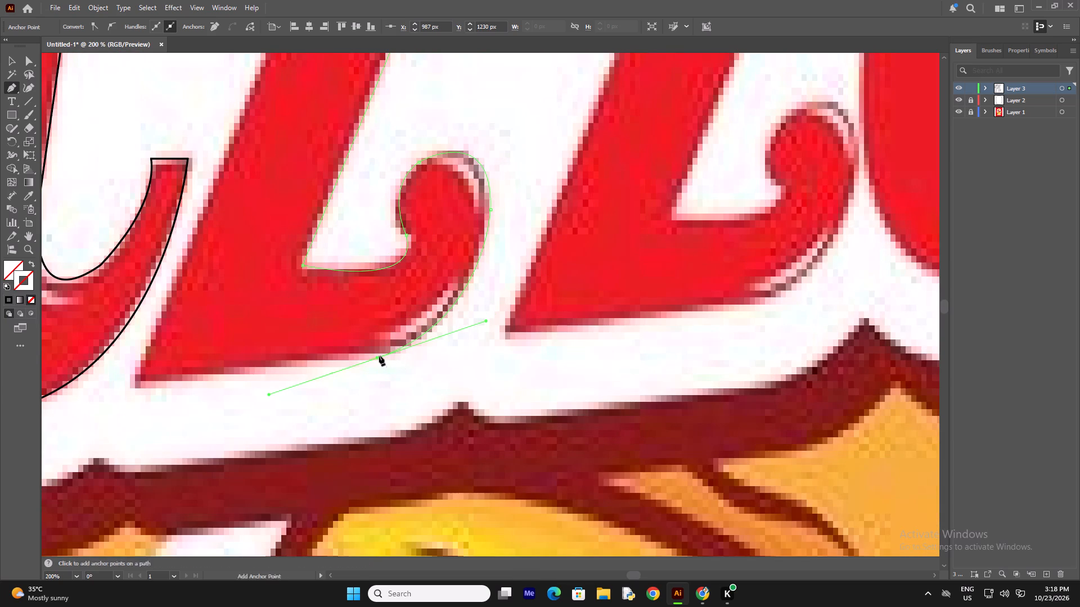
pyautogui.click(379, 359)
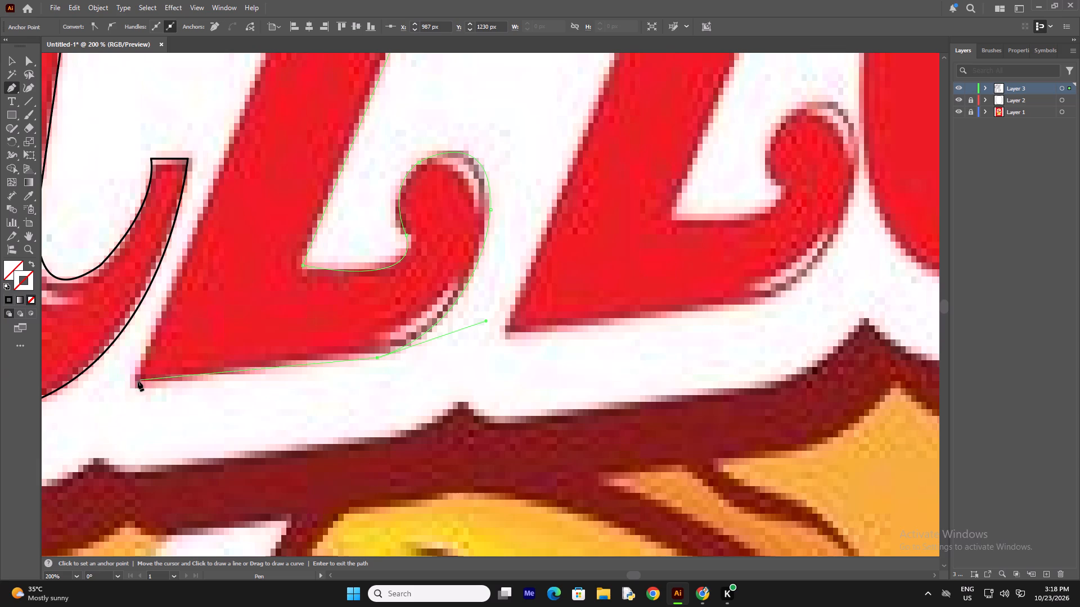
pyautogui.click(133, 384)
# Trace the z's long diagonal edge up to the upper inner corner, close the path at its starting anchor, and give it a black stroke.
pyautogui.scroll(19, 132, 242)
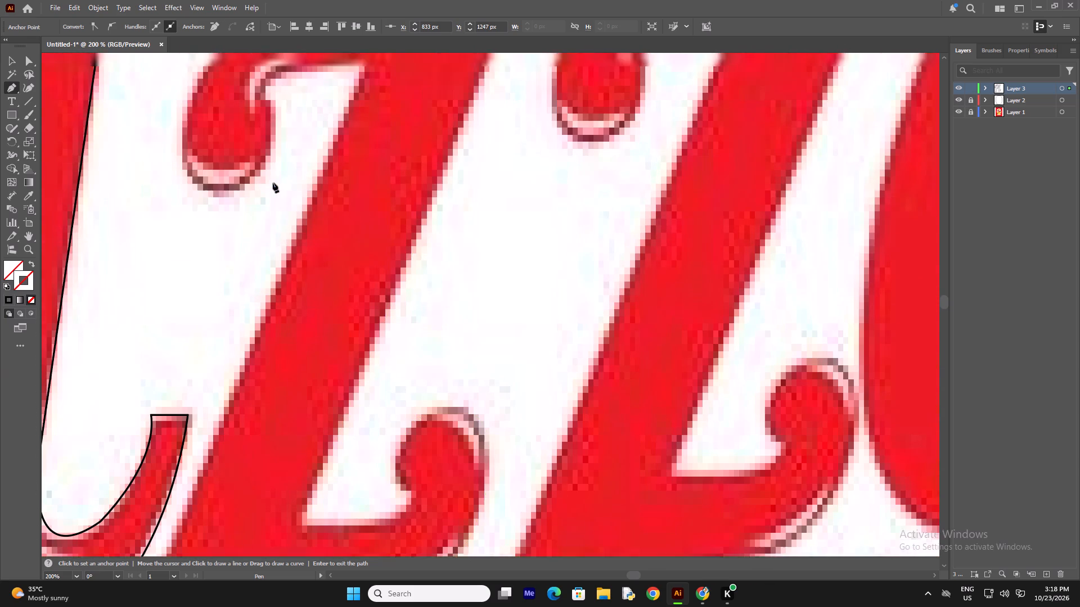
pyautogui.scroll(9, 273, 183)
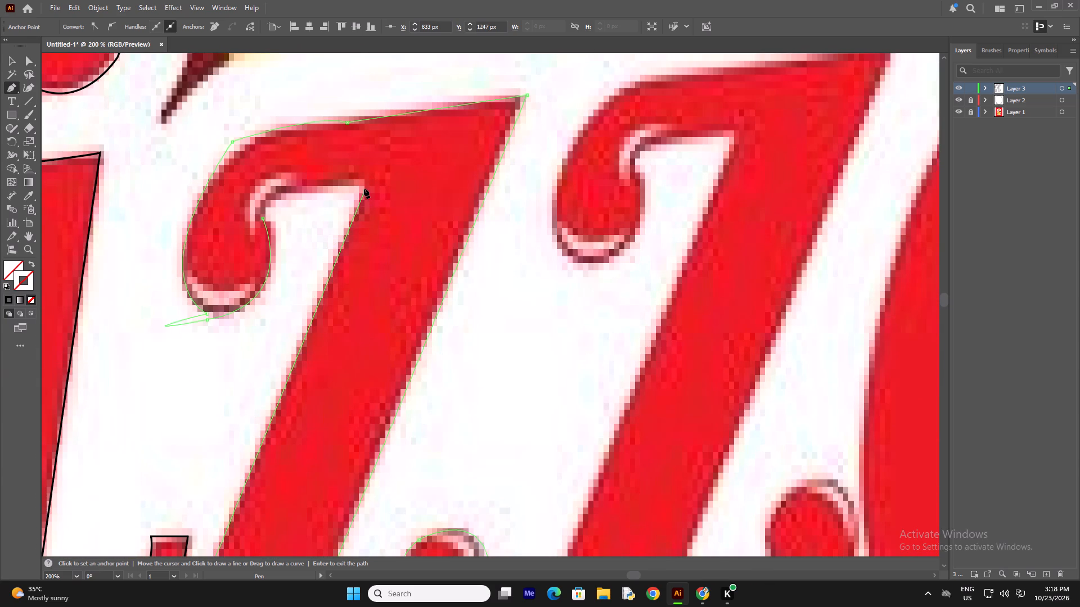
pyautogui.click(364, 188)
pyautogui.moveTo(260, 217); pyautogui.dragTo(274, 248)
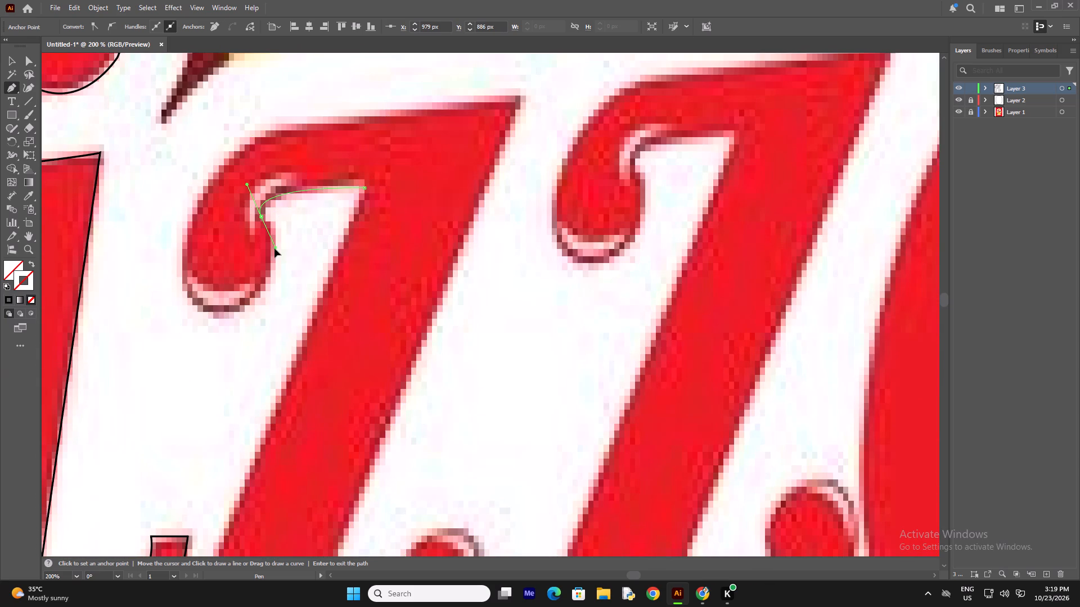
pyautogui.moveTo(274, 248); pyautogui.dragTo(274, 249)
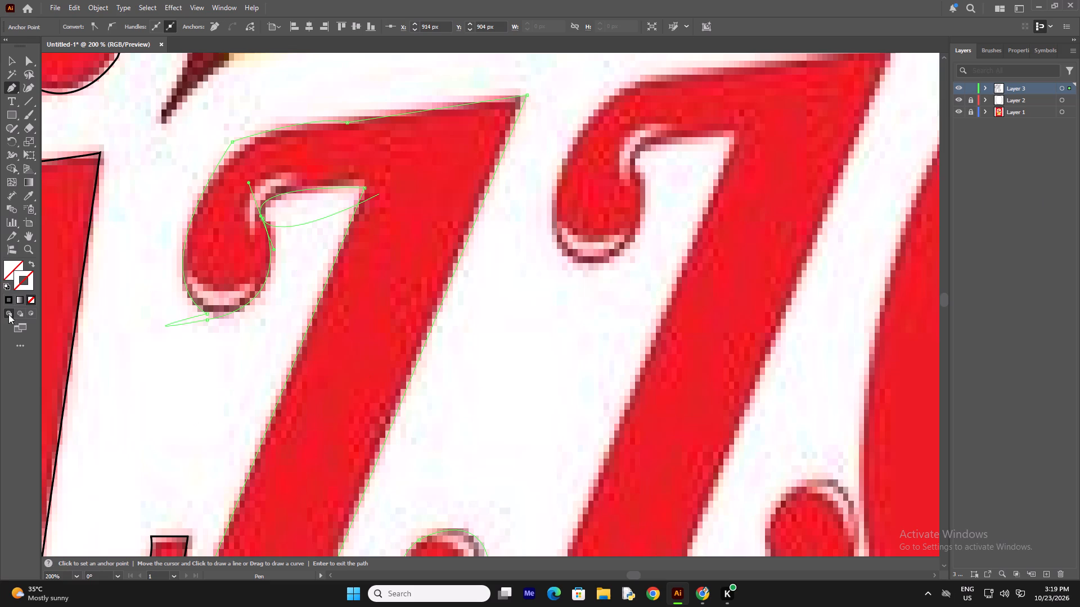
pyautogui.click(6, 298)
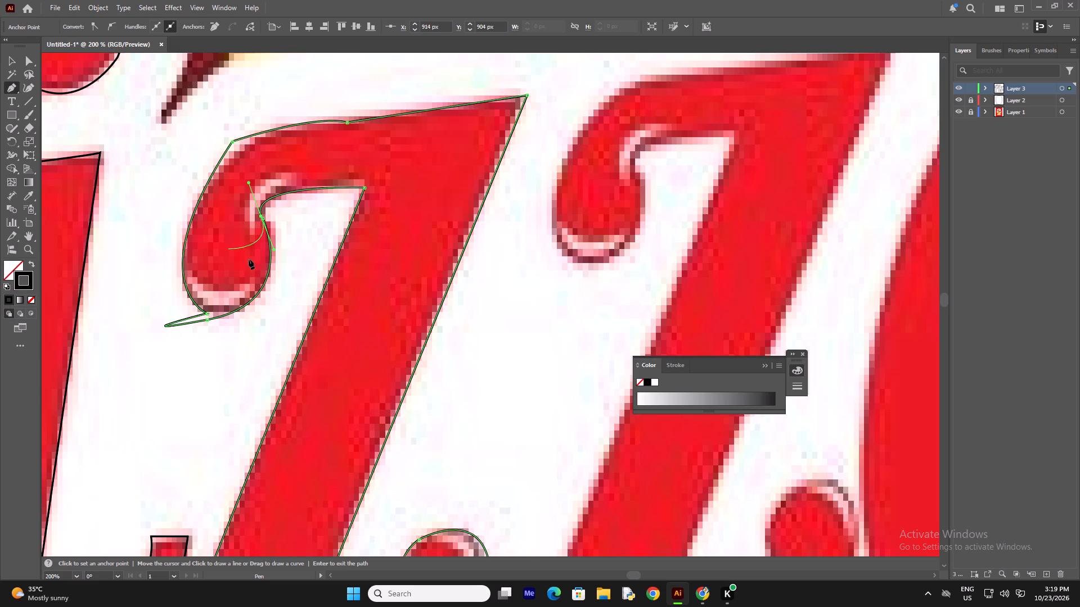
# Delete the closing segment and the upper hook's initial anchors, including the stray spur, and resume the path from the hook's bottom.
pyautogui.press('BackSpace')
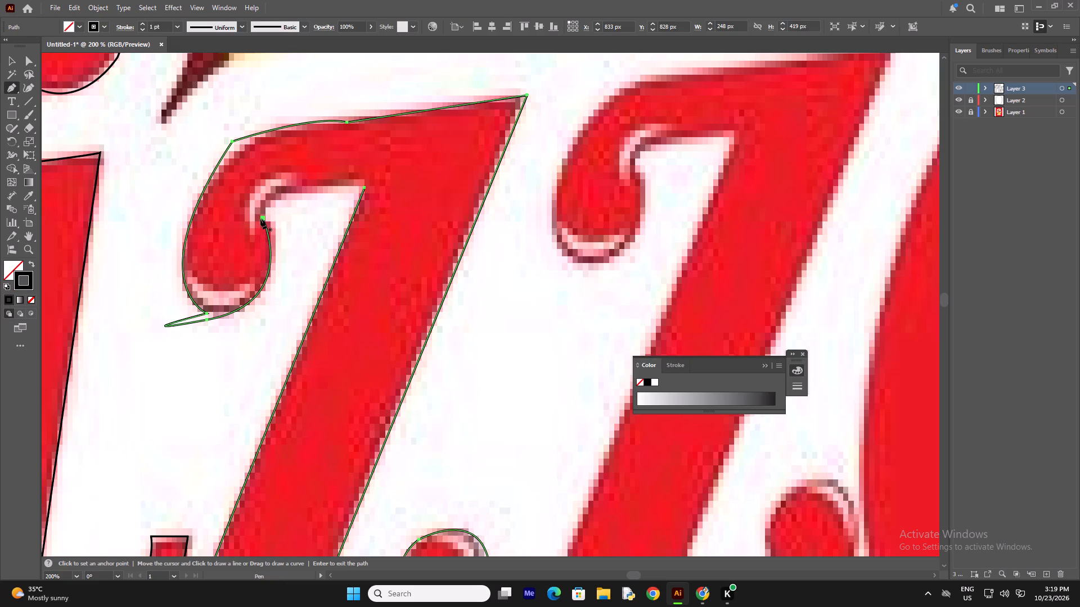
pyautogui.click(260, 219)
pyautogui.click(260, 218)
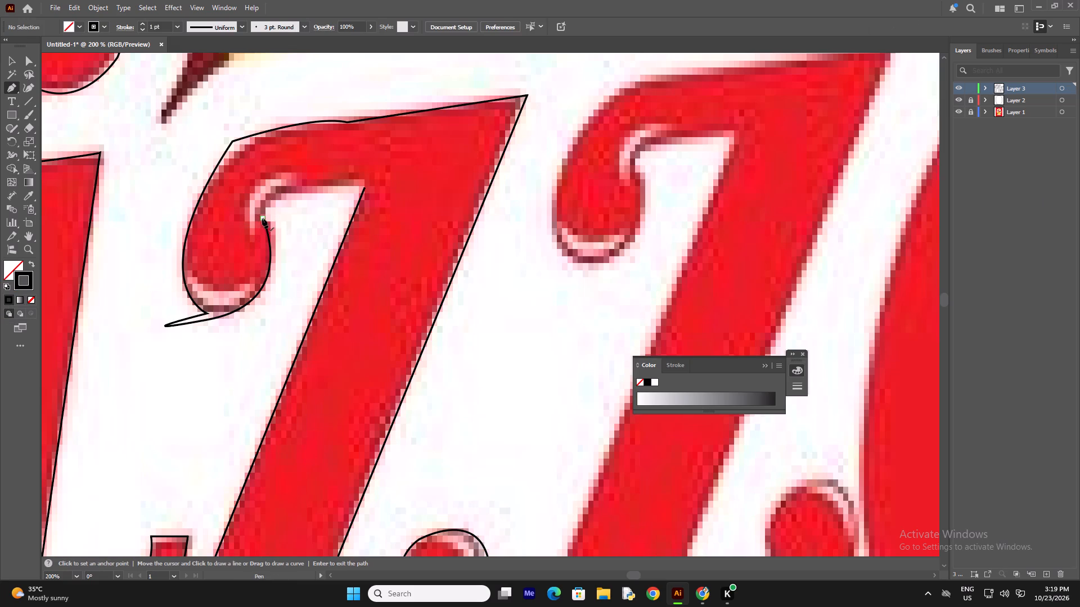
pyautogui.press('BackSpace')
pyautogui.click(264, 219)
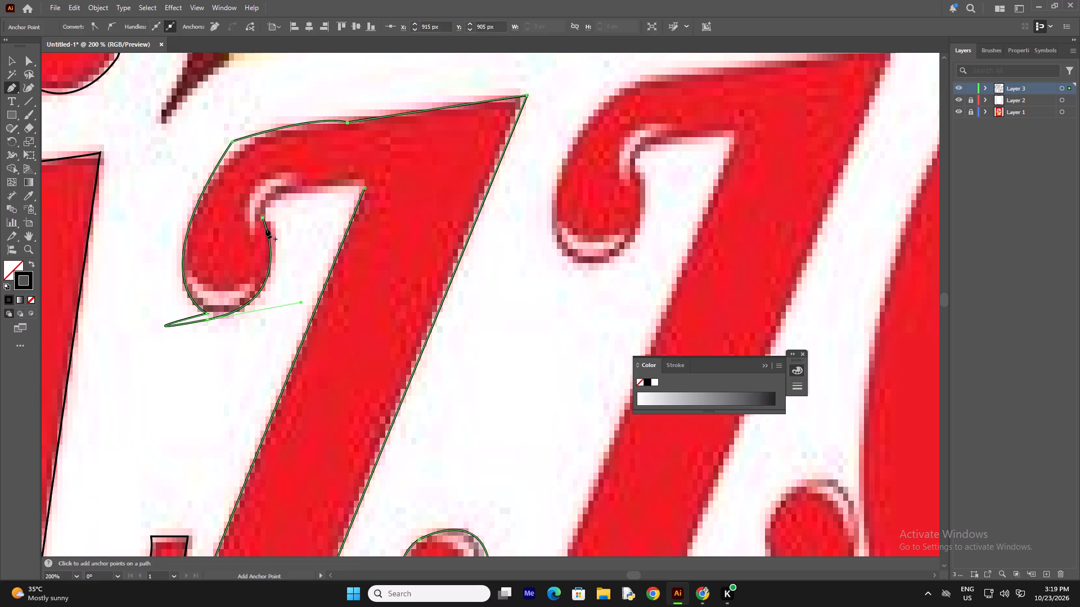
pyautogui.press('BackSpace')
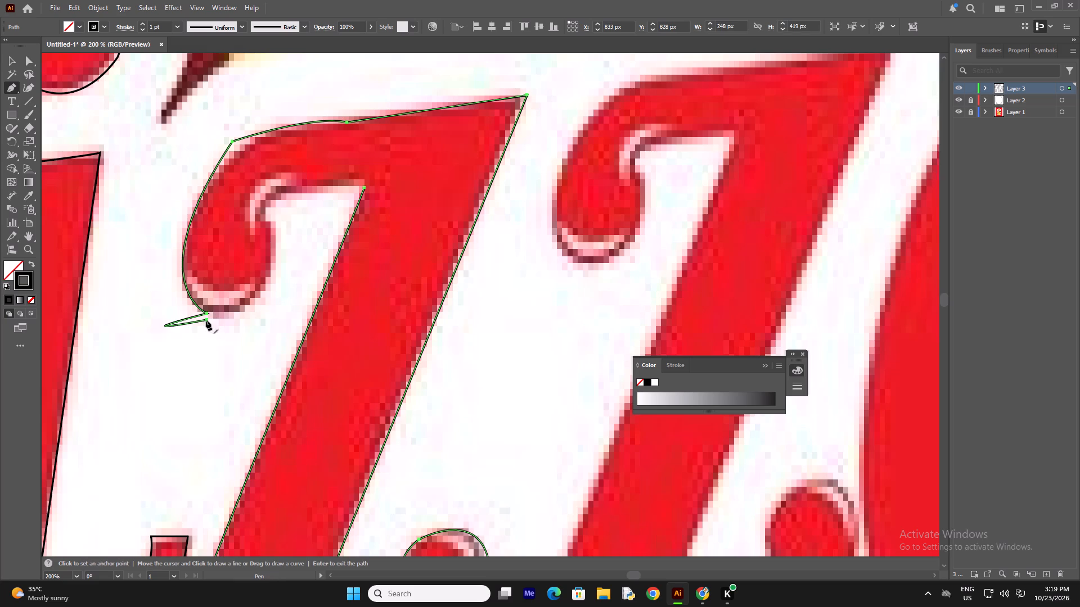
pyautogui.click(206, 320)
pyautogui.press('BackSpace')
pyautogui.click(205, 314)
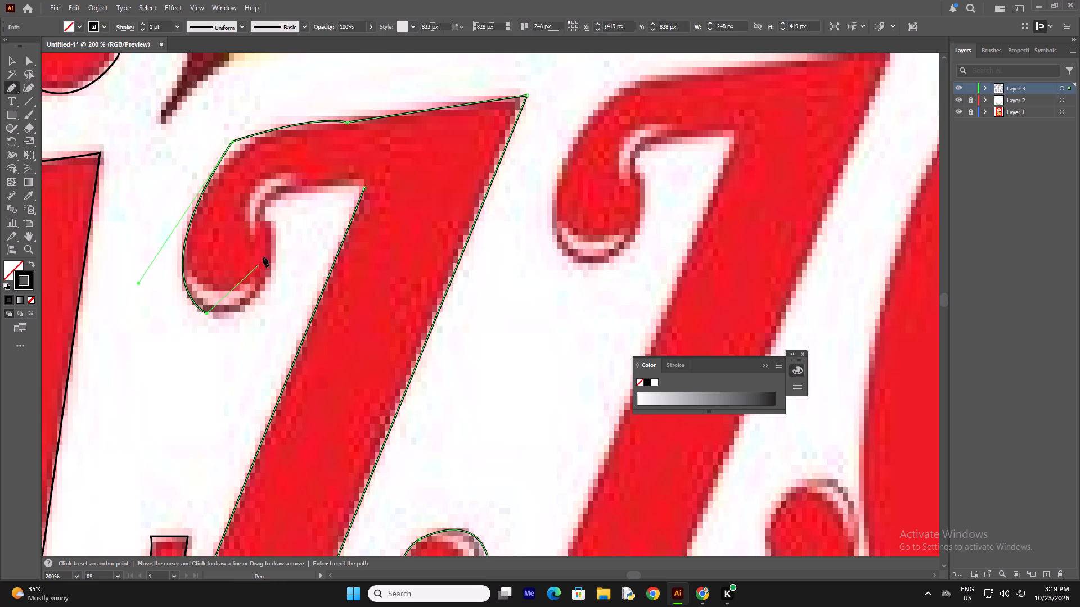
# Redraw the first z's upper hook with curved segments up its inner side and close the path at the upper inner corner.
pyautogui.moveTo(271, 220); pyautogui.dragTo(245, 129)
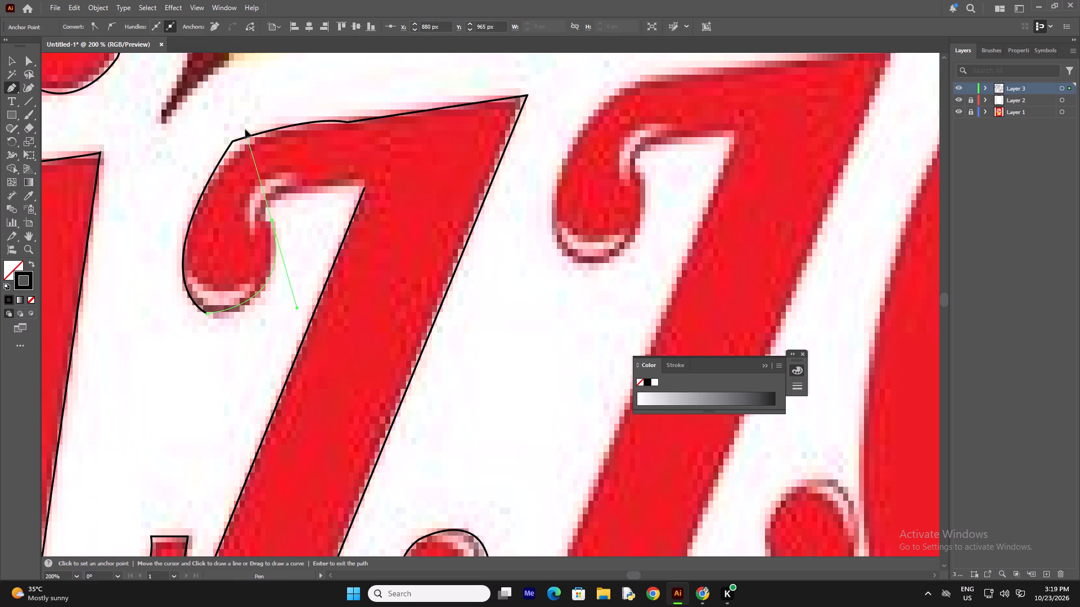
pyautogui.moveTo(245, 129); pyautogui.dragTo(251, 124)
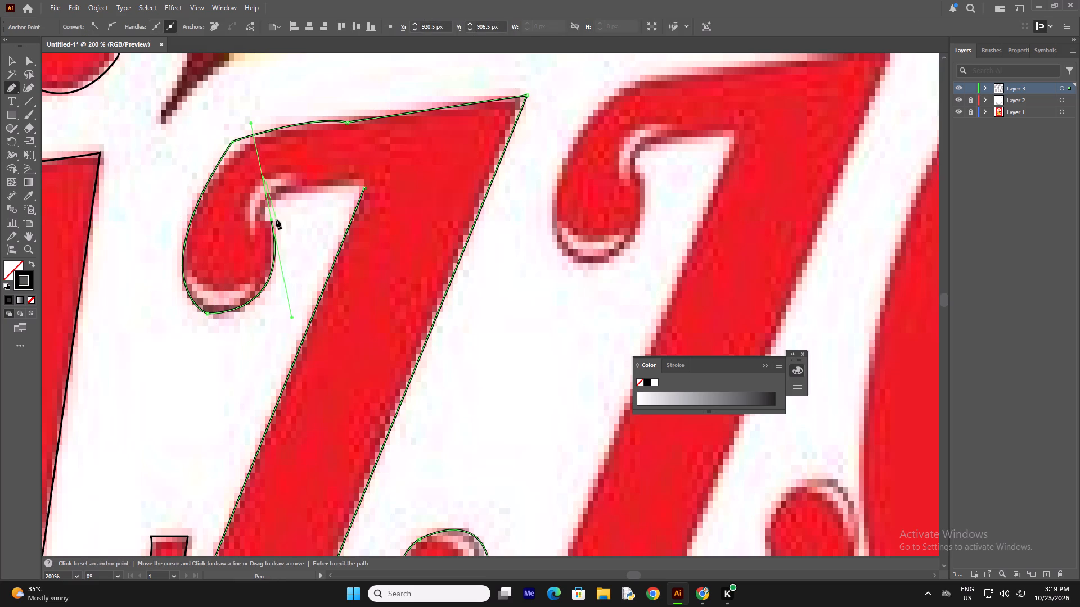
pyautogui.click(272, 220)
pyautogui.moveTo(284, 195); pyautogui.dragTo(320, 192)
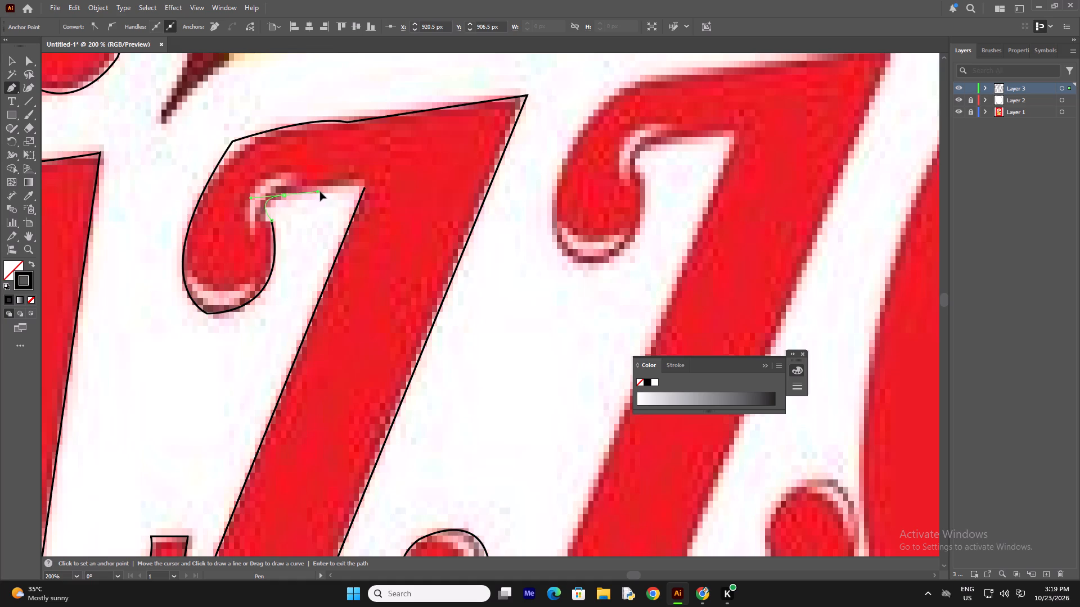
pyautogui.moveTo(320, 192); pyautogui.dragTo(322, 180)
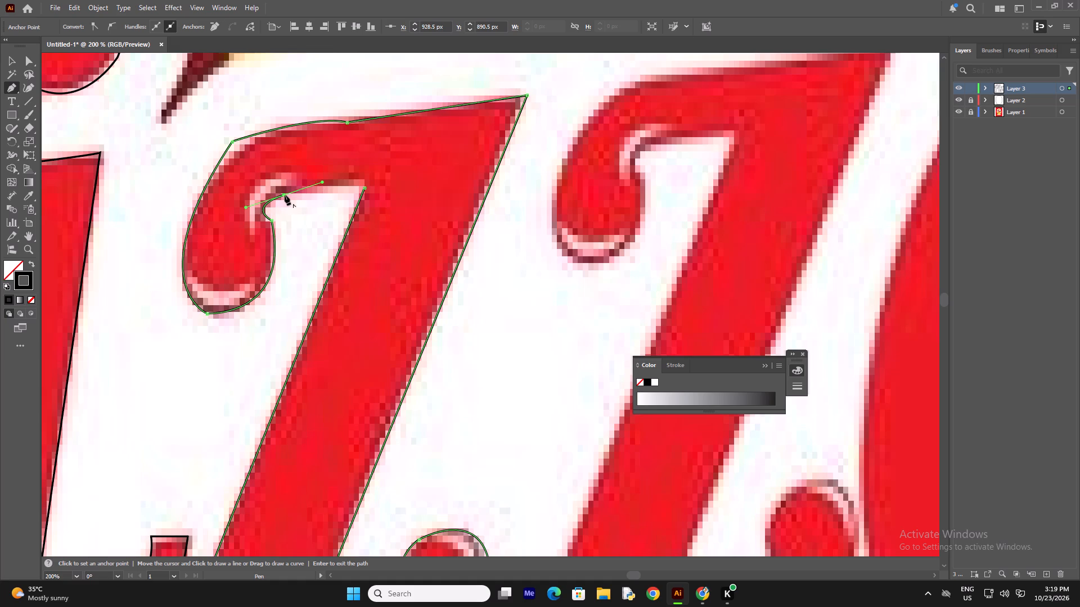
pyautogui.click(285, 195)
pyautogui.moveTo(363, 188); pyautogui.dragTo(369, 189)
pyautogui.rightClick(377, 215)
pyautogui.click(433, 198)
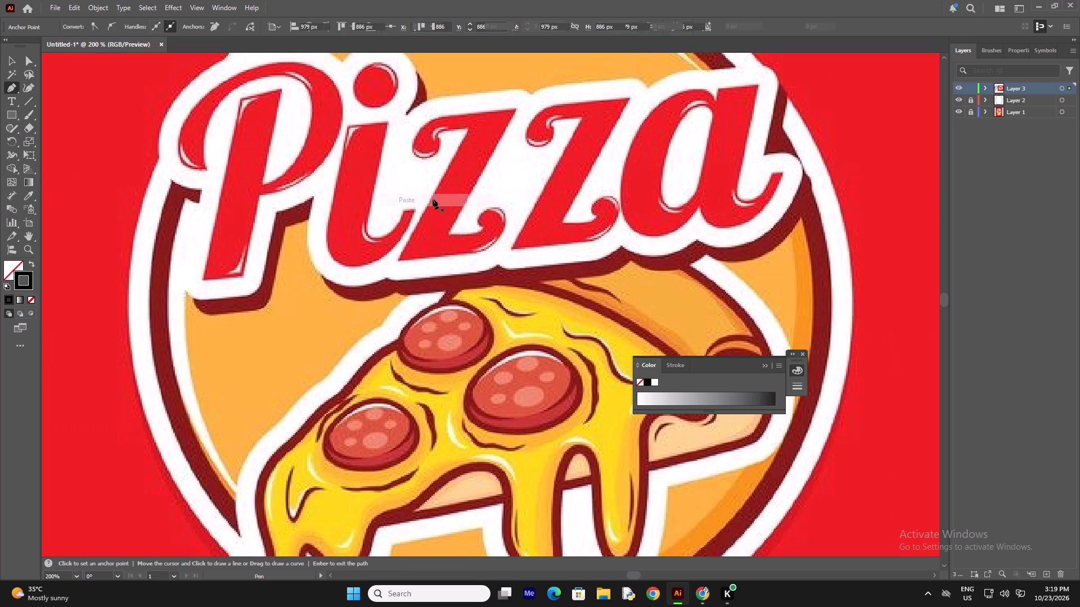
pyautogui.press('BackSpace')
# Start the second z's outline with the Pen tool at the upper hook's inner notch, curving down to the hook's bottom.
pyautogui.scroll(-4, 404, 166)
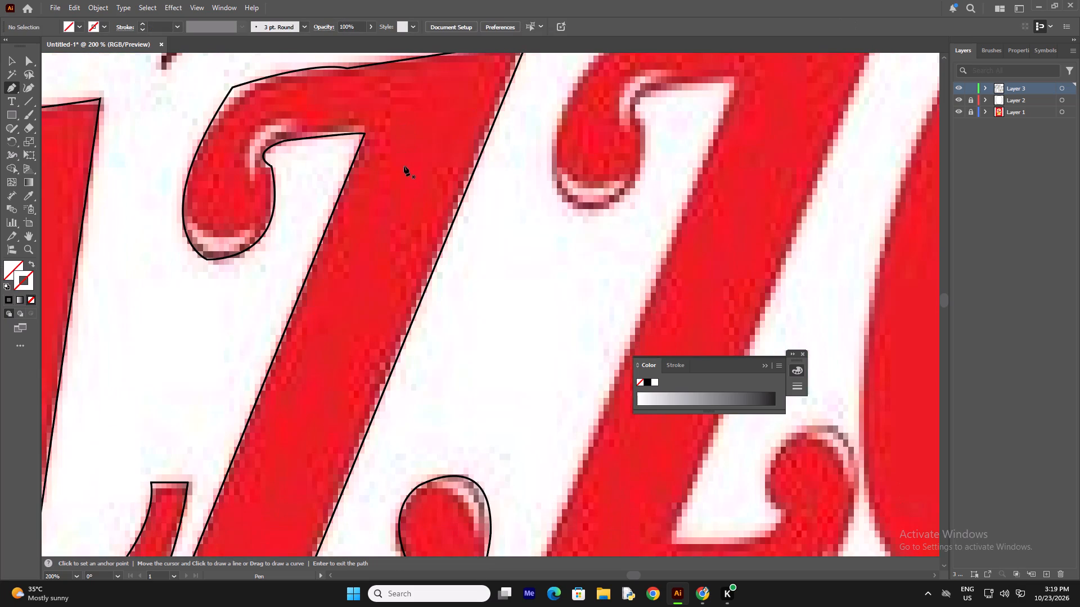
pyautogui.hotkey('ctrl', '-')
pyautogui.hotkey('ctrl', '-')
pyautogui.hotkey('ctrl', '-')
pyautogui.press('-')
pyautogui.press('+')
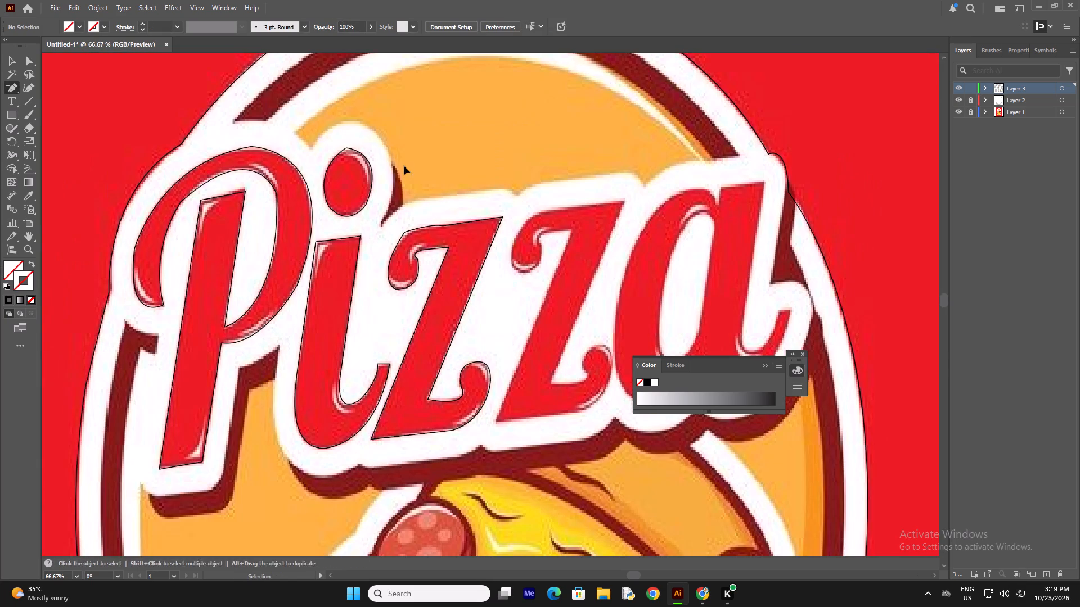
pyautogui.hotkey('ctrl', '+')
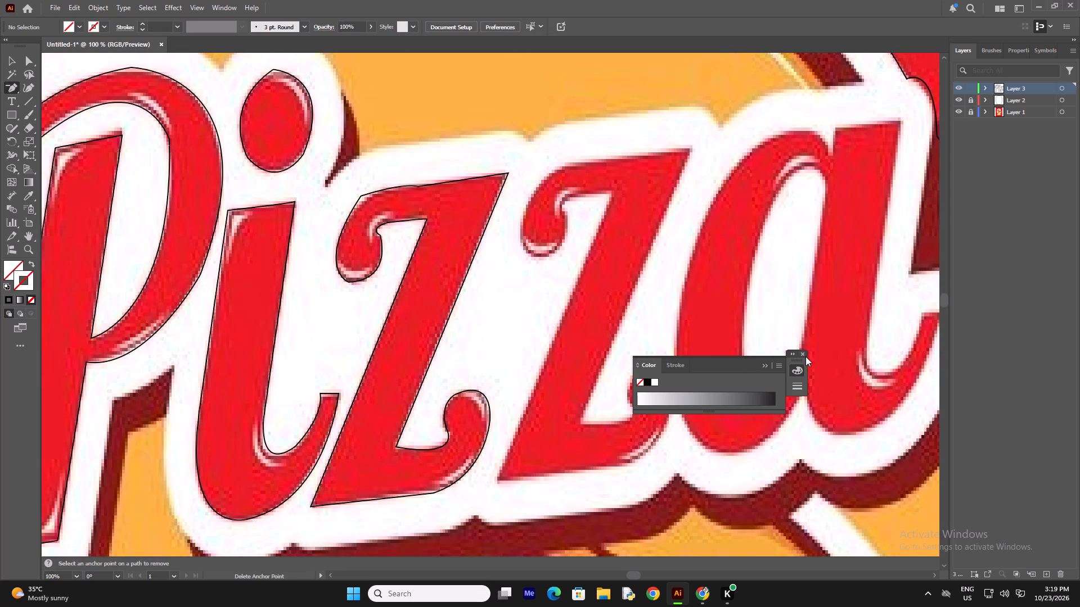
pyautogui.click(805, 356)
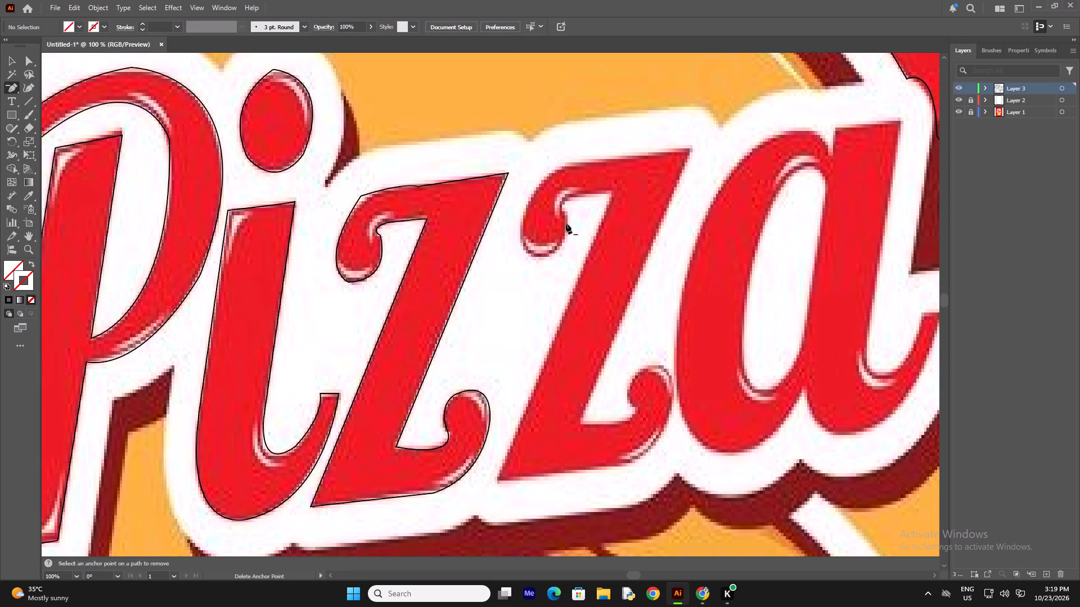
pyautogui.press('p')
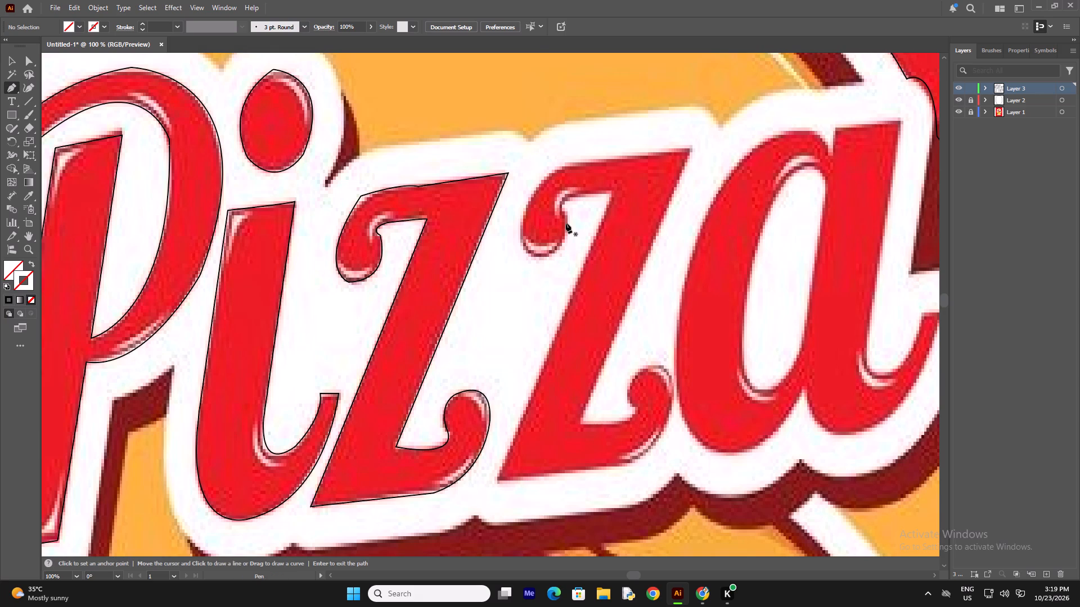
pyautogui.hotkey('ctrl', '+')
pyautogui.hotkey('ctrl', '+')
pyautogui.scroll(5, 611, 217)
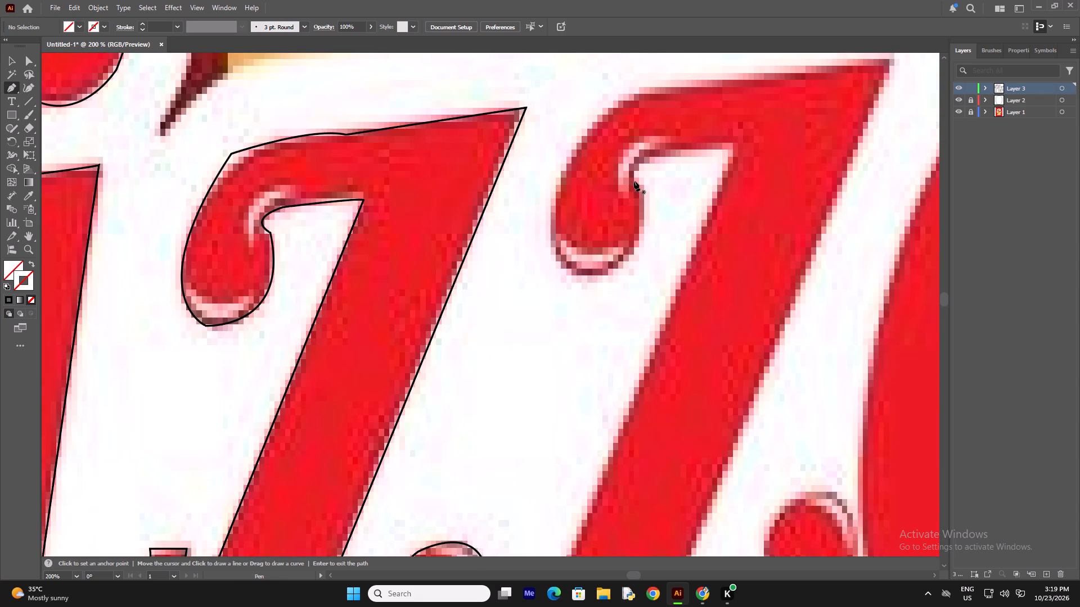
pyautogui.click(634, 180)
pyautogui.moveTo(614, 274); pyautogui.dragTo(589, 278)
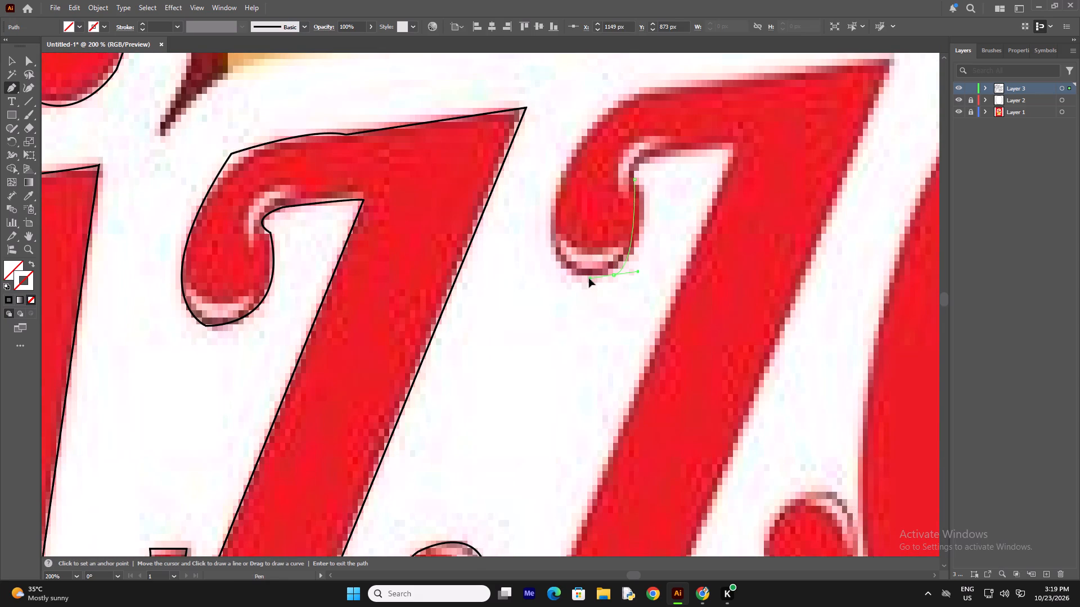
pyautogui.moveTo(589, 278); pyautogui.dragTo(559, 328)
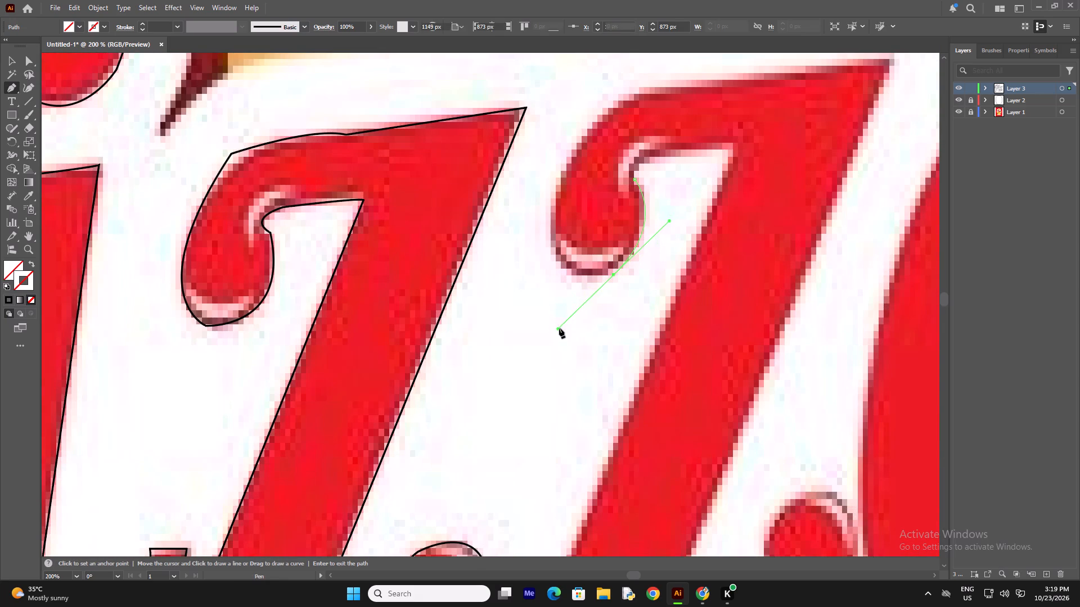
pyautogui.click(614, 273)
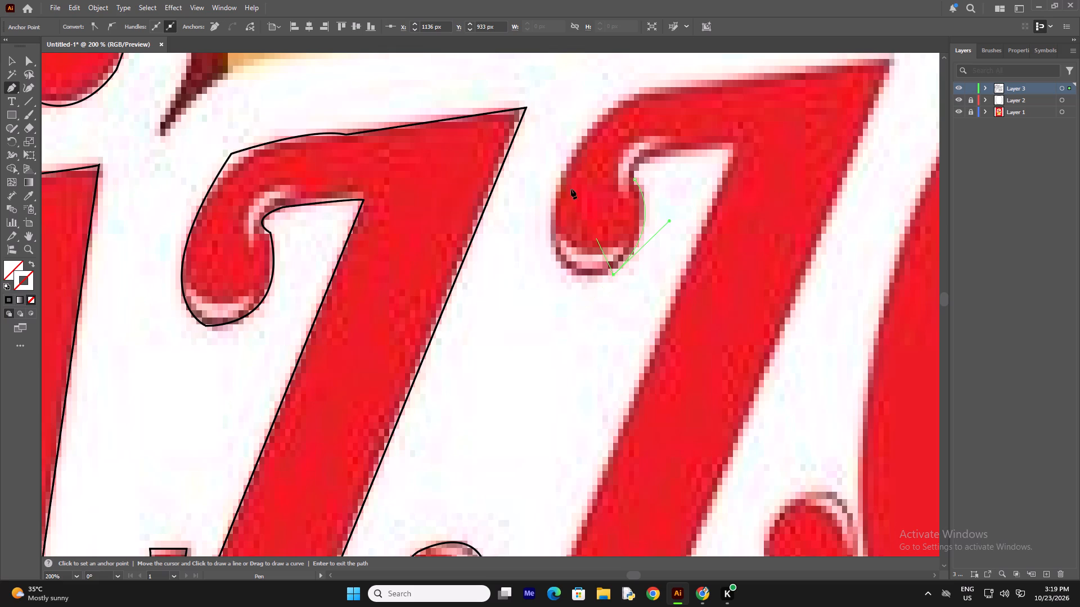
# Trace the upper hook's outer curve and the second z's straight top edge to its upper outer tip.
pyautogui.moveTo(564, 167); pyautogui.dragTo(610, 128)
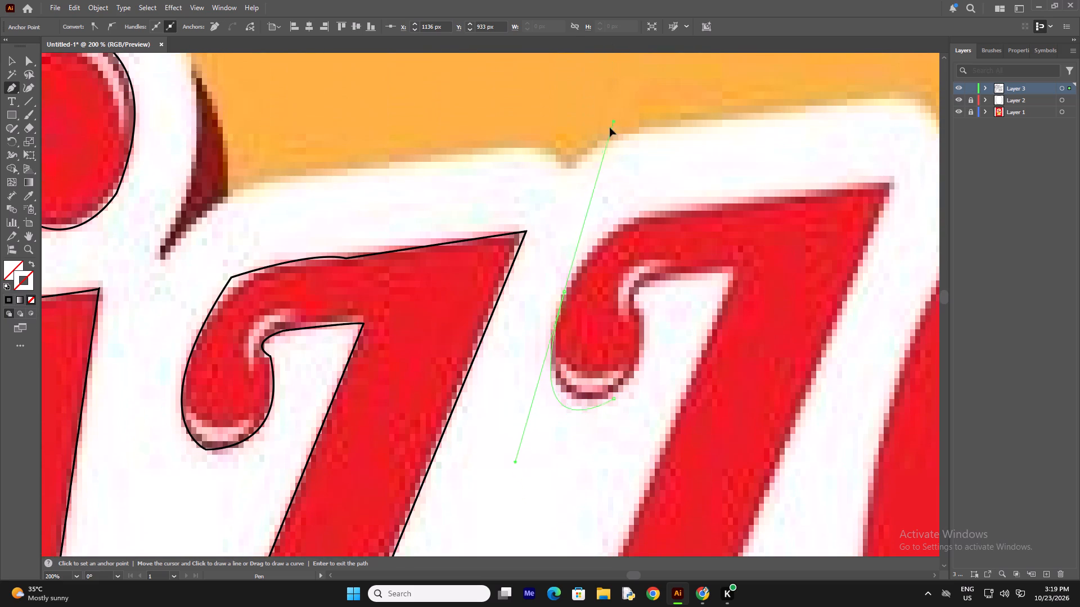
pyautogui.moveTo(610, 128); pyautogui.dragTo(615, 167)
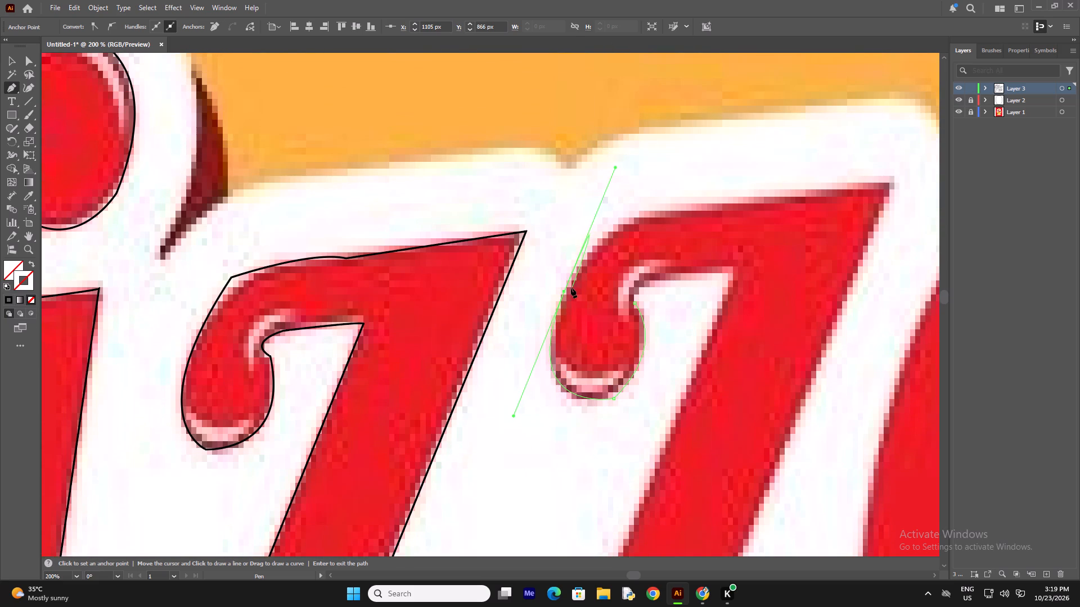
pyautogui.click(564, 292)
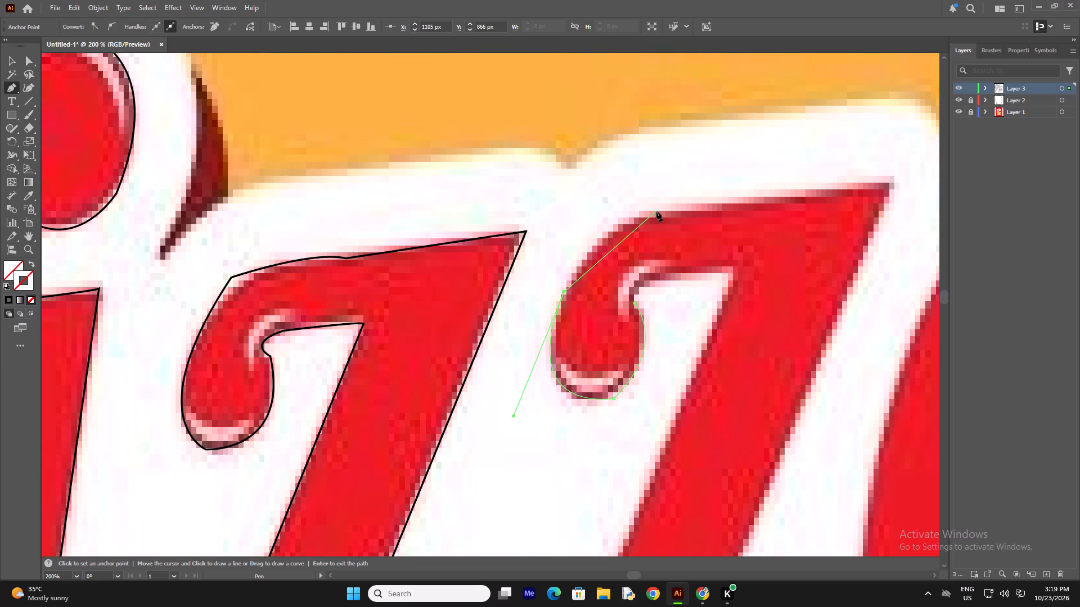
pyautogui.moveTo(657, 211); pyautogui.dragTo(714, 208)
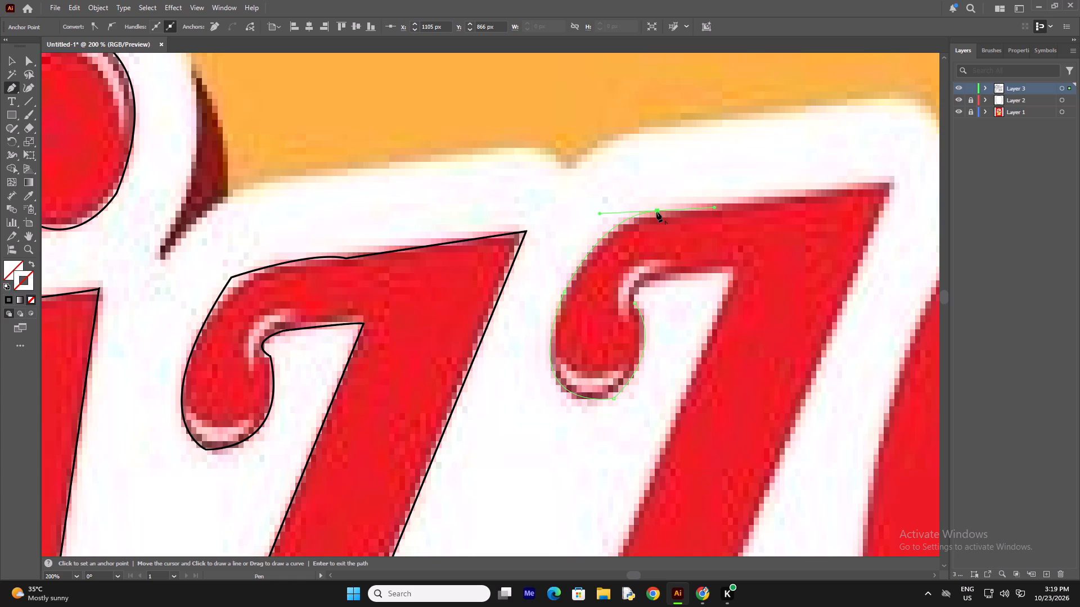
pyautogui.click(656, 212)
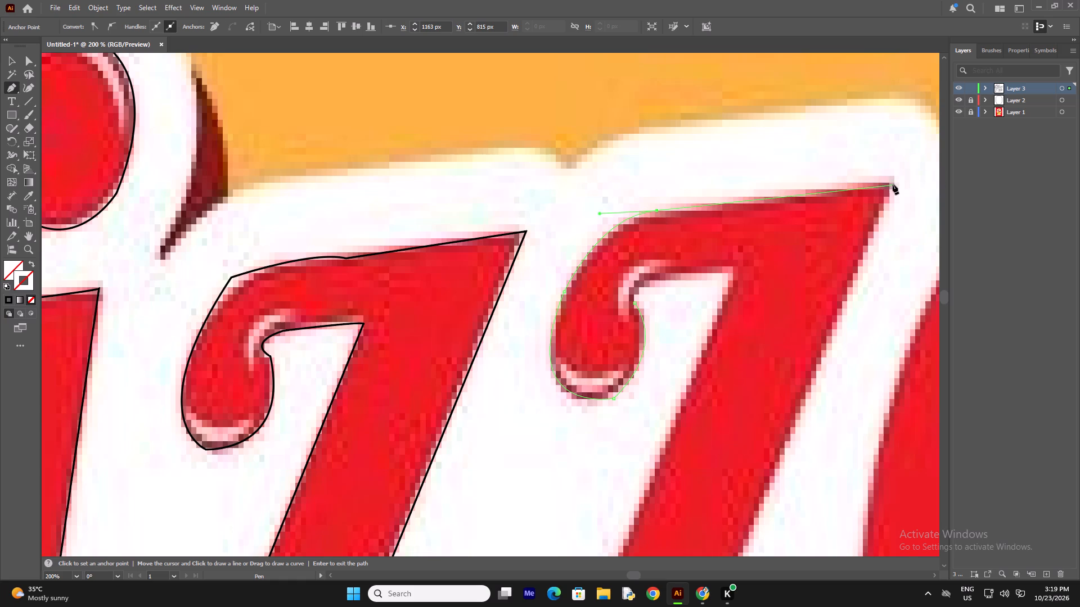
pyautogui.click(893, 182)
# Trace the second z's long outer diagonal to the lower inner corner and continue along the lower hook's inner side to its top.
pyautogui.scroll(-7, 852, 242)
pyautogui.scroll(-17, 834, 273)
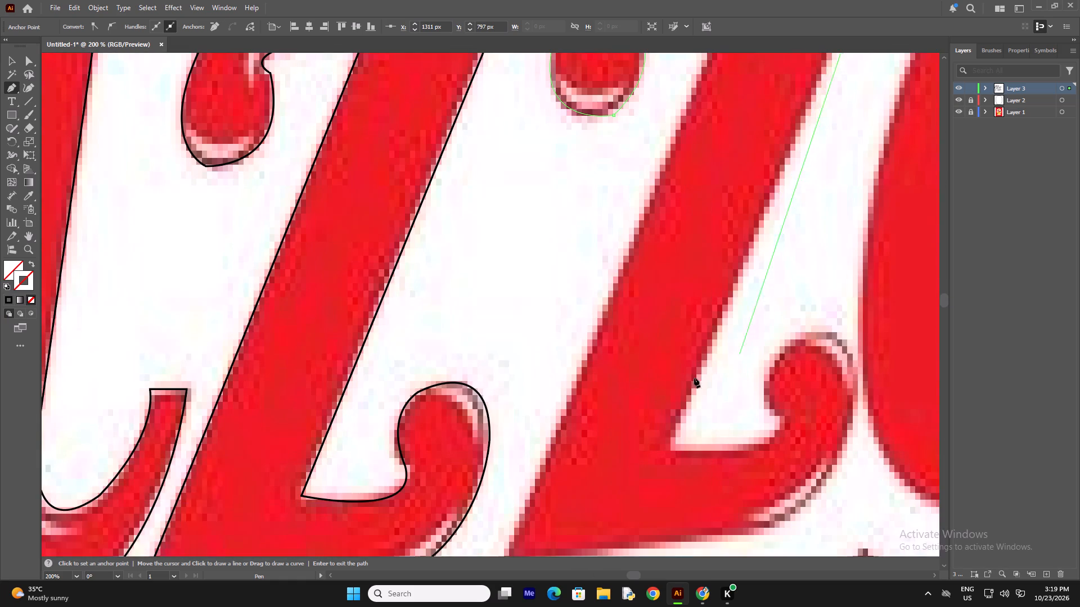
pyautogui.scroll(-3, 694, 378)
pyautogui.click(671, 365)
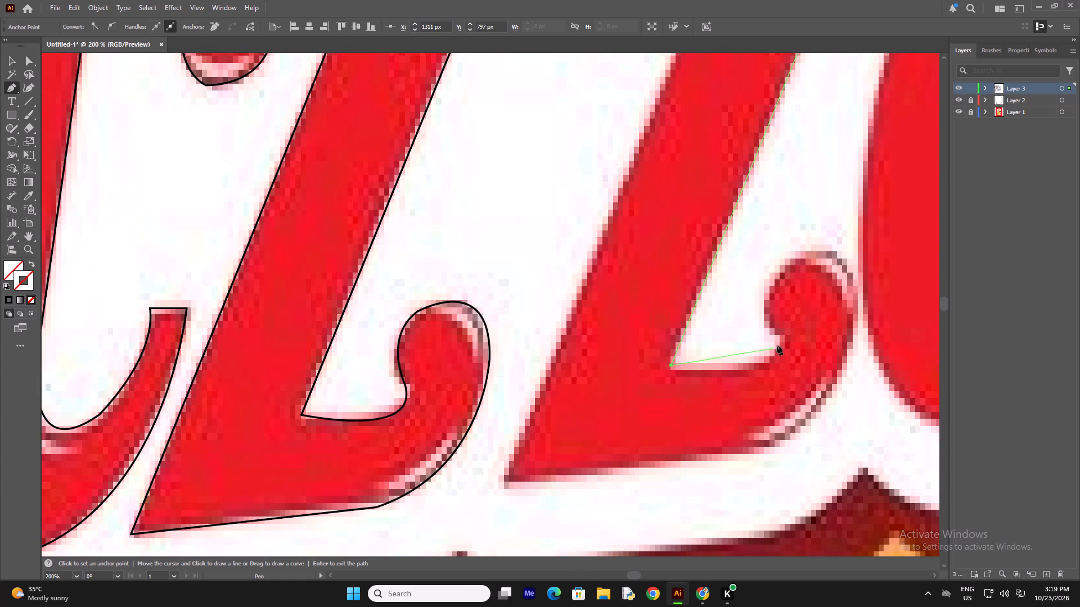
pyautogui.moveTo(780, 337); pyautogui.dragTo(782, 288)
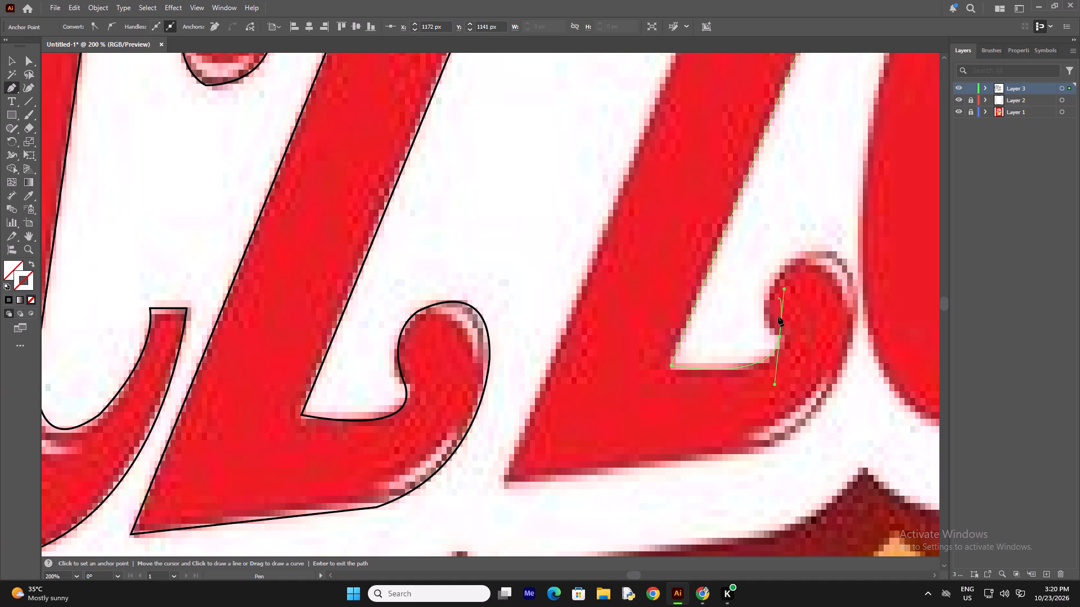
pyautogui.click(781, 338)
pyautogui.moveTo(790, 256); pyautogui.dragTo(826, 229)
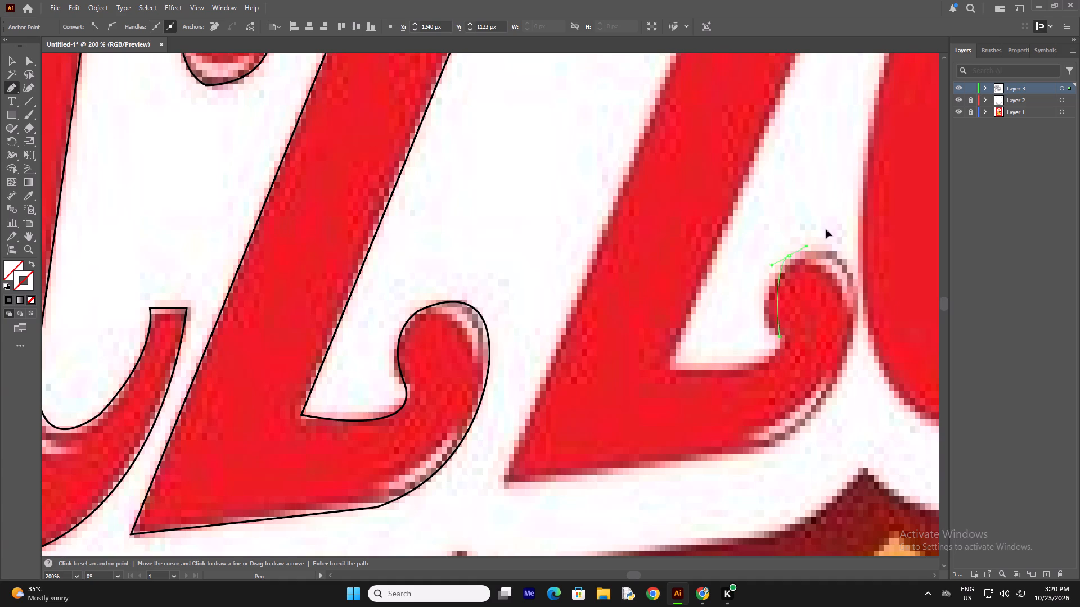
pyautogui.moveTo(826, 229); pyautogui.dragTo(837, 212)
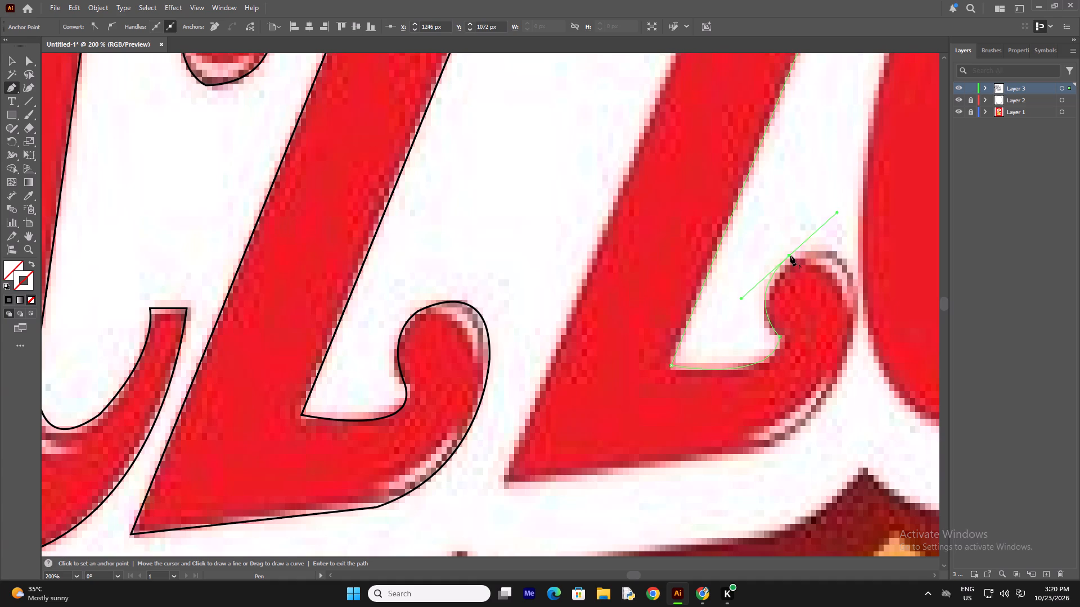
pyautogui.click(790, 256)
# Trace the lower hook's outer curve and the straight bottom edge to the second z's bottom tip.
pyautogui.moveTo(857, 340); pyautogui.dragTo(836, 460)
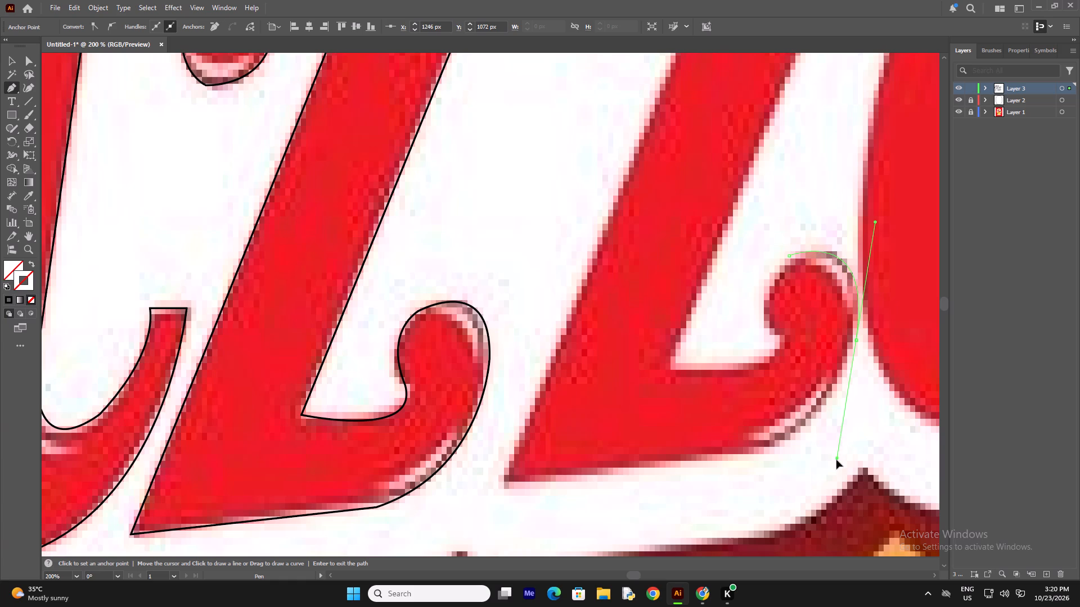
pyautogui.moveTo(836, 460); pyautogui.dragTo(837, 463)
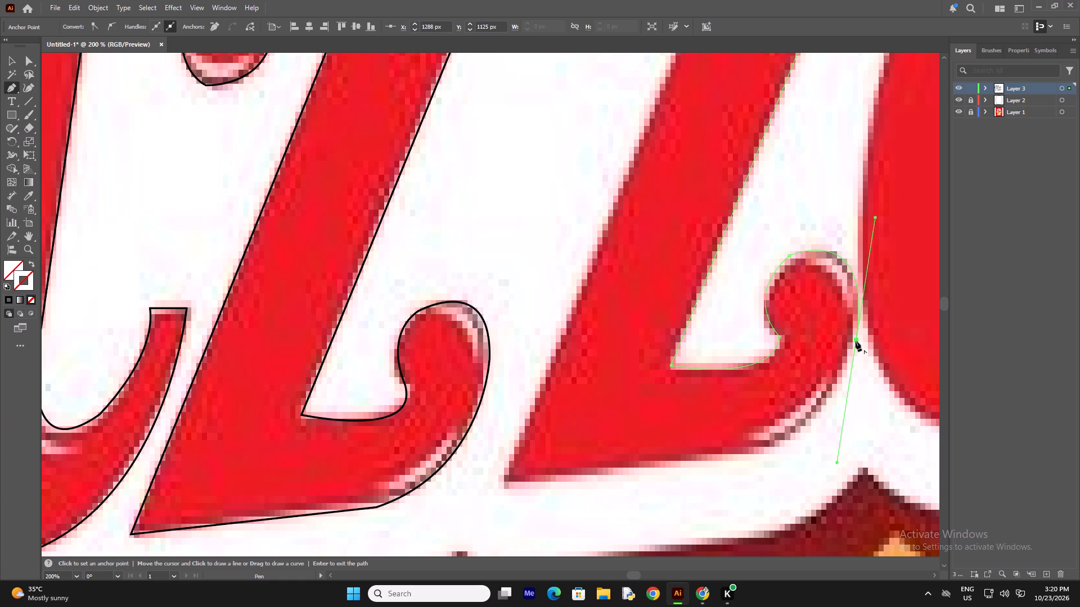
pyautogui.click(856, 341)
pyautogui.moveTo(758, 455); pyautogui.dragTo(677, 472)
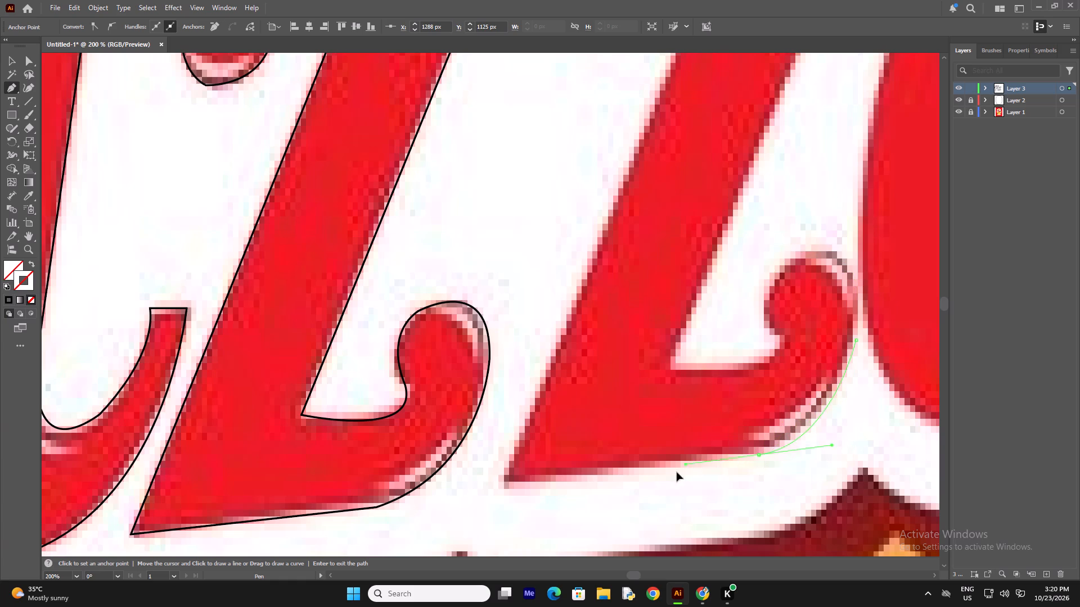
pyautogui.moveTo(677, 472); pyautogui.dragTo(682, 482)
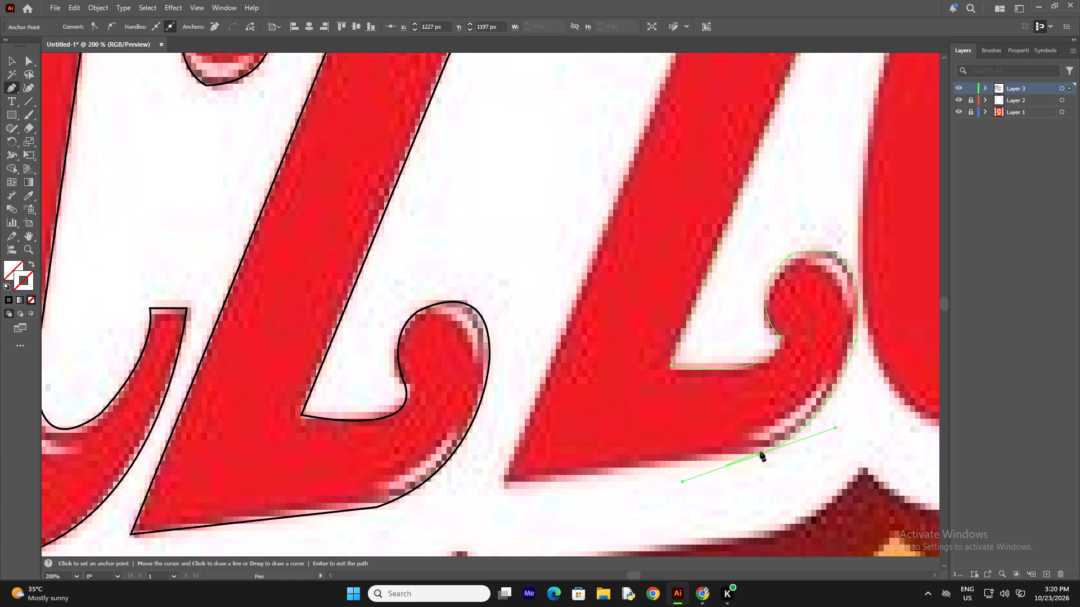
pyautogui.click(758, 455)
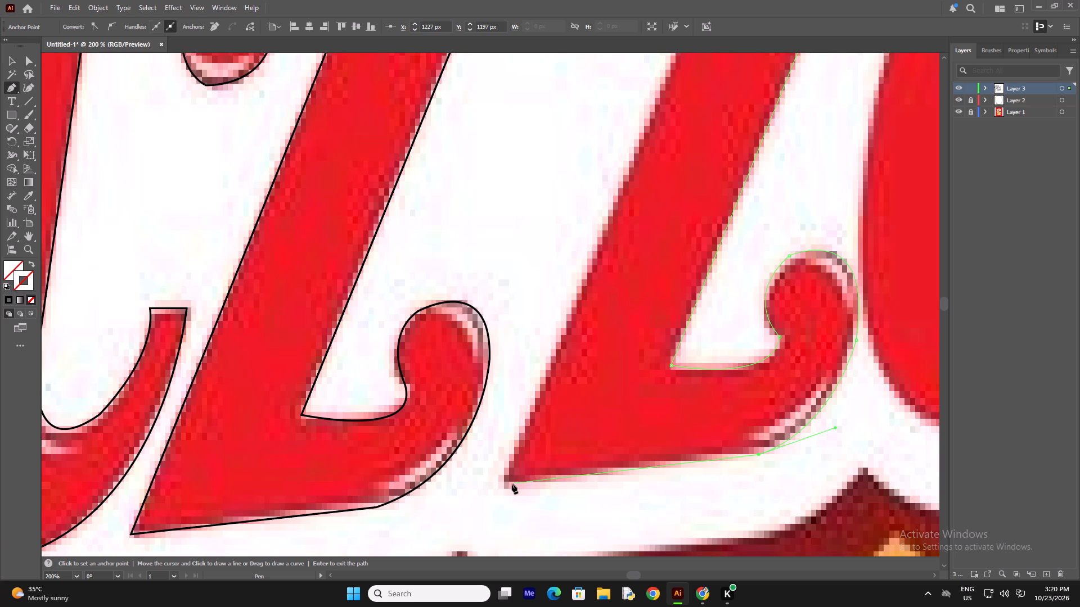
pyautogui.click(503, 484)
# Trace the diagonal to the second z's upper inner corner, close the path at its starting anchor, and give it a black stroke.
pyautogui.scroll(15, 575, 334)
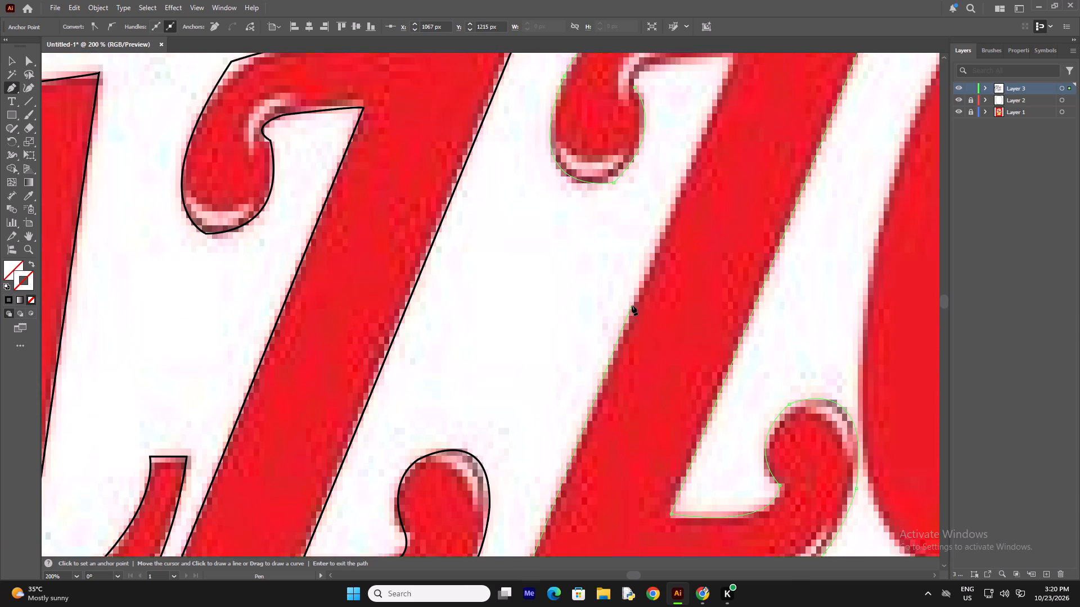
pyautogui.scroll(7, 632, 305)
pyautogui.click(734, 207)
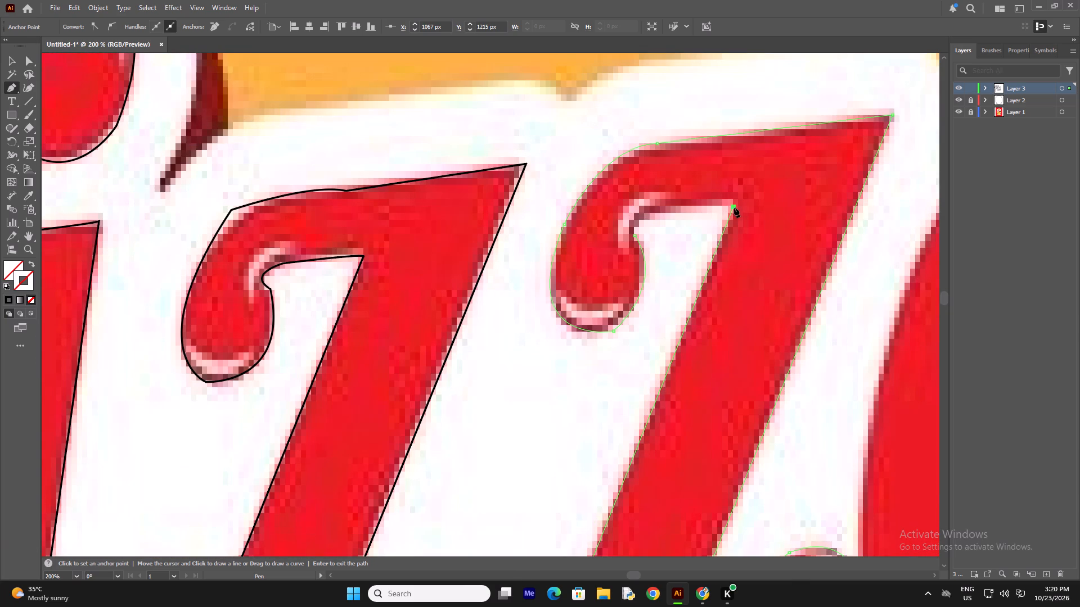
pyautogui.moveTo(635, 235); pyautogui.dragTo(635, 267)
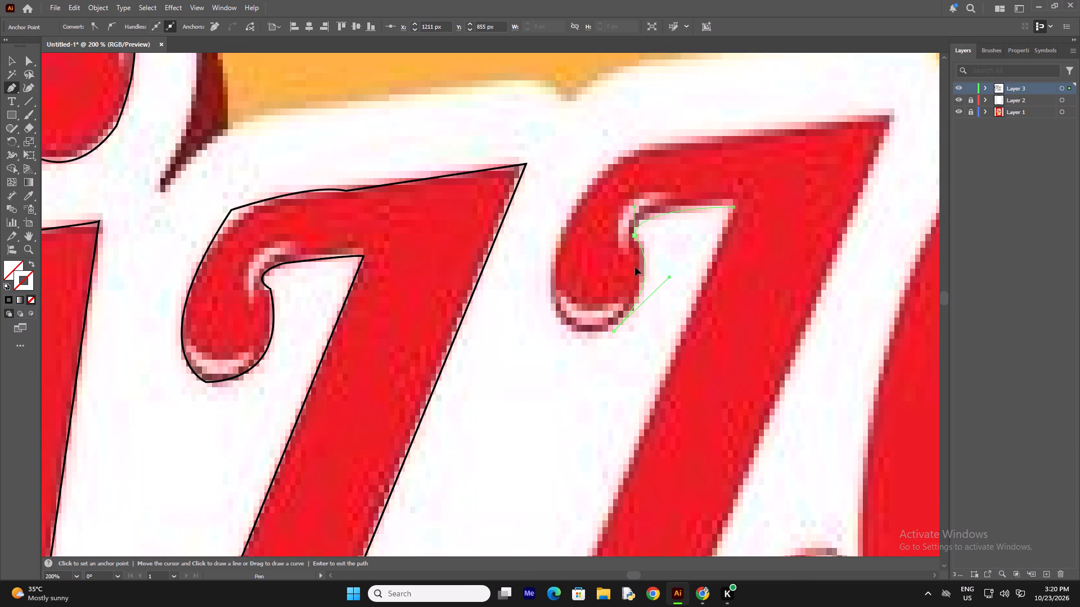
pyautogui.moveTo(635, 267); pyautogui.dragTo(645, 277)
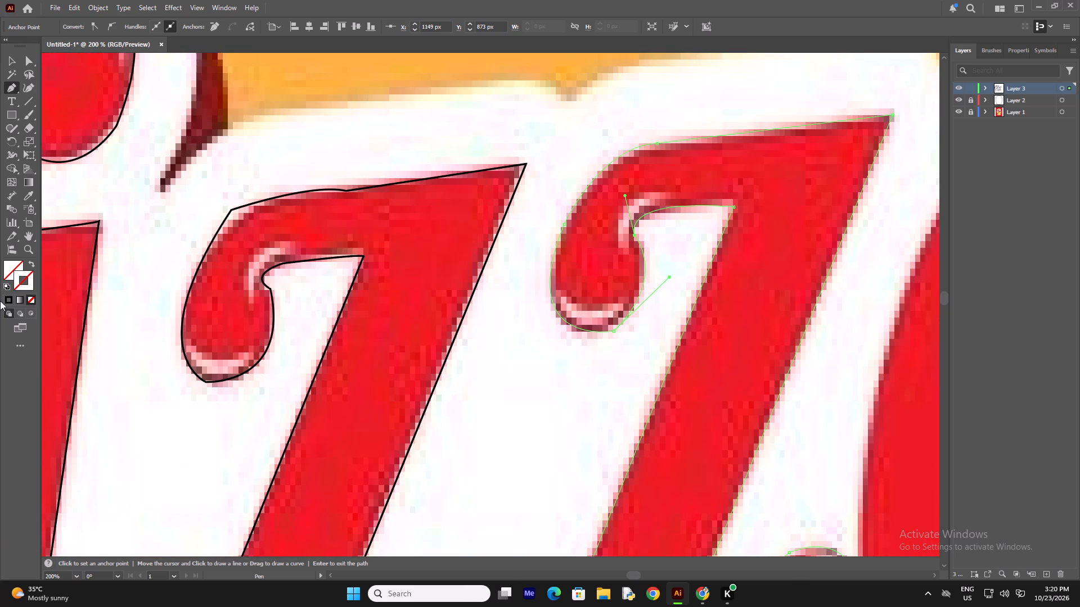
pyautogui.click(5, 299)
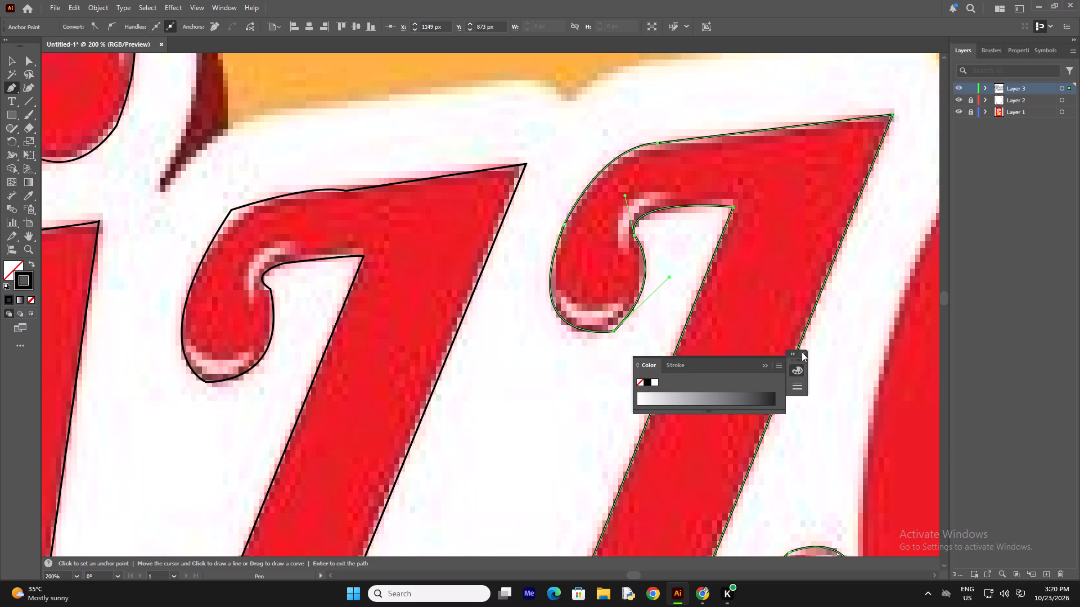
pyautogui.click(802, 352)
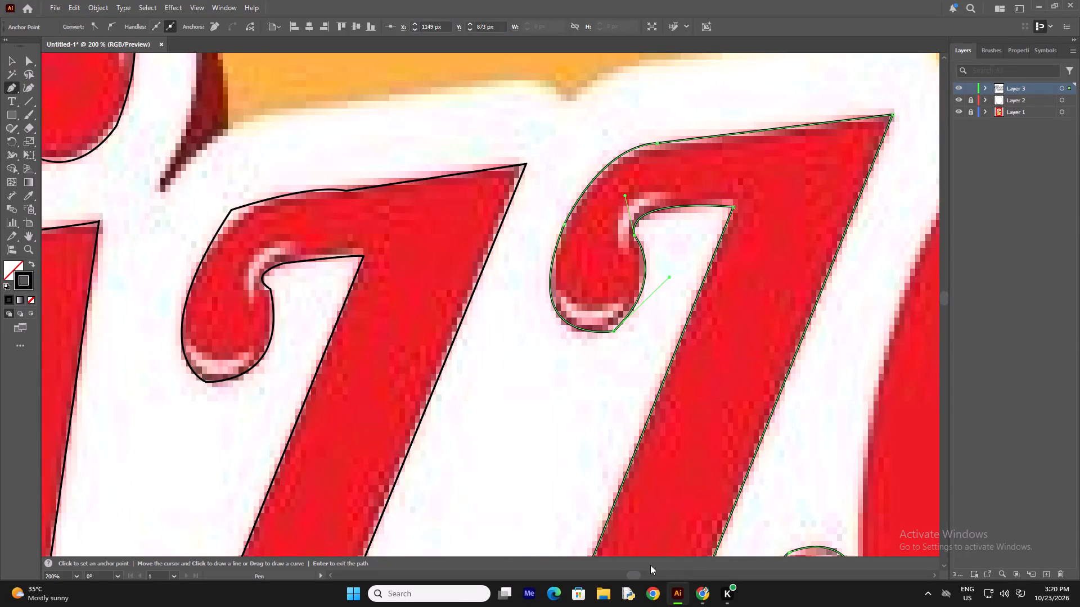
# Start the a's inner counter path at its lower left and trace the bottom curve and right side to the upper right.
pyautogui.moveTo(633, 574); pyautogui.dragTo(642, 572)
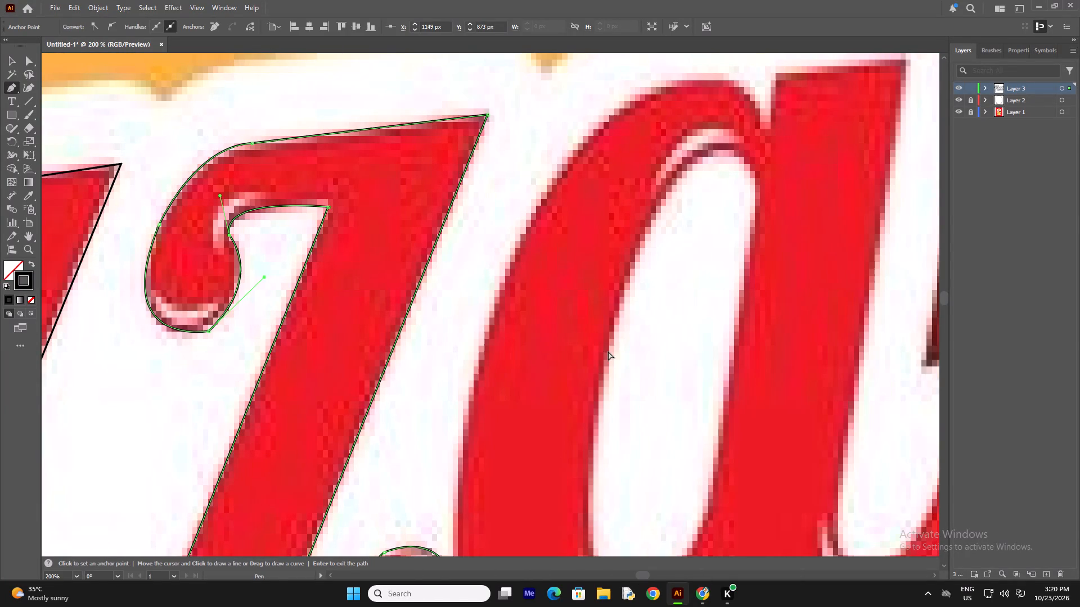
pyautogui.hotkey('ctrl', '-')
pyautogui.hotkey('ctrl', '-')
pyautogui.scroll(-7, 589, 350)
pyautogui.scroll(4, 722, 308)
pyautogui.scroll(-7, 708, 313)
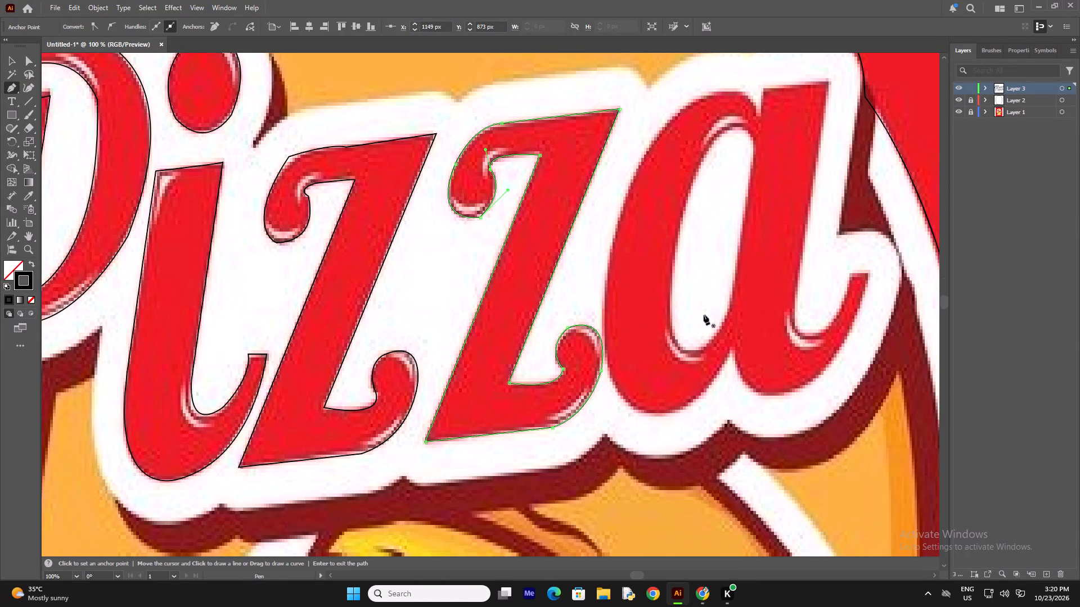
pyautogui.click(672, 328)
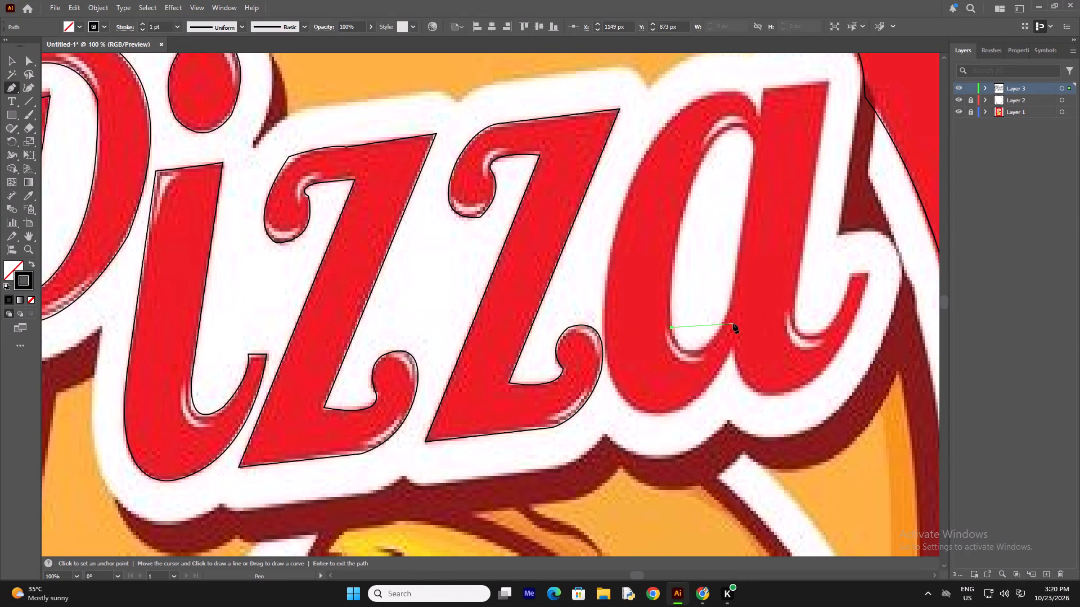
pyautogui.moveTo(726, 315); pyautogui.dragTo(754, 241)
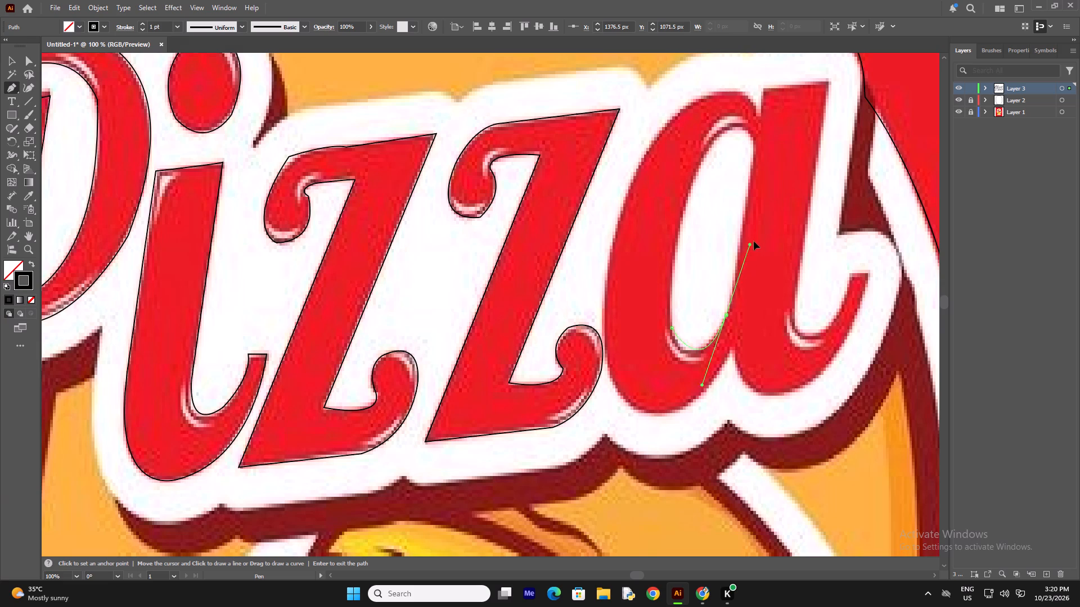
pyautogui.moveTo(754, 241); pyautogui.dragTo(762, 237)
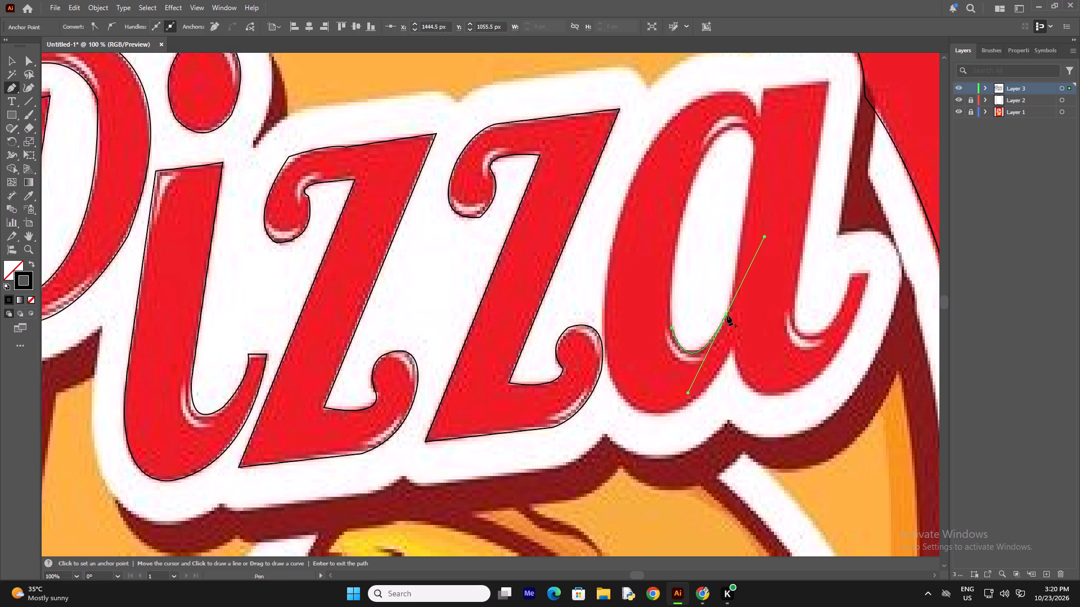
pyautogui.click(727, 315)
pyautogui.scroll(4, 727, 313)
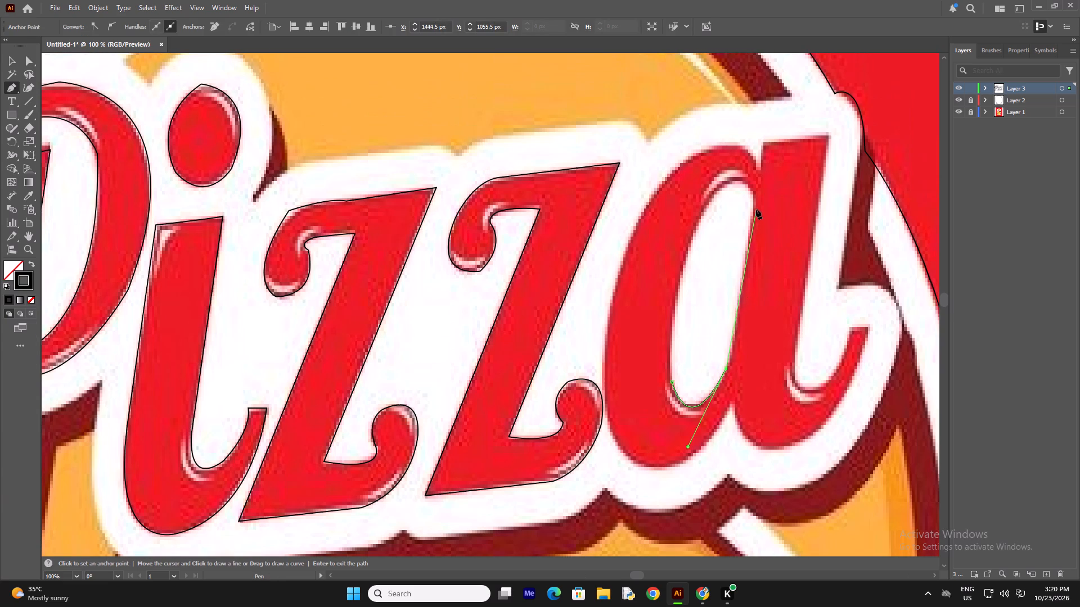
pyautogui.click(755, 204)
# Trace the counter's top curve and long left side, closing the path at its starting anchor.
pyautogui.moveTo(718, 192); pyautogui.dragTo(709, 197)
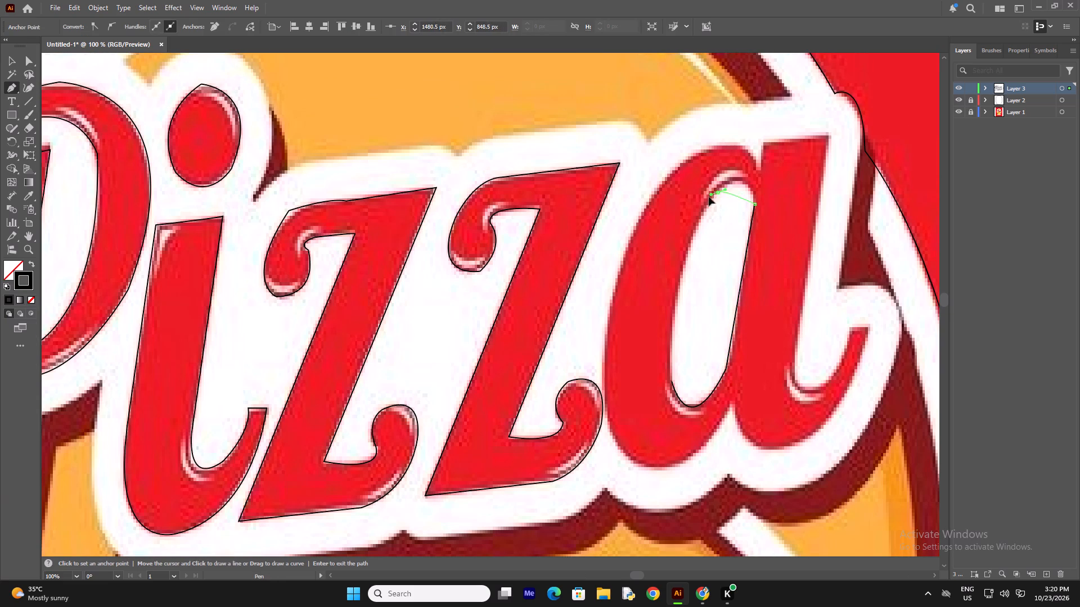
pyautogui.moveTo(709, 197); pyautogui.dragTo(686, 221)
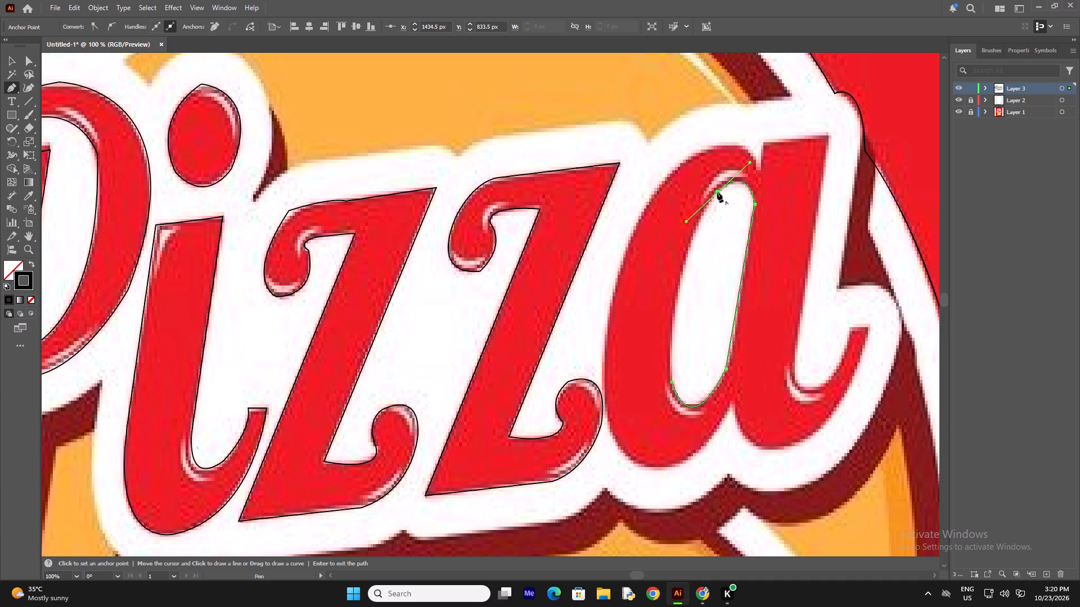
pyautogui.click(717, 192)
pyautogui.moveTo(671, 382); pyautogui.dragTo(676, 444)
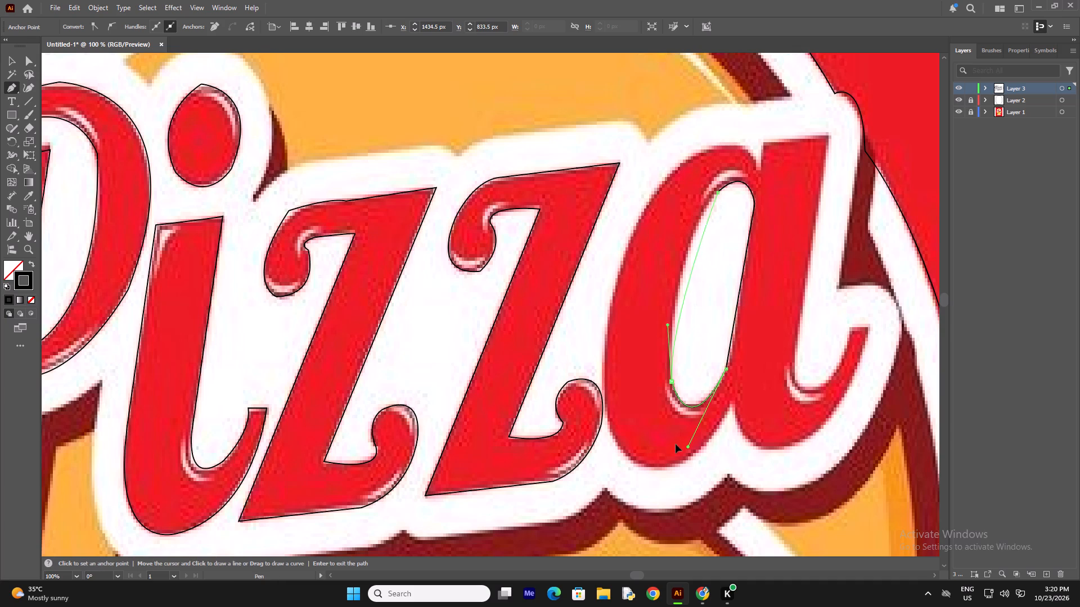
pyautogui.moveTo(676, 444); pyautogui.dragTo(676, 514)
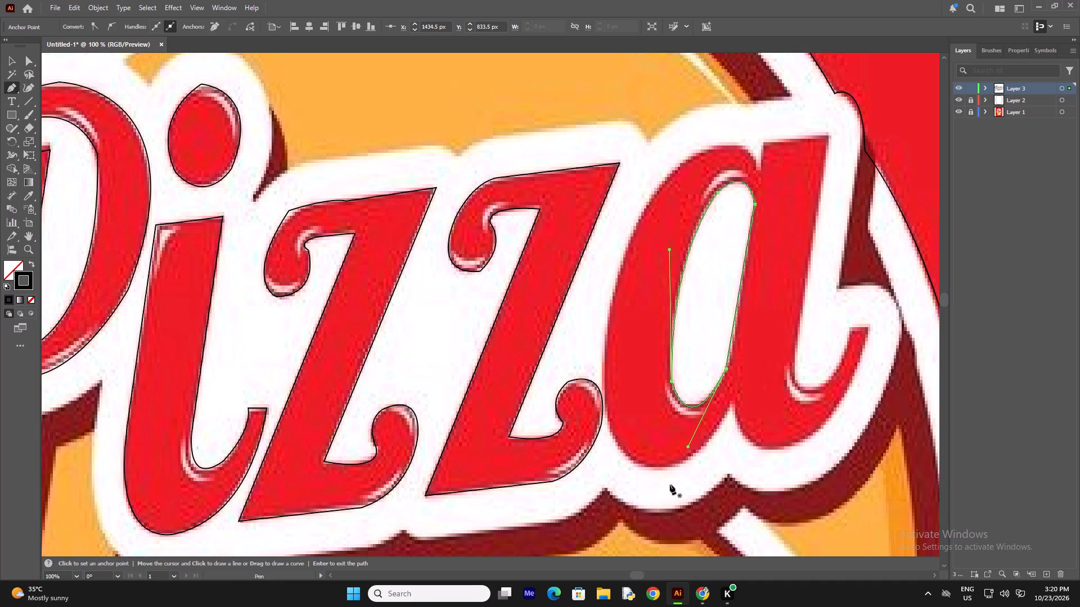
# Start the a's outer outline at the top notch and trace over the bowl and down its left side to the lower left.
pyautogui.click(758, 167)
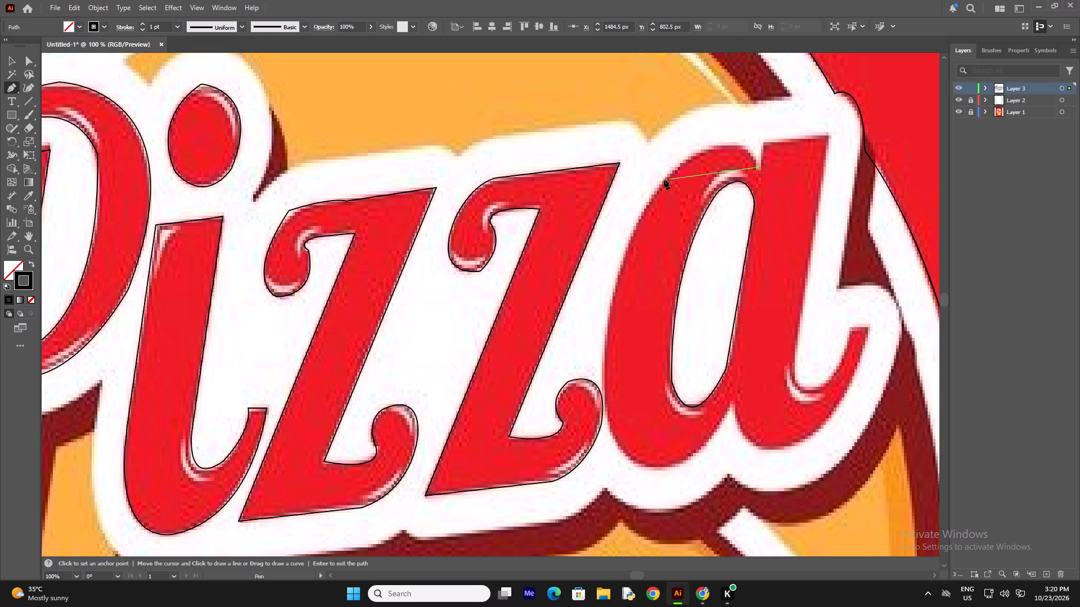
pyautogui.moveTo(664, 179); pyautogui.dragTo(585, 251)
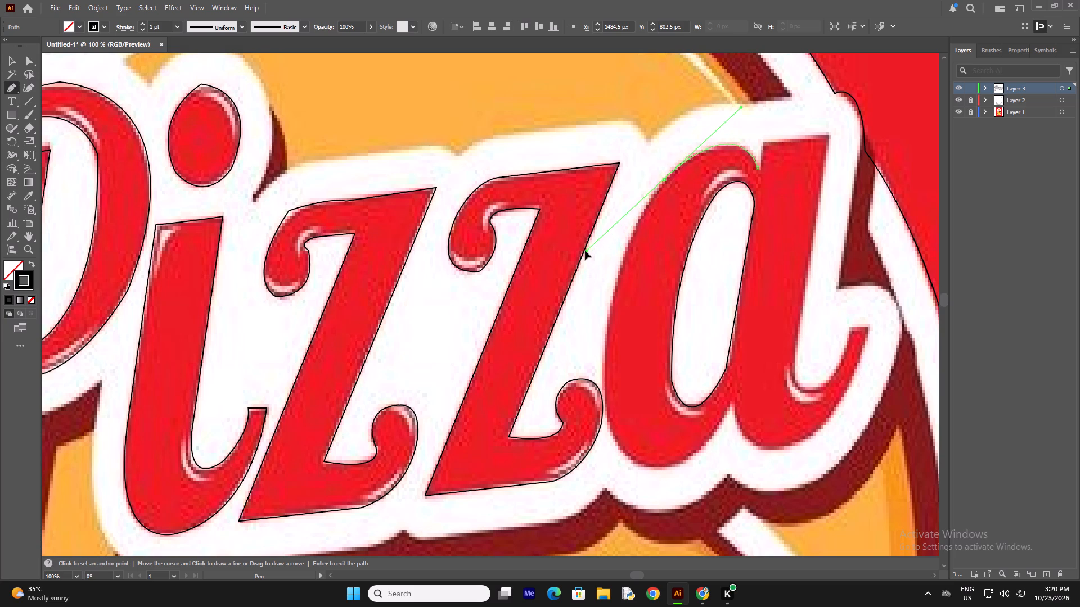
pyautogui.moveTo(585, 251); pyautogui.dragTo(583, 252)
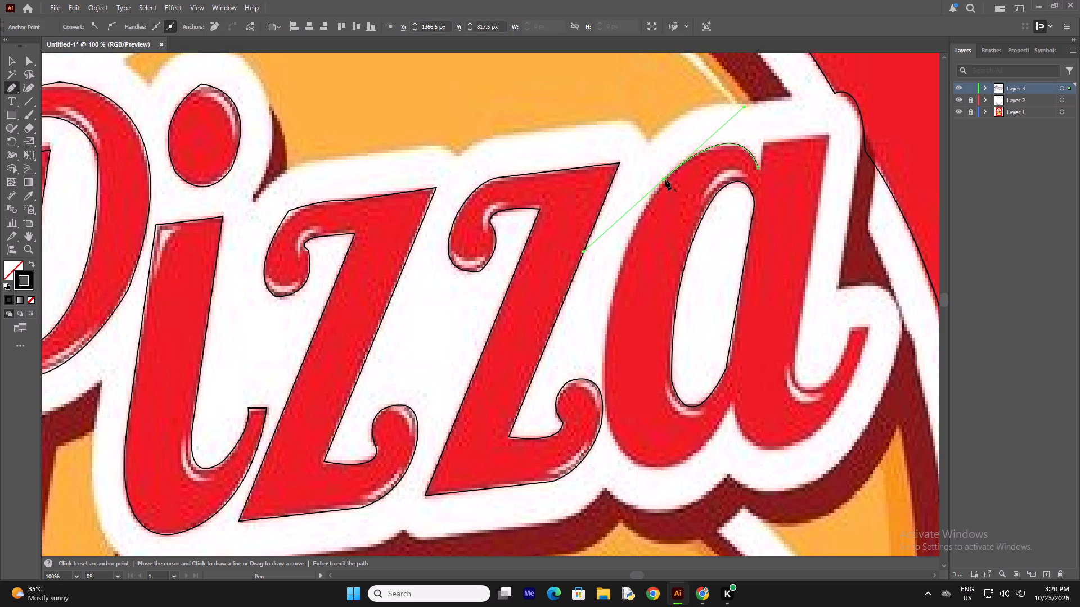
pyautogui.click(664, 179)
pyautogui.moveTo(607, 427); pyautogui.dragTo(627, 516)
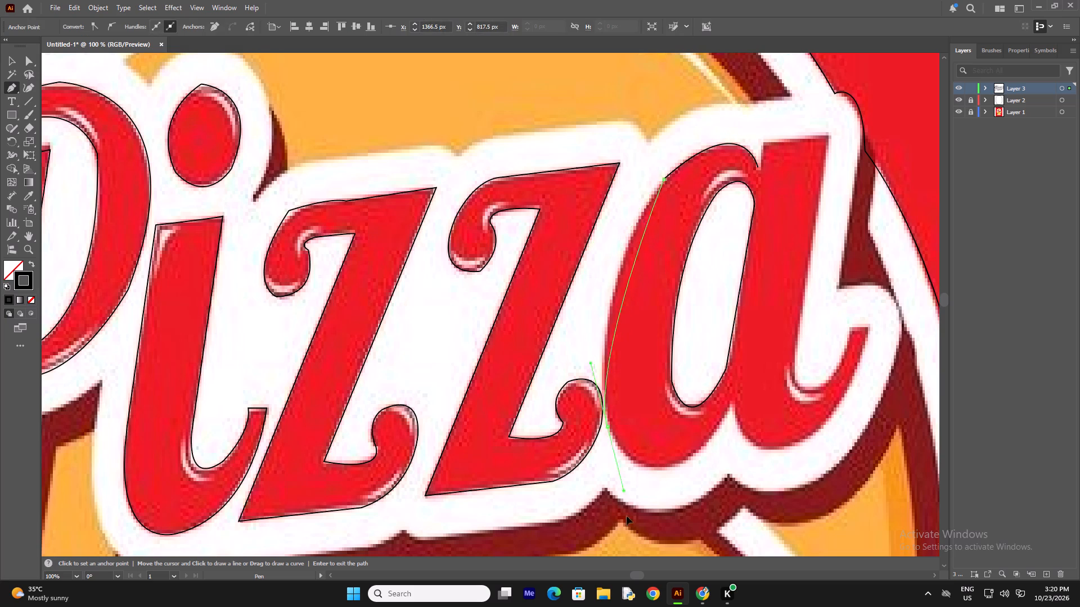
pyautogui.moveTo(627, 516); pyautogui.dragTo(624, 474)
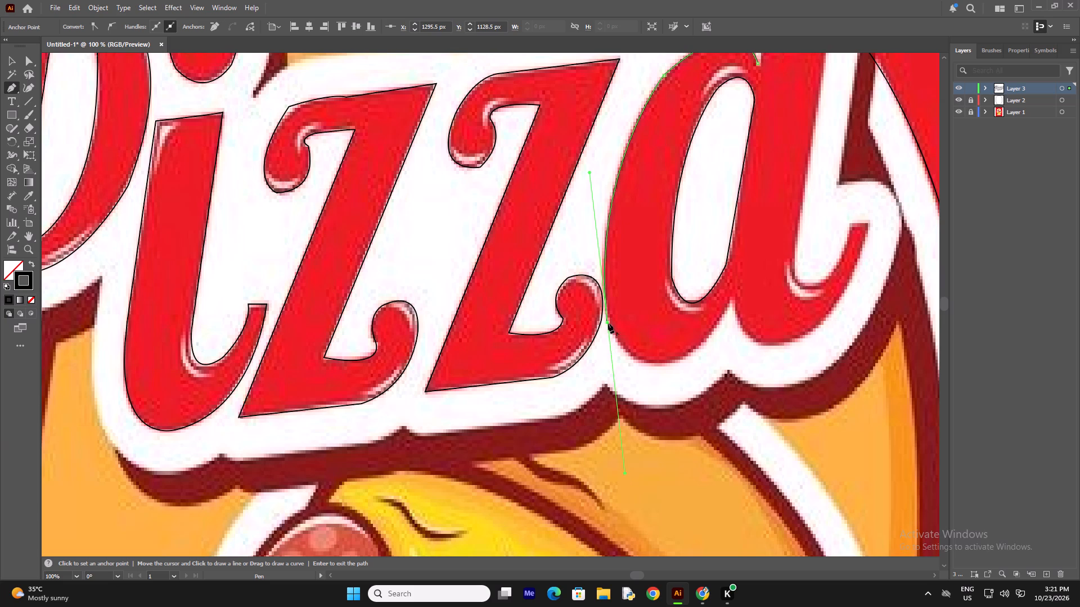
pyautogui.click(608, 323)
# Trace the bowl's bottom curve to the lower notch, then the stem's foot and tail out to both corners of the tail tip.
pyautogui.moveTo(731, 302); pyautogui.dragTo(731, 301)
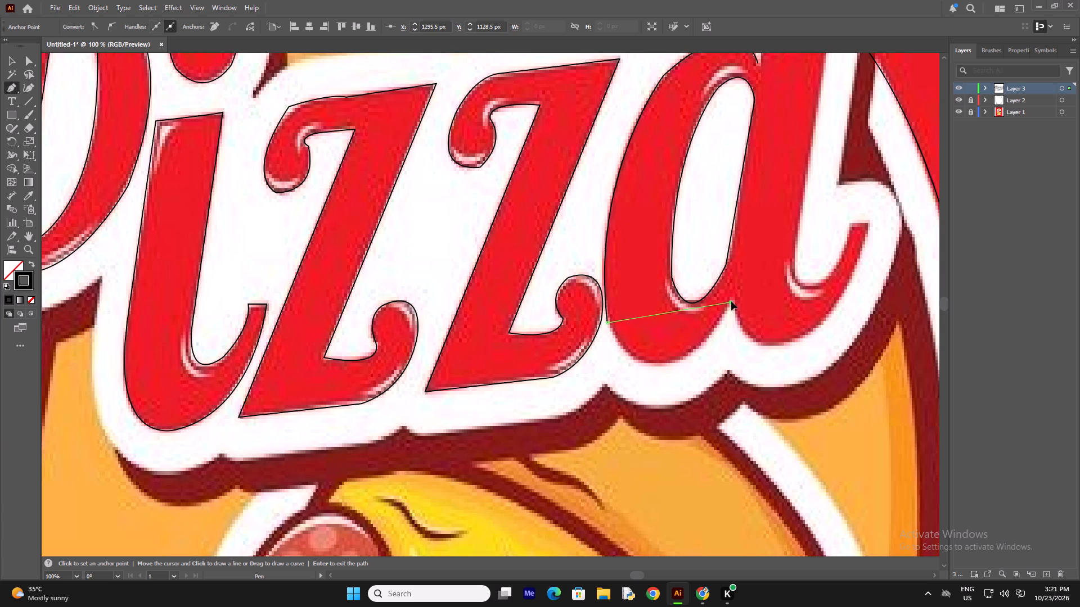
pyautogui.moveTo(731, 301); pyautogui.dragTo(802, 169)
pyautogui.click(730, 304)
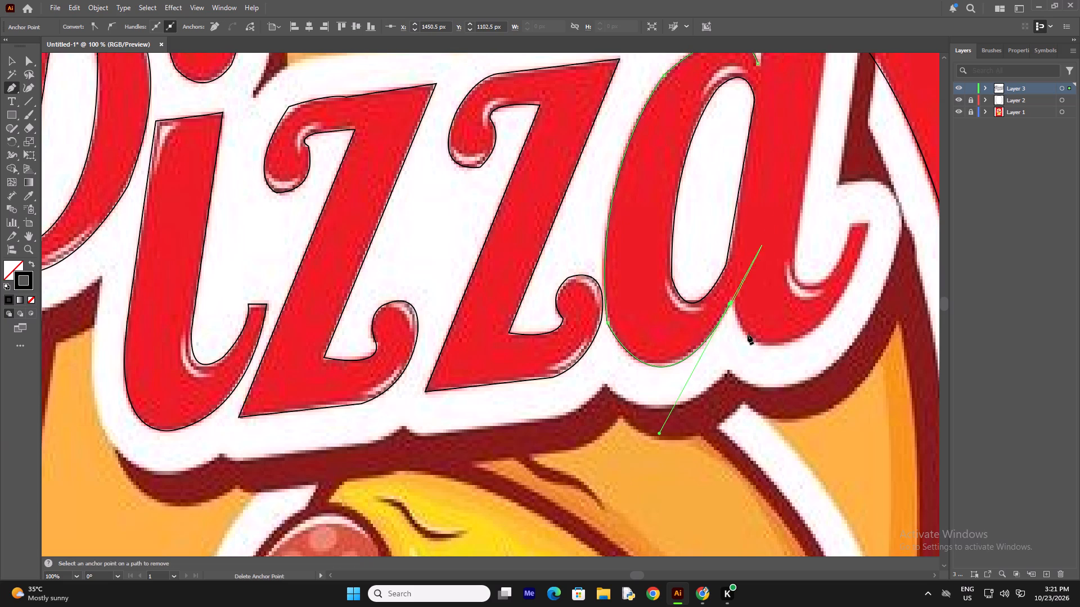
pyautogui.click(732, 302)
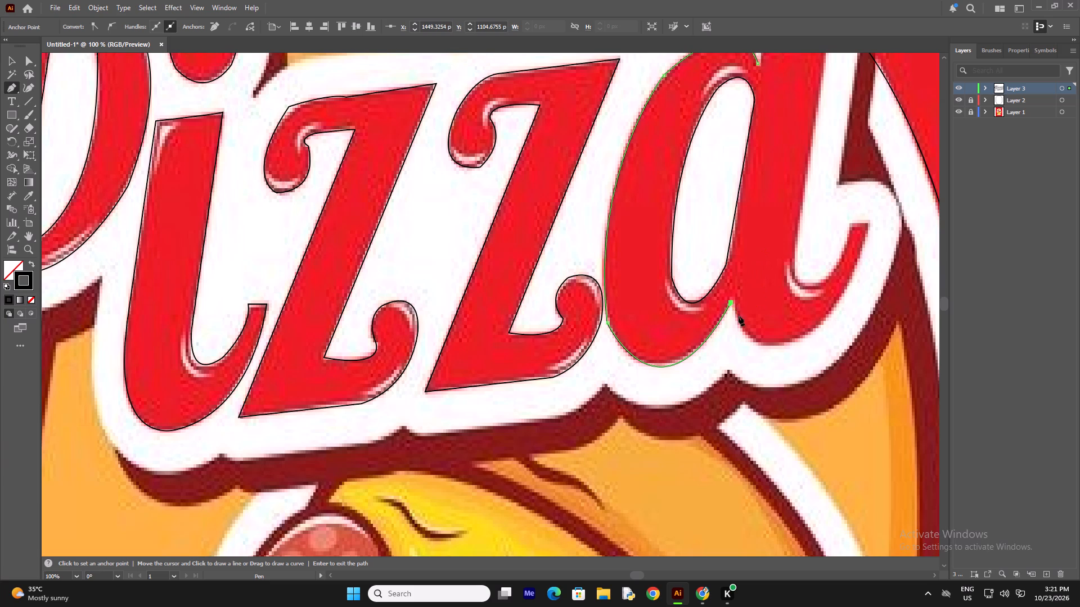
pyautogui.moveTo(808, 333); pyautogui.dragTo(875, 283)
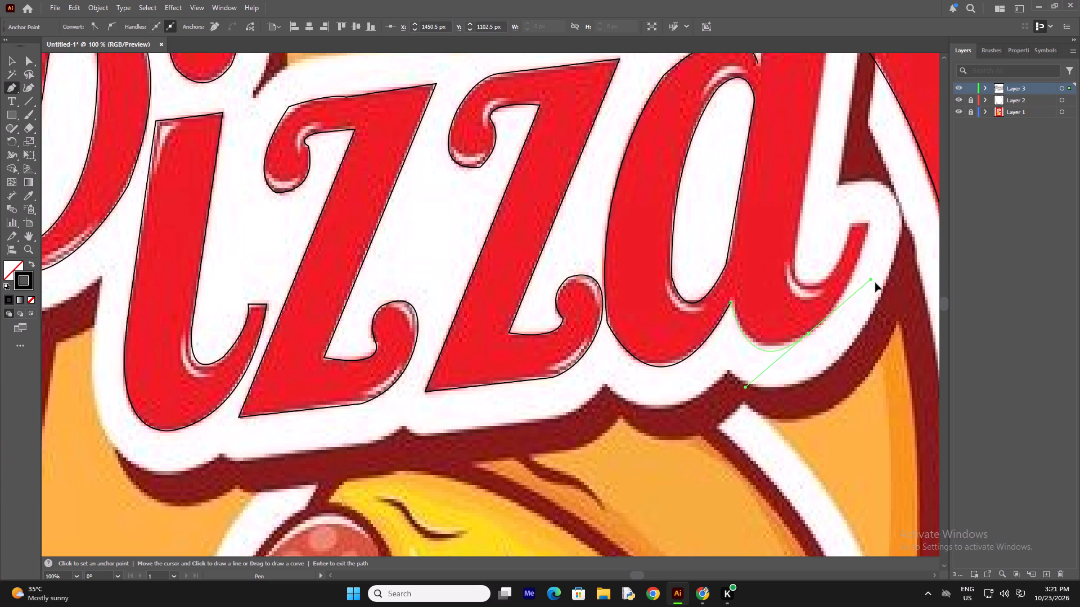
pyautogui.moveTo(875, 283); pyautogui.dragTo(866, 286)
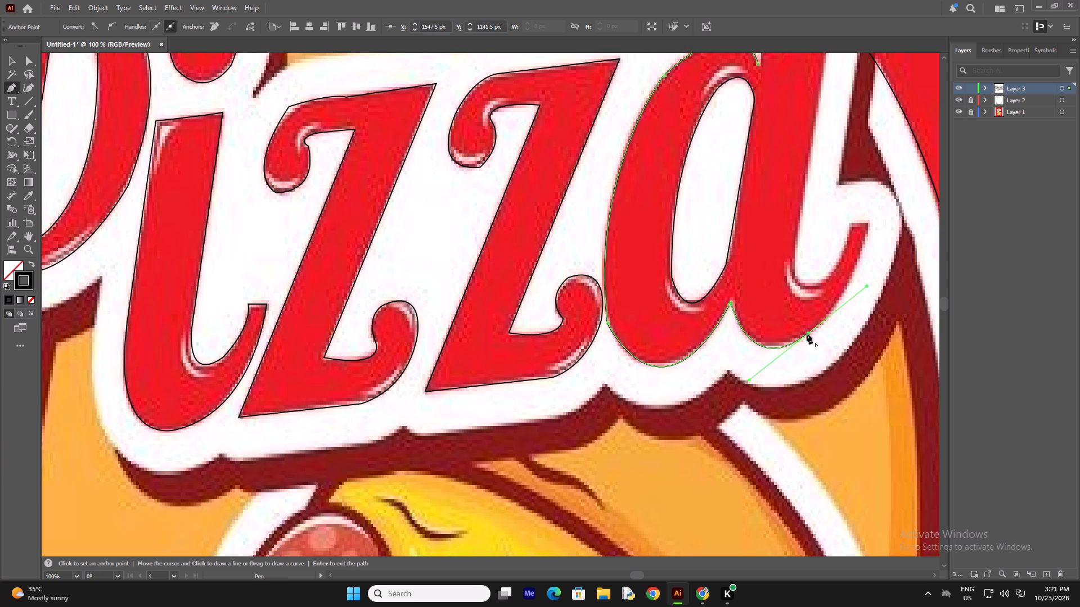
pyautogui.click(807, 334)
pyautogui.moveTo(868, 223); pyautogui.dragTo(881, 148)
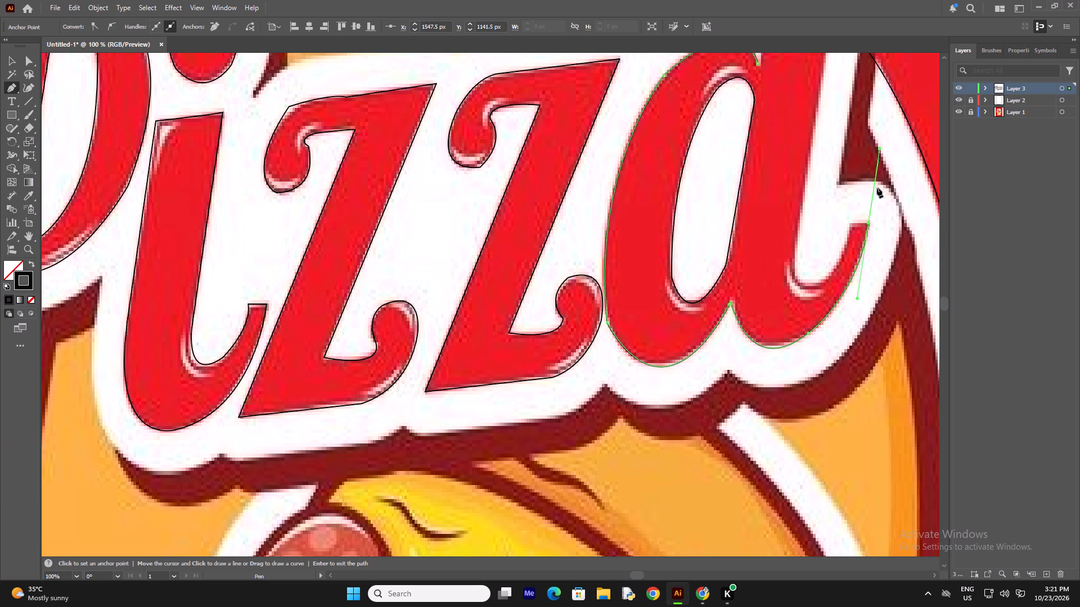
pyautogui.click(868, 223)
pyautogui.click(850, 224)
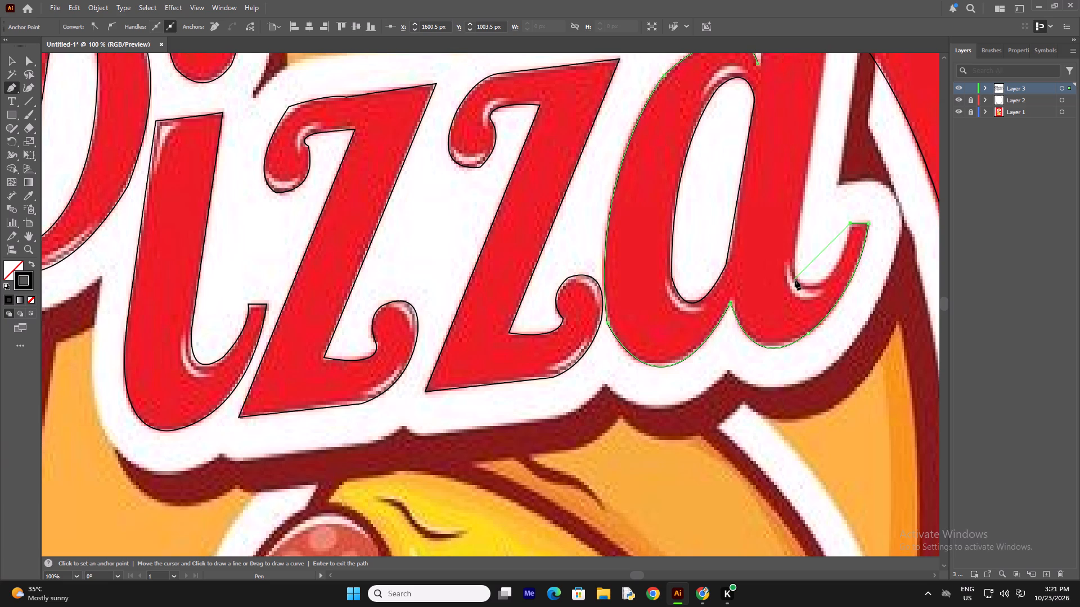
# Trace the tail's inner curve, the stem's right side and flat top, and close the a's outline at the top notch.
pyautogui.moveTo(796, 280); pyautogui.dragTo(757, 250)
pyautogui.click(795, 280)
pyautogui.scroll(5, 816, 227)
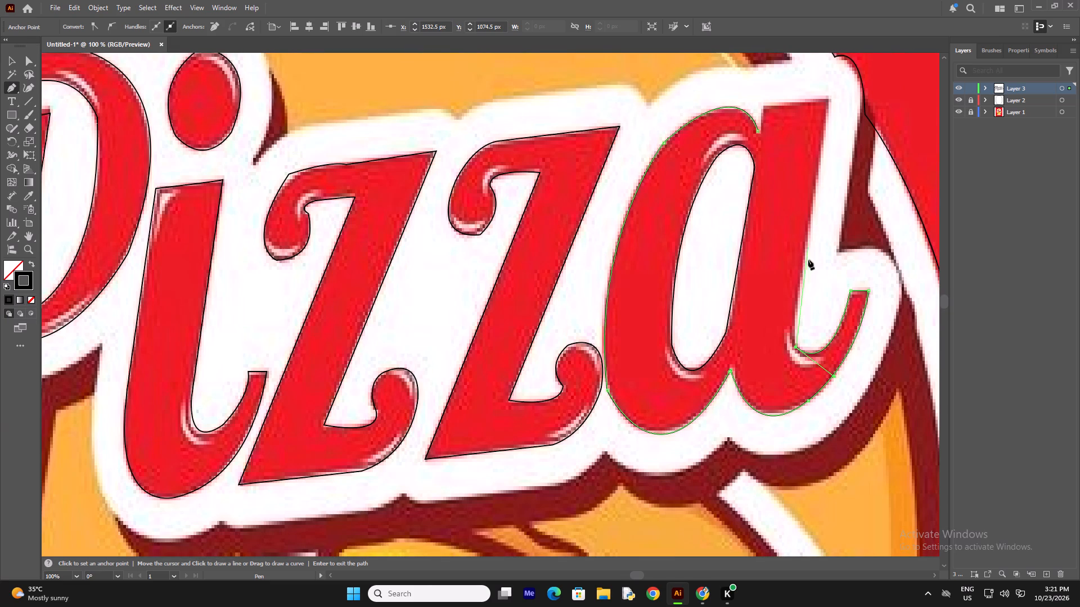
pyautogui.moveTo(799, 308); pyautogui.dragTo(808, 286)
pyautogui.click(800, 307)
pyautogui.scroll(5, 815, 252)
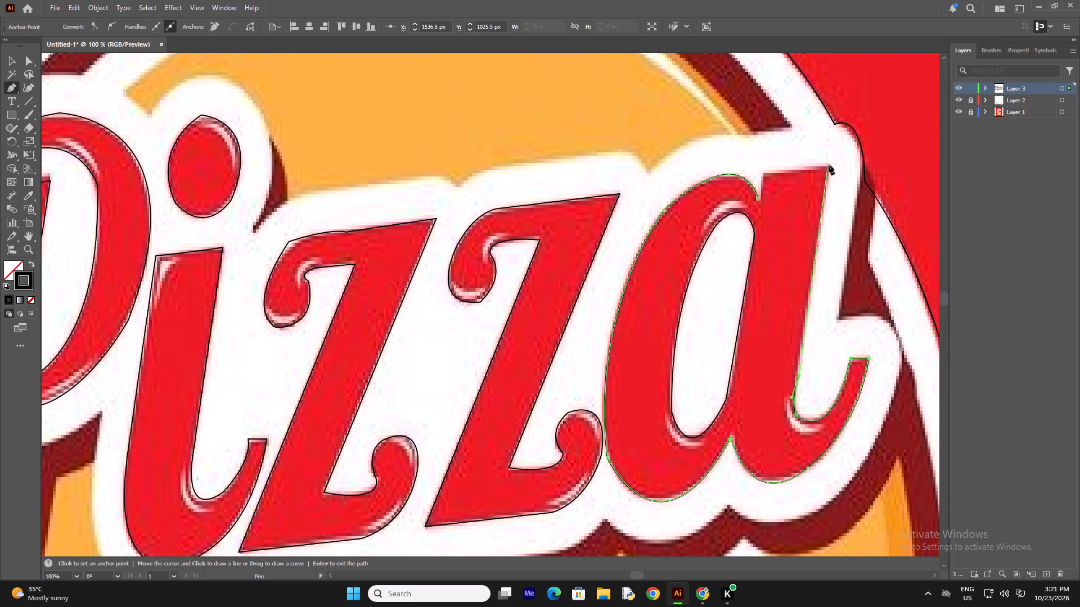
pyautogui.click(829, 165)
pyautogui.click(761, 174)
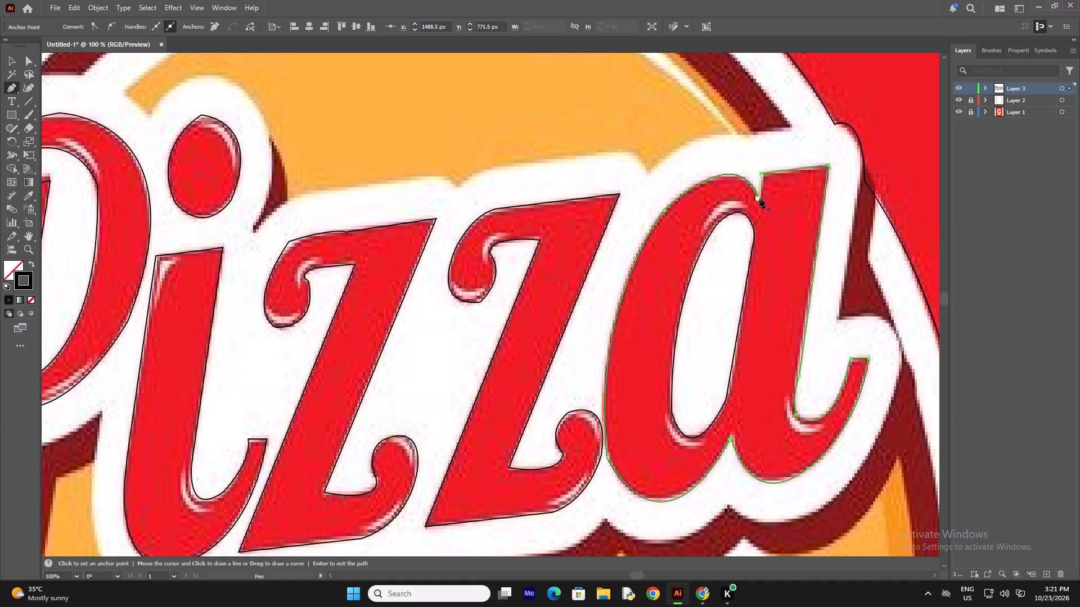
pyautogui.click(759, 198)
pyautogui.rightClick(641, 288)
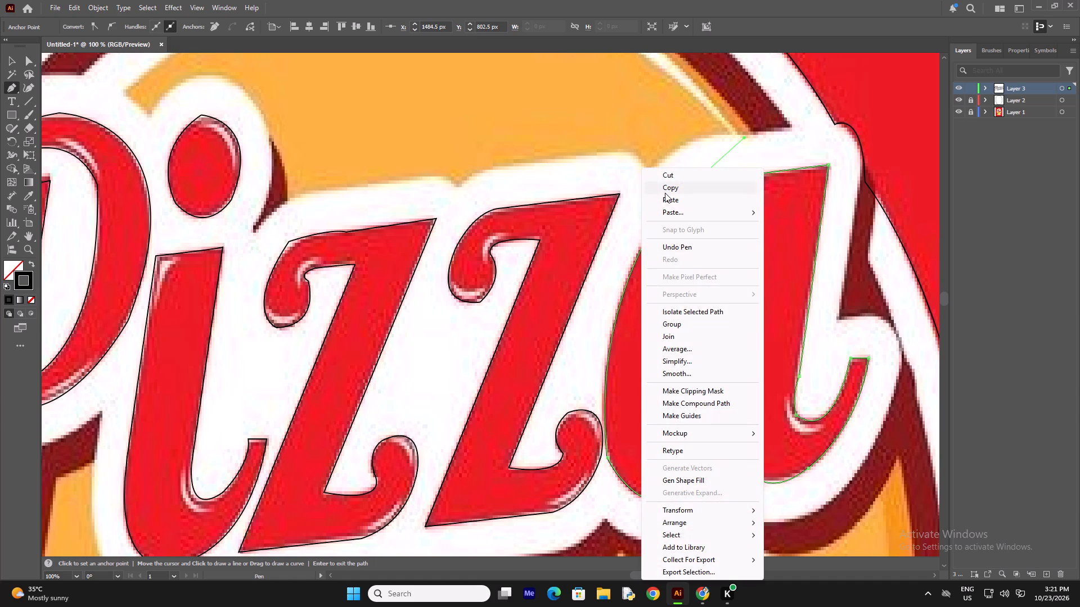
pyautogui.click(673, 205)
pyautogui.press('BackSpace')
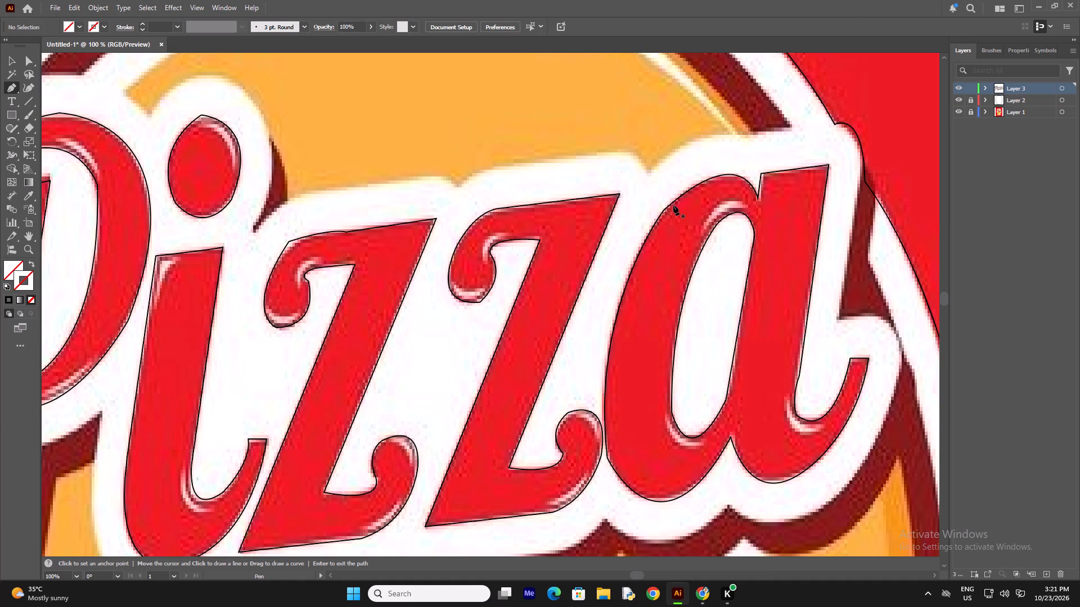
# Lock Layer 3, which holds the finished lettering outlines.
pyautogui.hotkey('ctrl', '-')
pyautogui.hotkey('ctrl', '-')
pyautogui.hotkey('ctrl', '-')
pyautogui.hotkey('ctrl', '-')
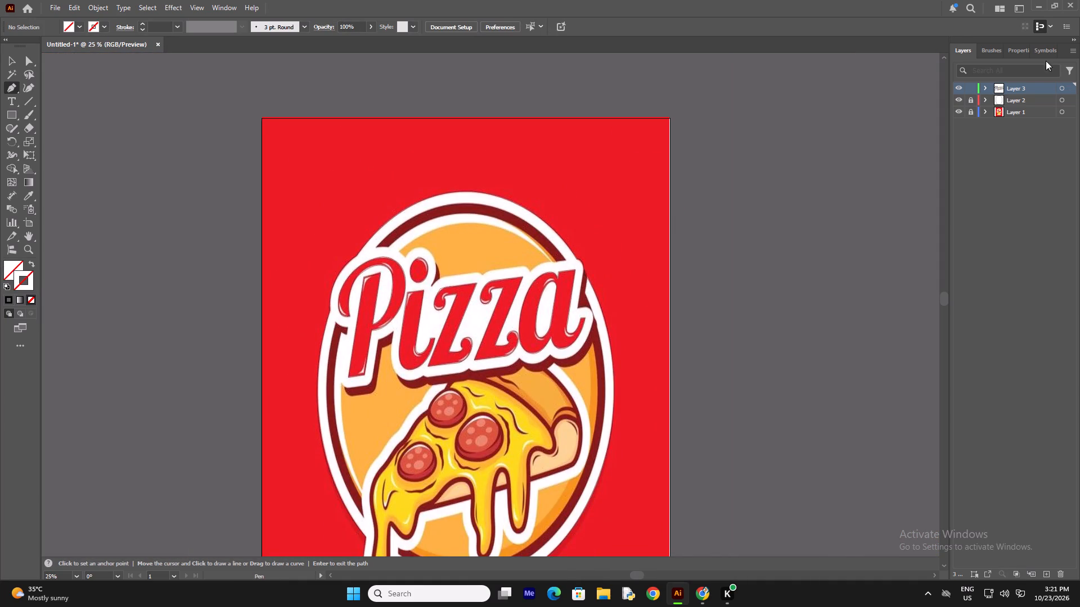
pyautogui.click(968, 89)
# Toggle Layer 1's visibility to check the traced outlines with and without the reference image.
pyautogui.click(958, 110)
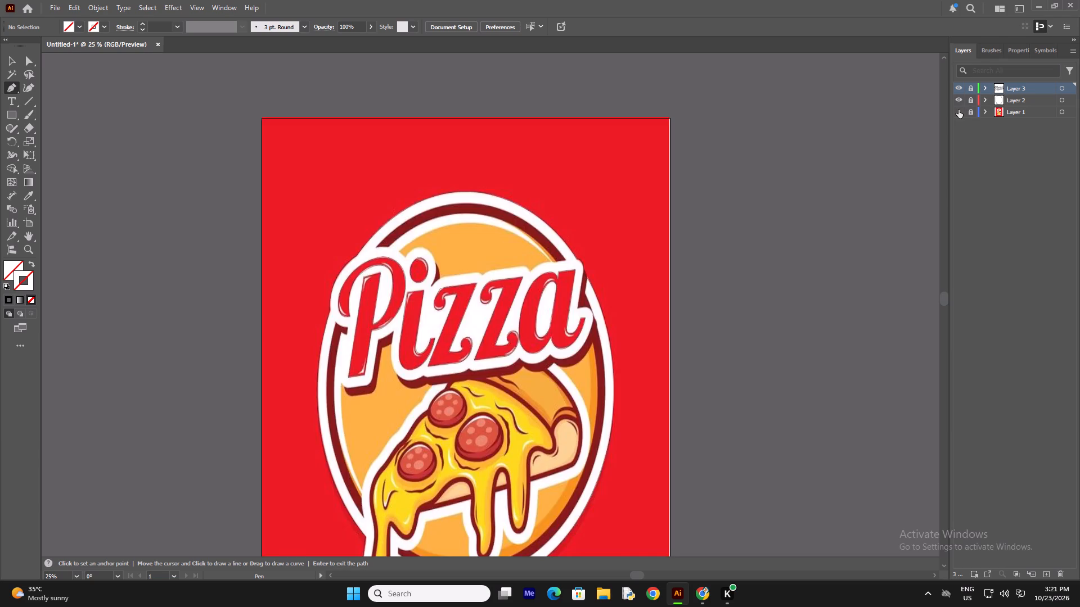
pyautogui.scroll(-8, 655, 291)
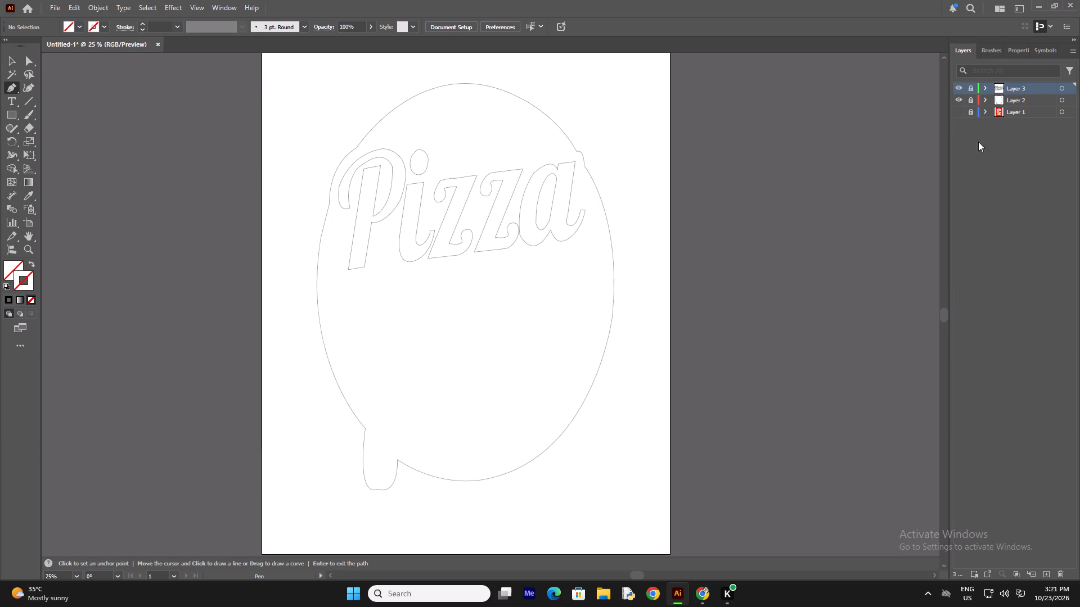
pyautogui.click(956, 111)
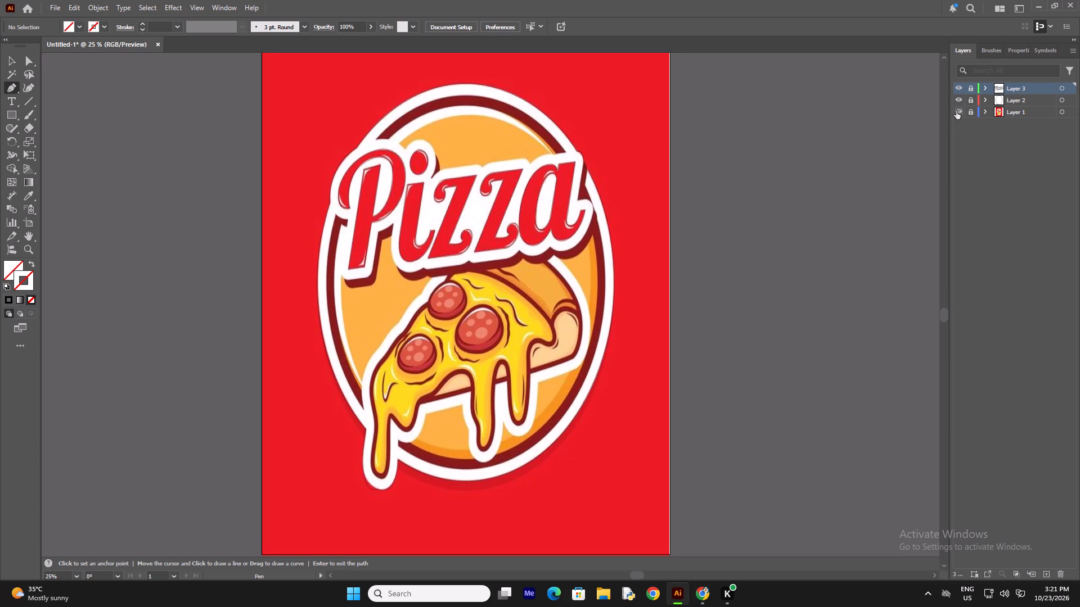
pyautogui.click(956, 111)
# Unlock Layer 1 and make its reference image visible again.
pyautogui.click(994, 111)
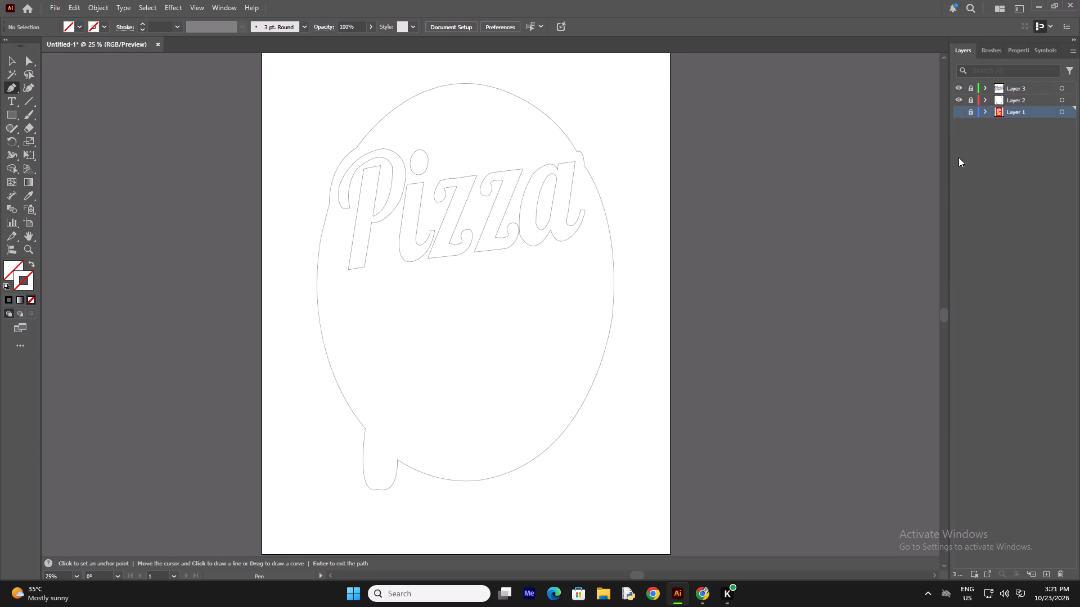
pyautogui.click(970, 115)
pyautogui.click(961, 111)
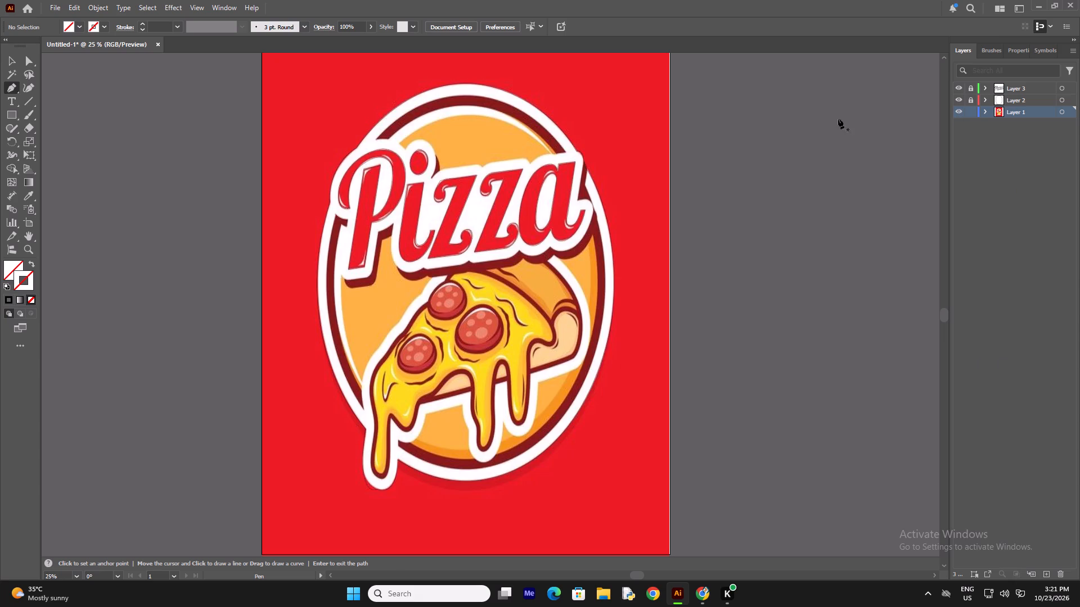
# Move the reference image off the artboard so it sits flush along the artboard's left edge, at about X -2045 px, Y -2 px.
pyautogui.click(11, 57)
pyautogui.moveTo(562, 298); pyautogui.dragTo(280, 299)
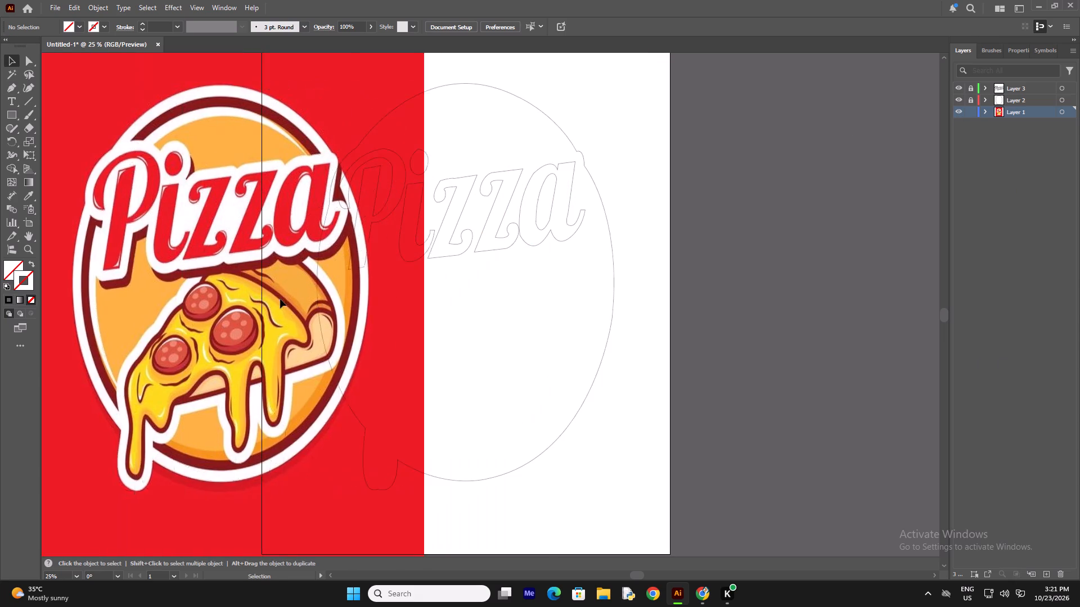
pyautogui.moveTo(280, 299); pyautogui.dragTo(154, 318)
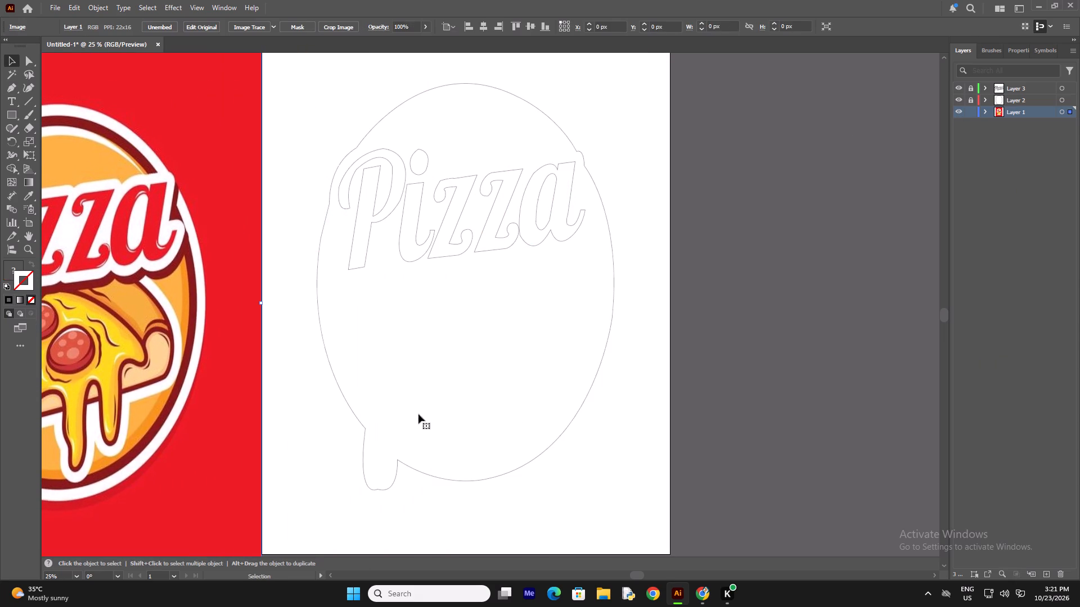
pyautogui.moveTo(633, 573); pyautogui.dragTo(604, 565)
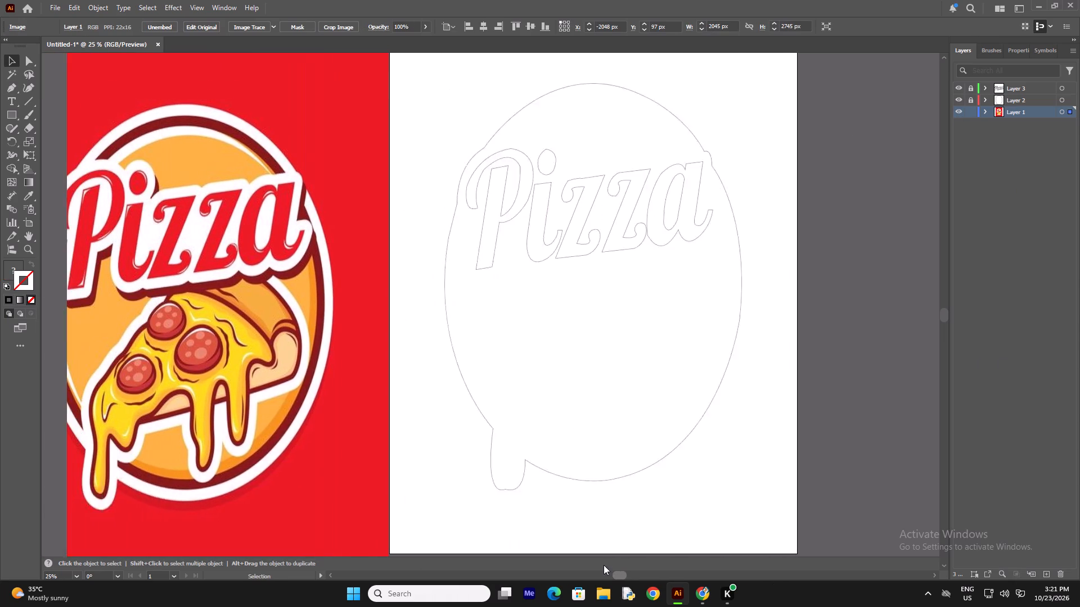
pyautogui.moveTo(604, 565); pyautogui.dragTo(596, 561)
pyautogui.scroll(5, 465, 389)
pyautogui.moveTo(403, 341); pyautogui.dragTo(403, 321)
pyautogui.scroll(-6, 403, 321)
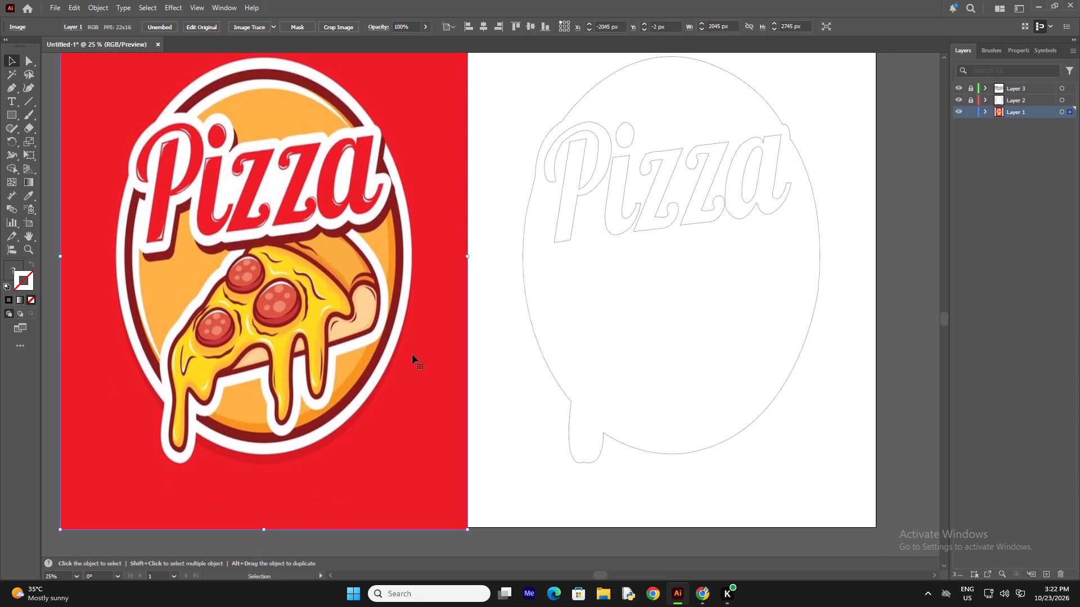
pyautogui.scroll(-6, 412, 355)
# Lock Layer 1 with the repositioned reference image.
pyautogui.click(970, 114)
# Create a new layer above Layer 3.
pyautogui.scroll(2, 1006, 103)
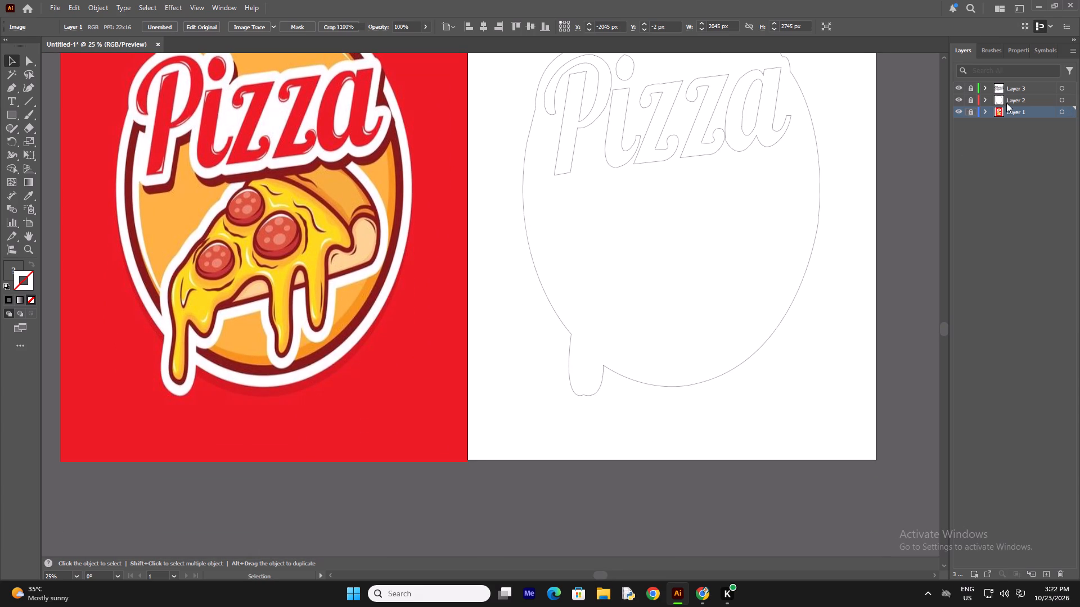
pyautogui.scroll(3, 1006, 103)
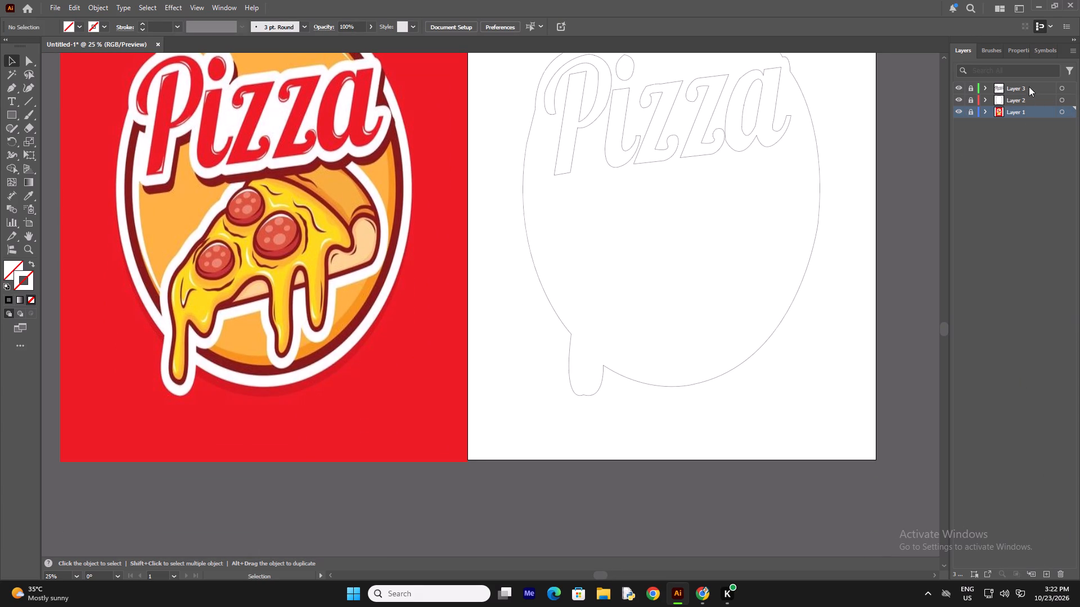
pyautogui.click(1029, 85)
pyautogui.click(1045, 576)
# Sample the yellow of the melted cheese in the reference pizza as the fill colour, using the Eyedropper.
pyautogui.scroll(3, 849, 330)
pyautogui.scroll(3, 647, 220)
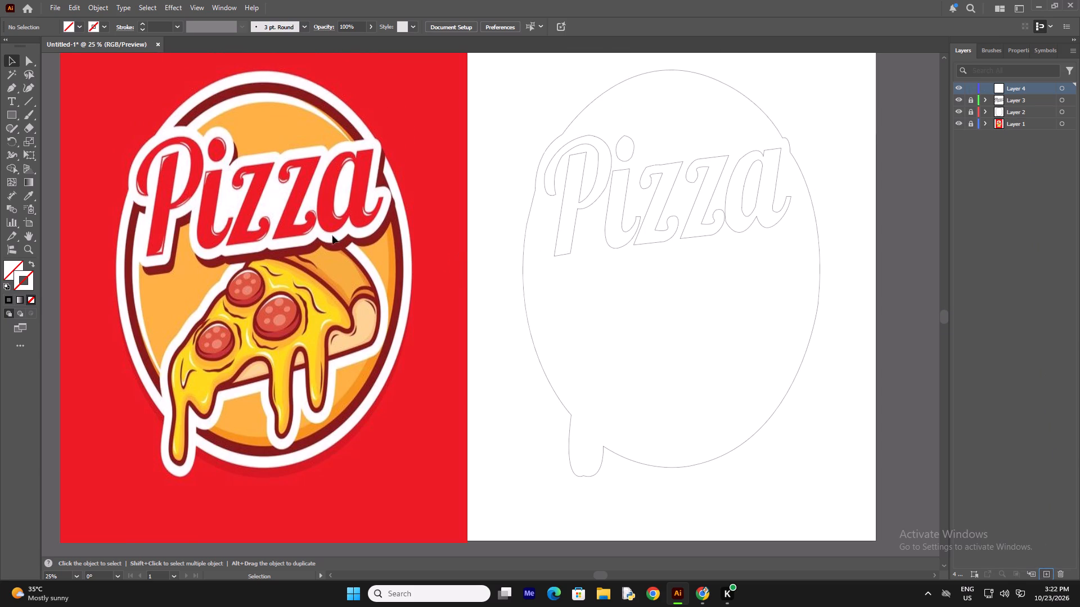
pyautogui.press('i')
pyautogui.press('i')
pyautogui.press('i')
pyautogui.press('i')
pyautogui.press('i')
pyautogui.press('i')
pyautogui.press('i')
pyautogui.press('i')
pyautogui.press('i')
pyautogui.press('i')
pyautogui.press('i')
pyautogui.press('i')
pyautogui.press('i')
pyautogui.press('i')
pyautogui.press('i')
pyautogui.press('i')
pyautogui.press('i')
pyautogui.press('i')
pyautogui.press('i')
pyautogui.press('i')
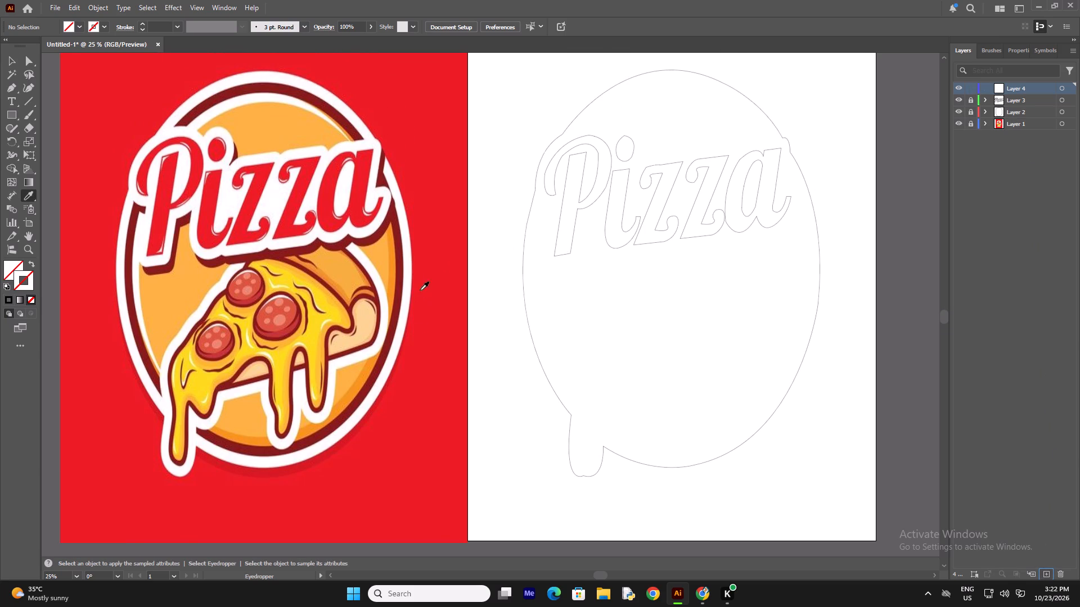
pyautogui.click(340, 314)
pyautogui.click(331, 315)
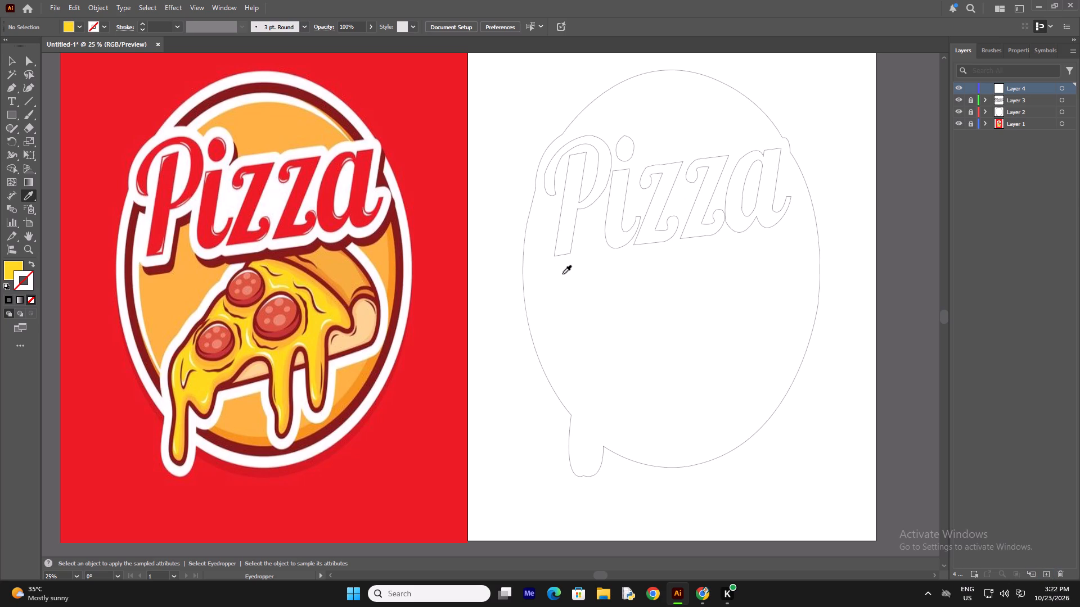
# Start a yellow Pen shape at the P's bottom-left corner, running to the oval's left edge and down its curve to the drip's left notch.
pyautogui.press('p')
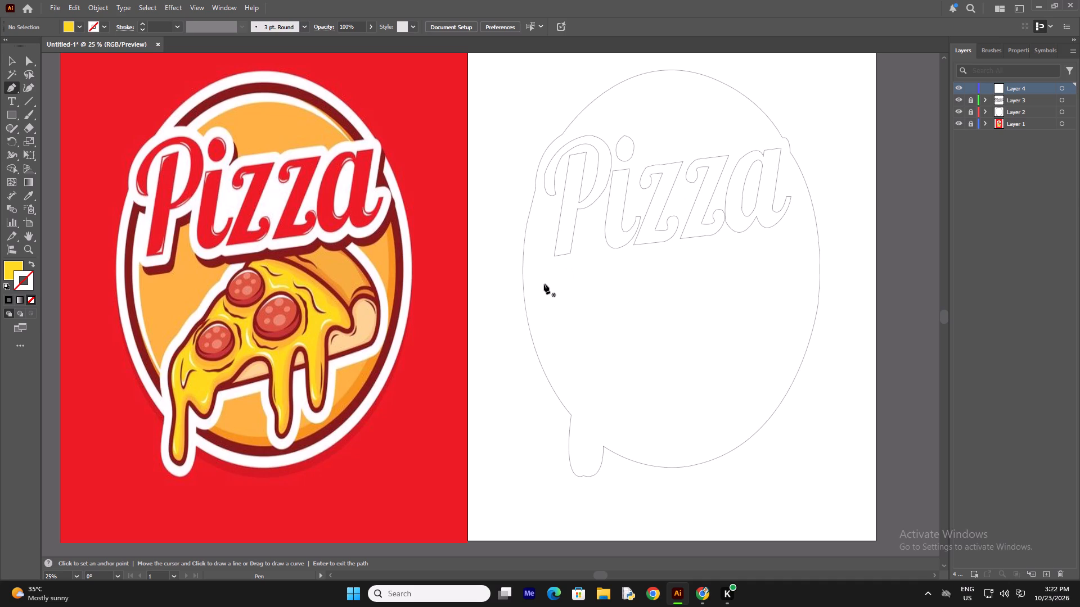
pyautogui.hotkey('ctrl', '+')
pyautogui.hotkey('ctrl', '+')
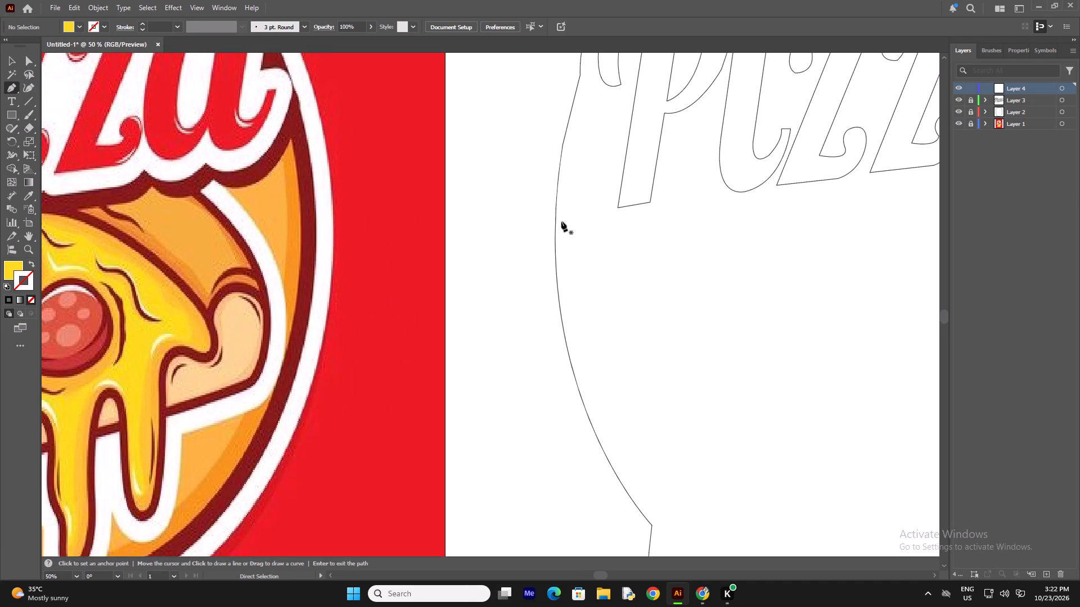
pyautogui.click(617, 209)
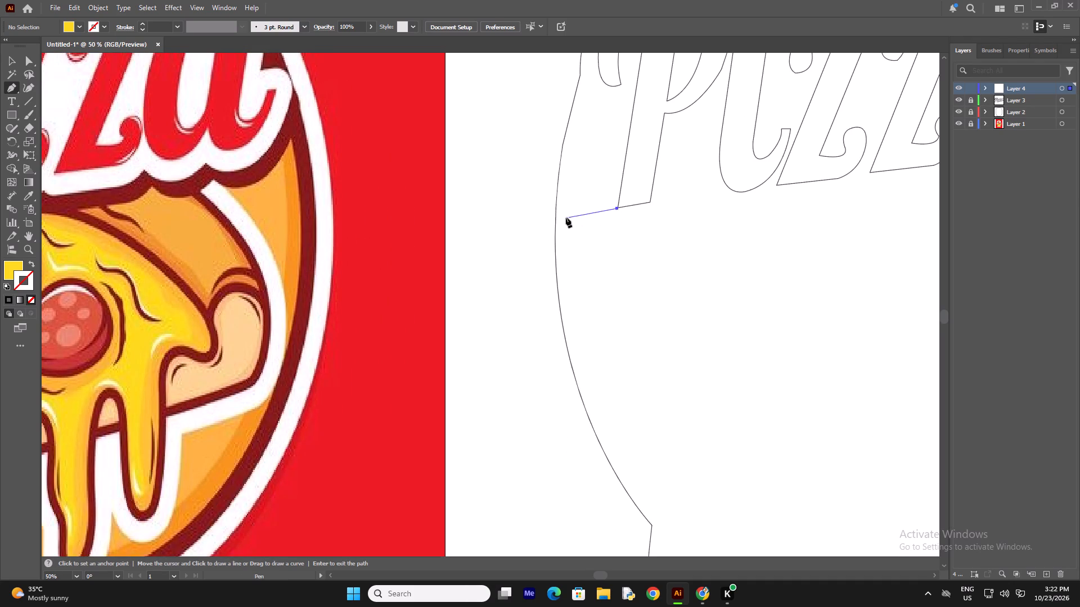
pyautogui.click(556, 220)
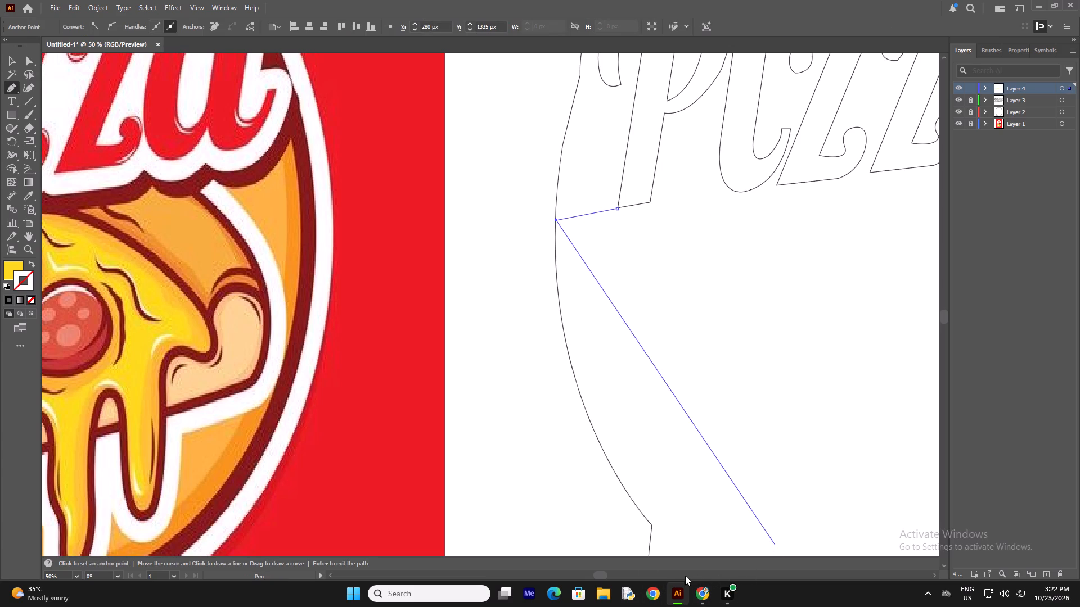
pyautogui.moveTo(598, 572); pyautogui.dragTo(605, 570)
pyautogui.scroll(-2, 525, 343)
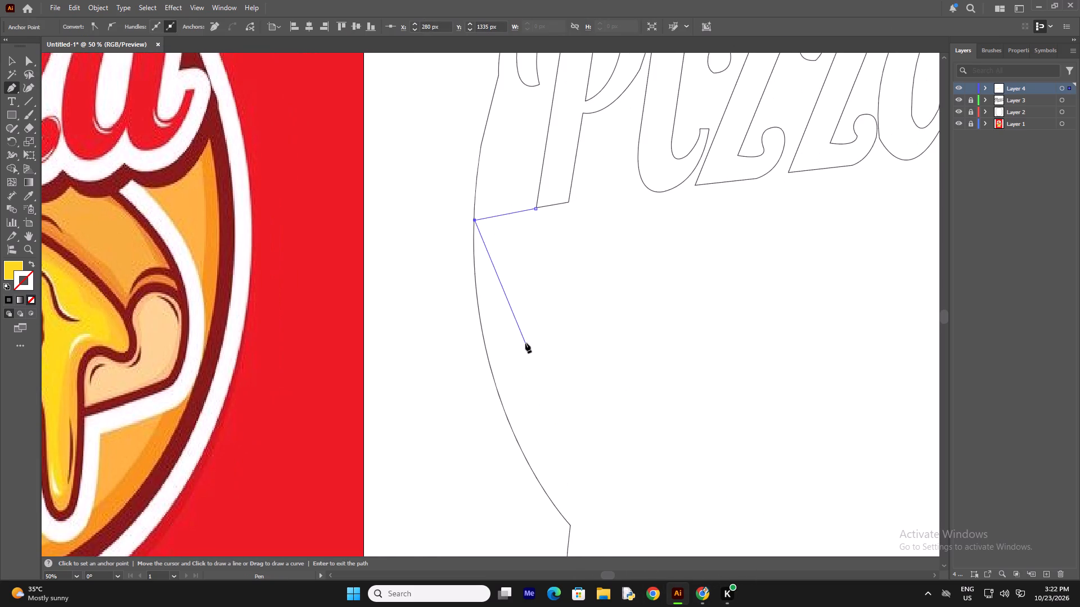
pyautogui.scroll(-9, 525, 343)
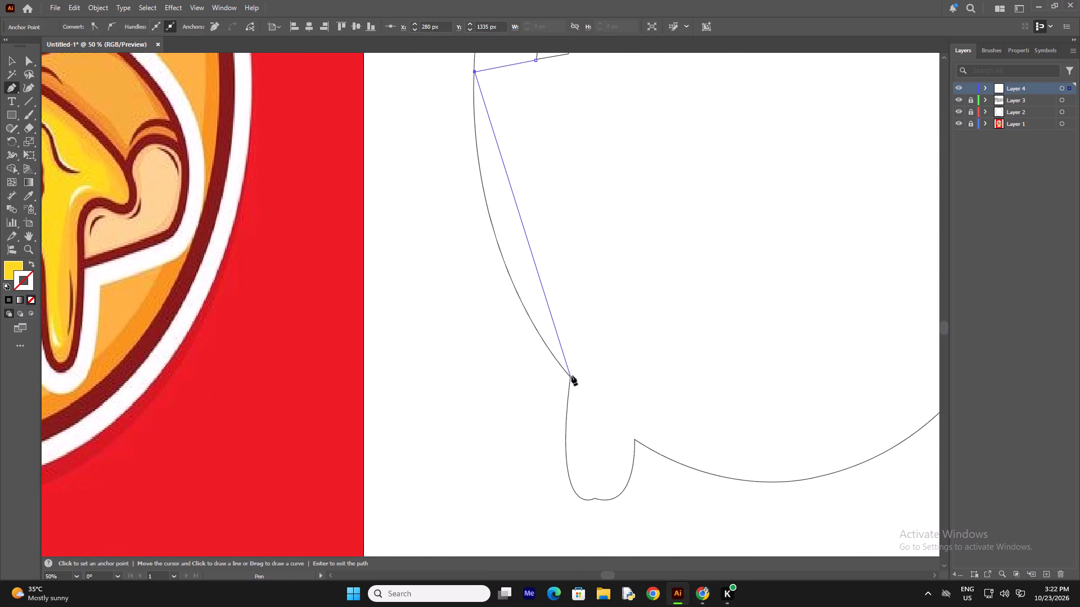
pyautogui.moveTo(571, 375); pyautogui.dragTo(679, 511)
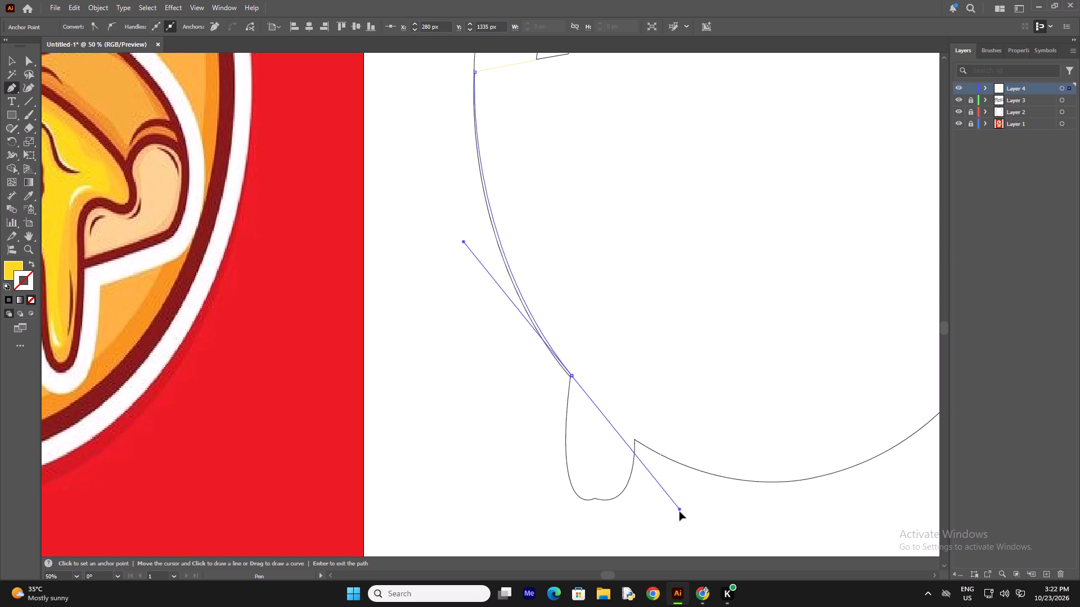
pyautogui.moveTo(679, 511); pyautogui.dragTo(676, 504)
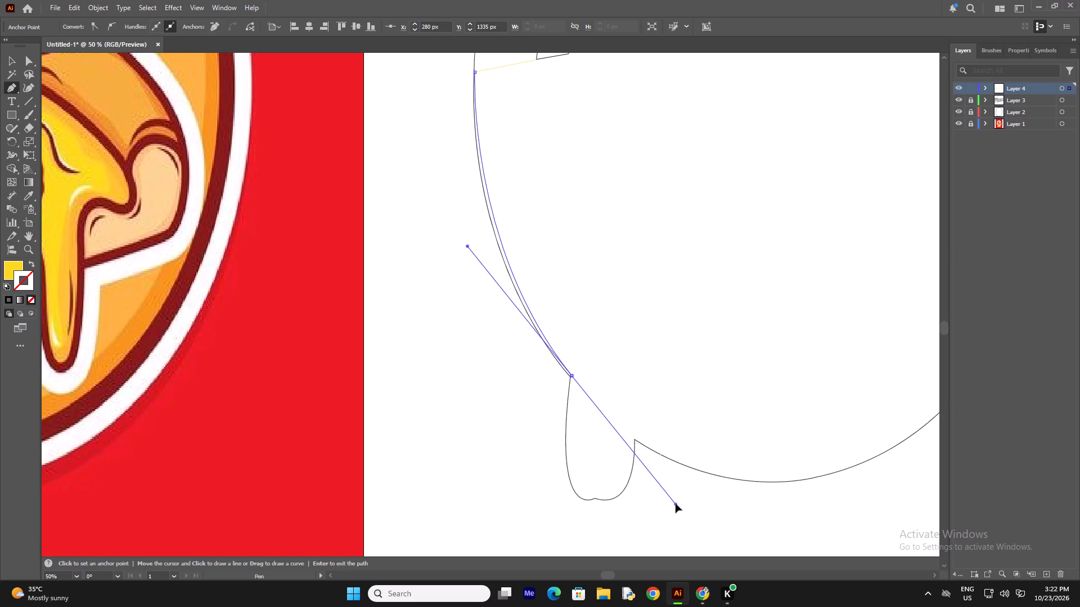
pyautogui.moveTo(676, 504); pyautogui.dragTo(681, 500)
pyautogui.click(572, 375)
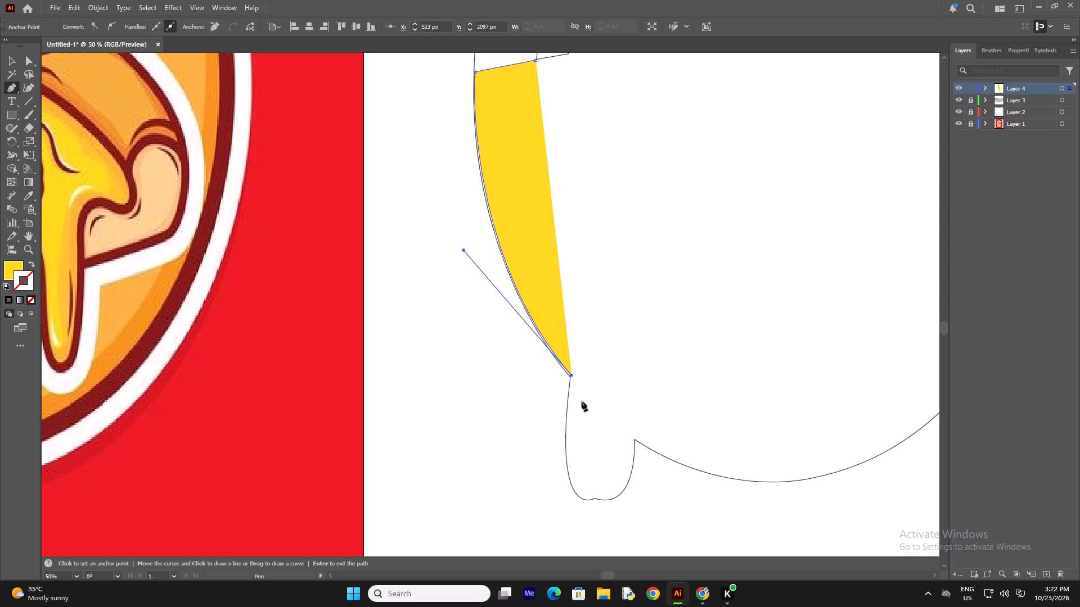
# Trace the drip's left side to its bottom centre, then its right side up to the right notch, ending in a corner point.
pyautogui.scroll(-5, 587, 459)
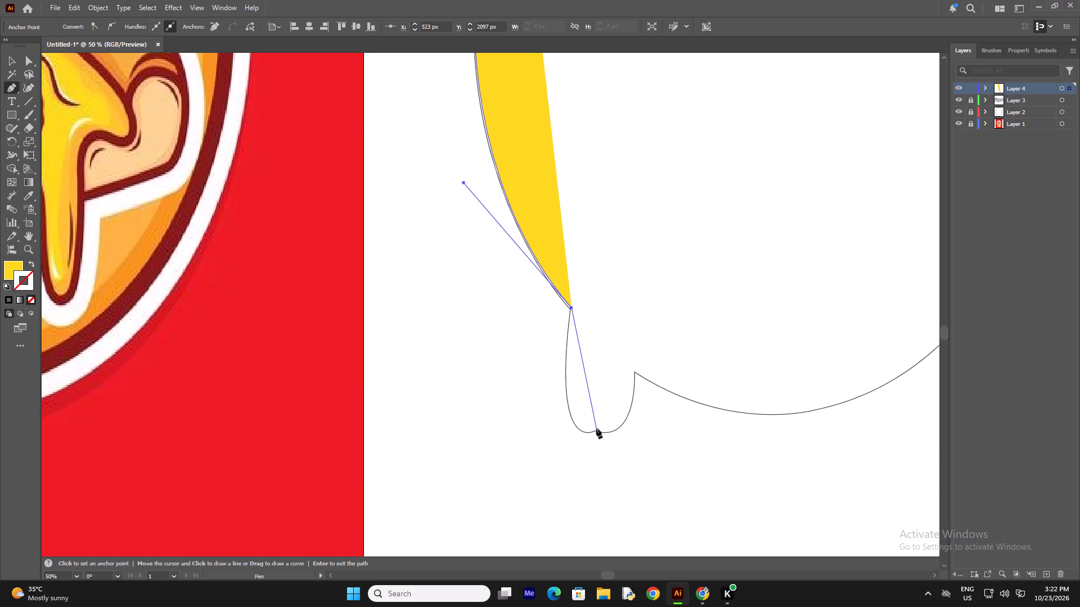
pyautogui.moveTo(596, 428); pyautogui.dragTo(632, 423)
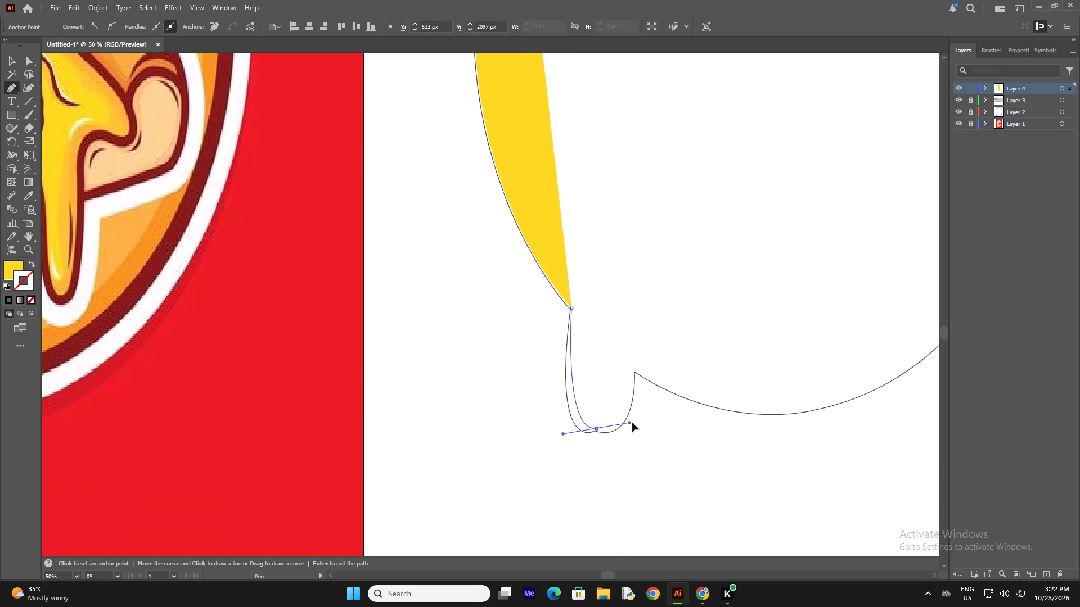
pyautogui.moveTo(632, 423); pyautogui.dragTo(641, 407)
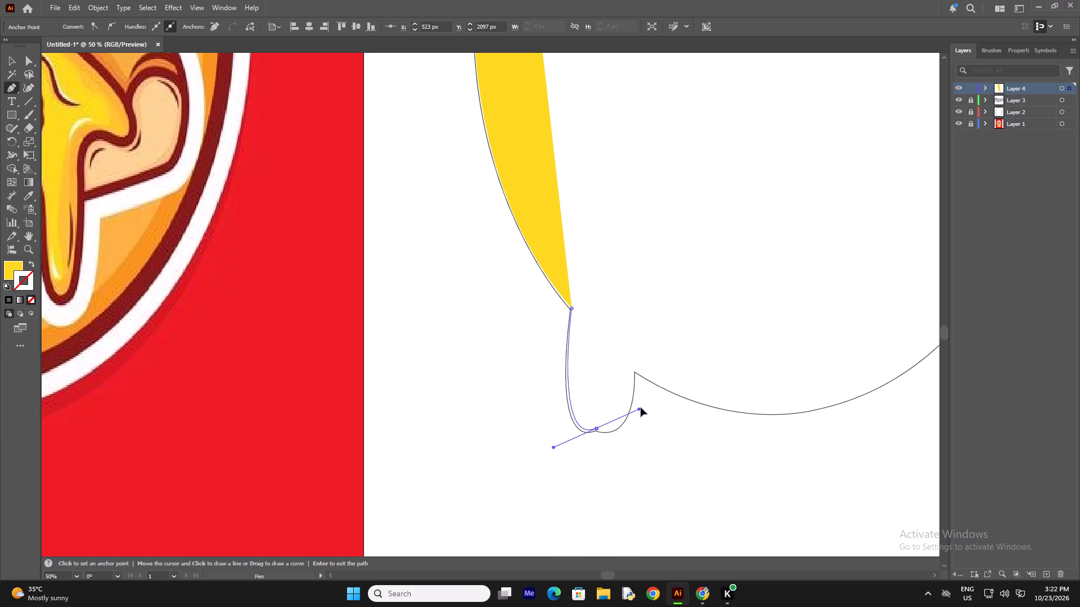
pyautogui.moveTo(641, 407); pyautogui.dragTo(642, 407)
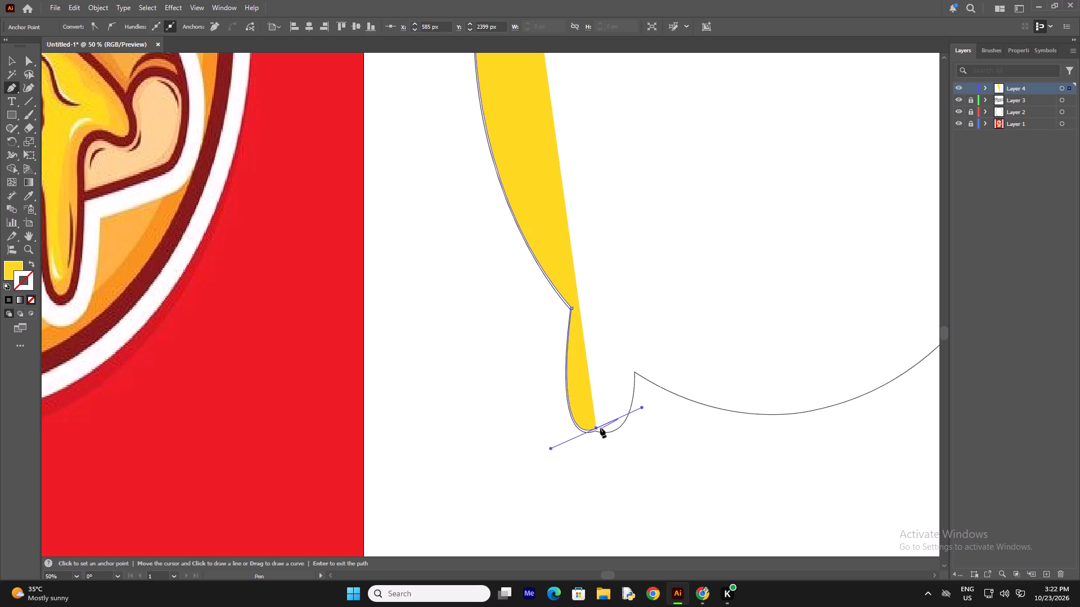
pyautogui.click(597, 428)
pyautogui.moveTo(633, 372); pyautogui.dragTo(636, 314)
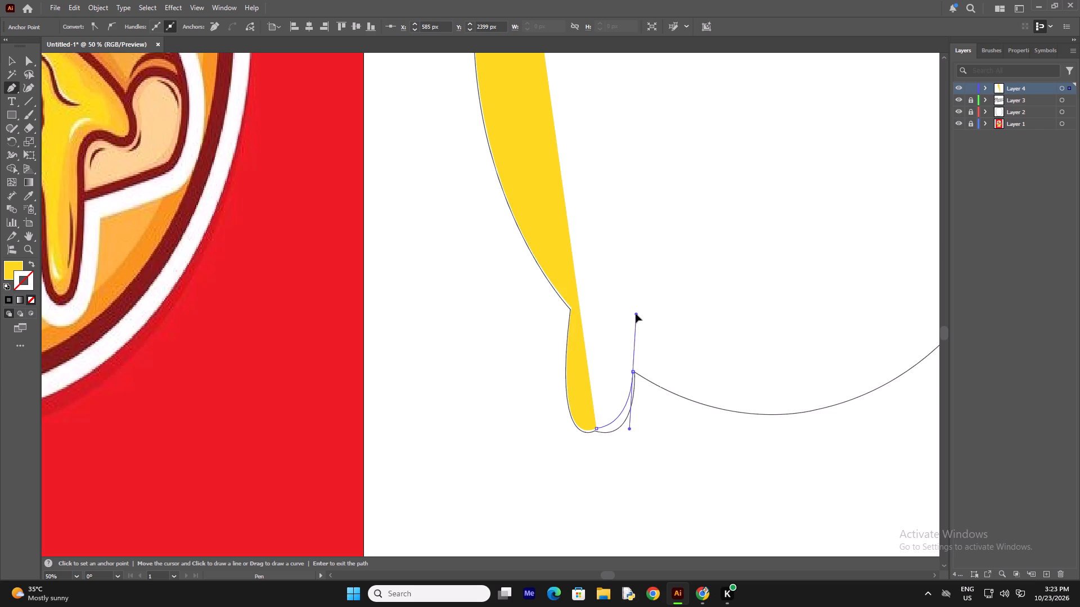
pyautogui.moveTo(636, 314); pyautogui.dragTo(633, 295)
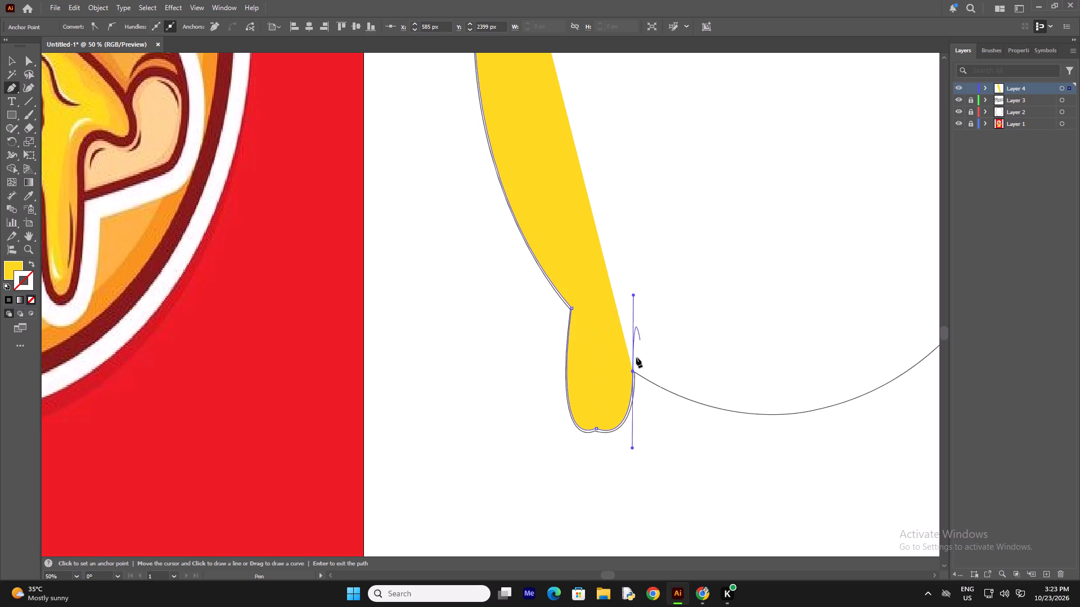
pyautogui.click(633, 370)
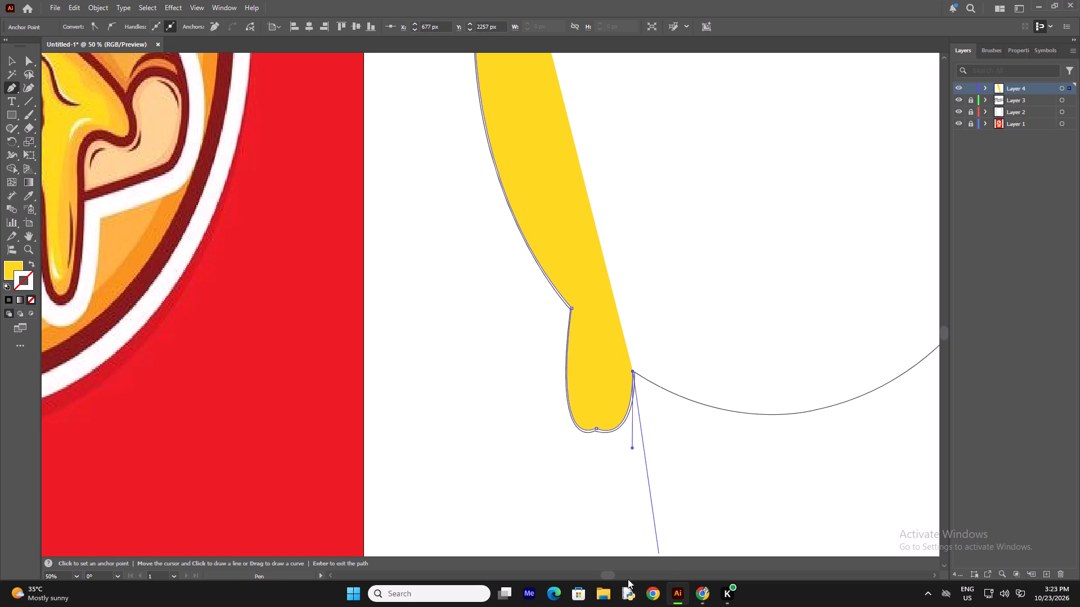
# Trace the oval's bottom curve from the drip's right notch to a corner point on its lower-right side.
pyautogui.moveTo(609, 574); pyautogui.dragTo(631, 564)
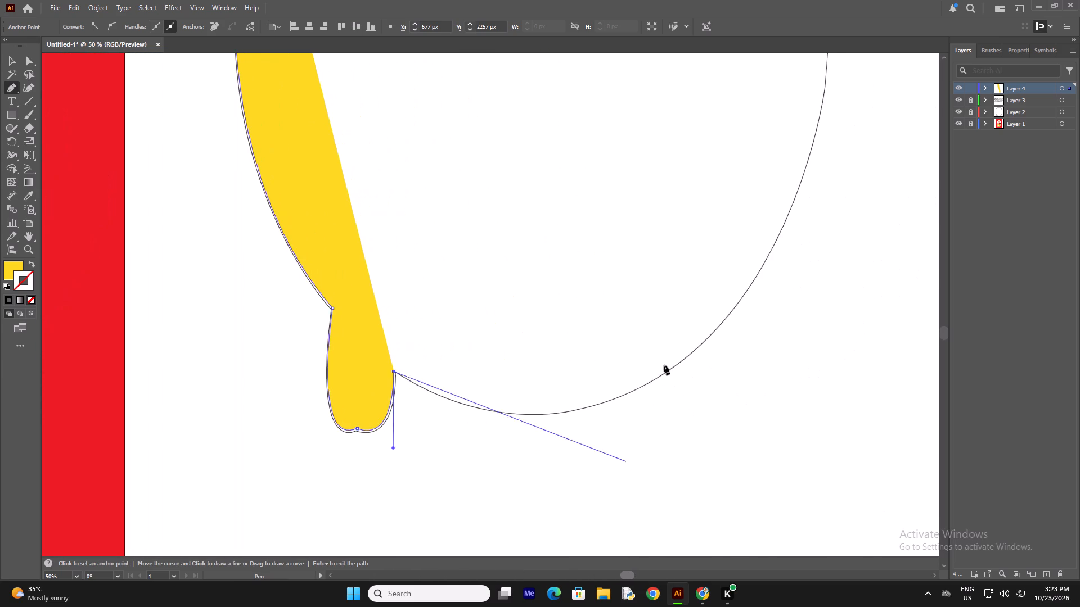
pyautogui.scroll(3, 645, 342)
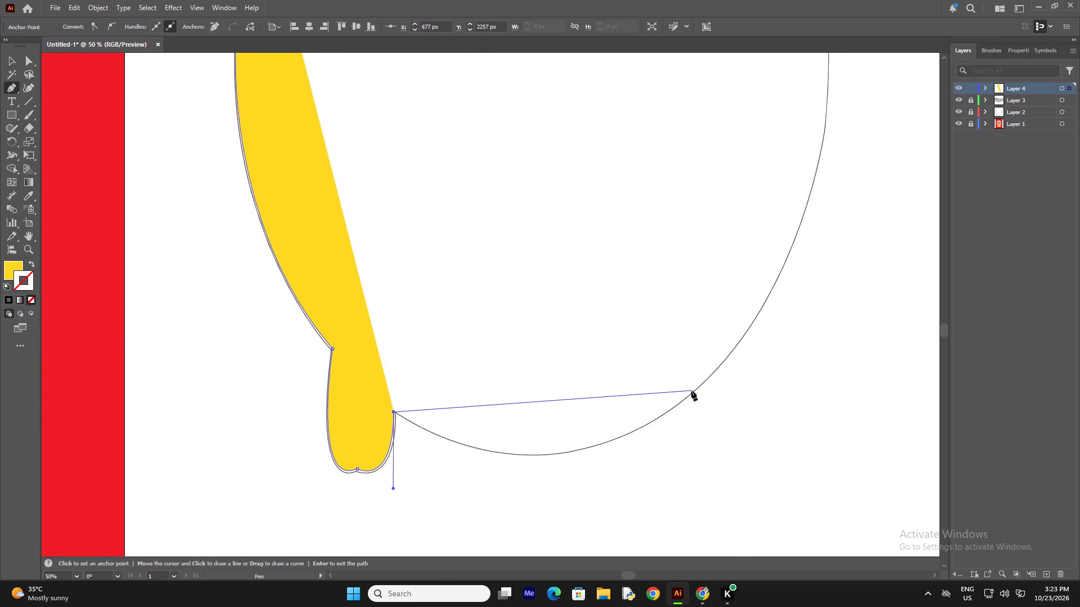
pyautogui.moveTo(691, 391); pyautogui.dragTo(815, 271)
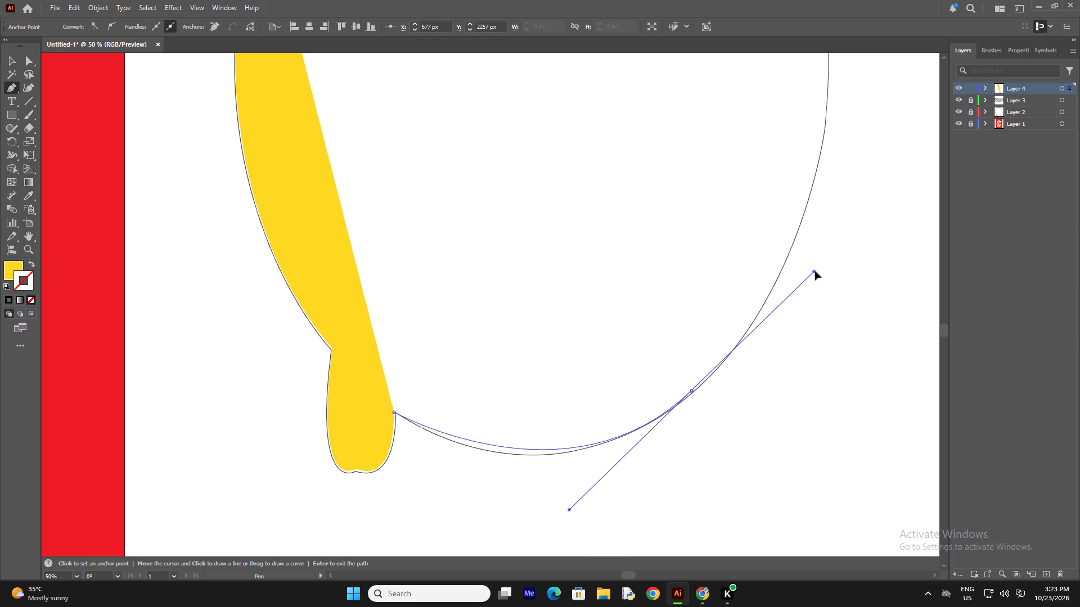
pyautogui.moveTo(815, 271); pyautogui.dragTo(826, 264)
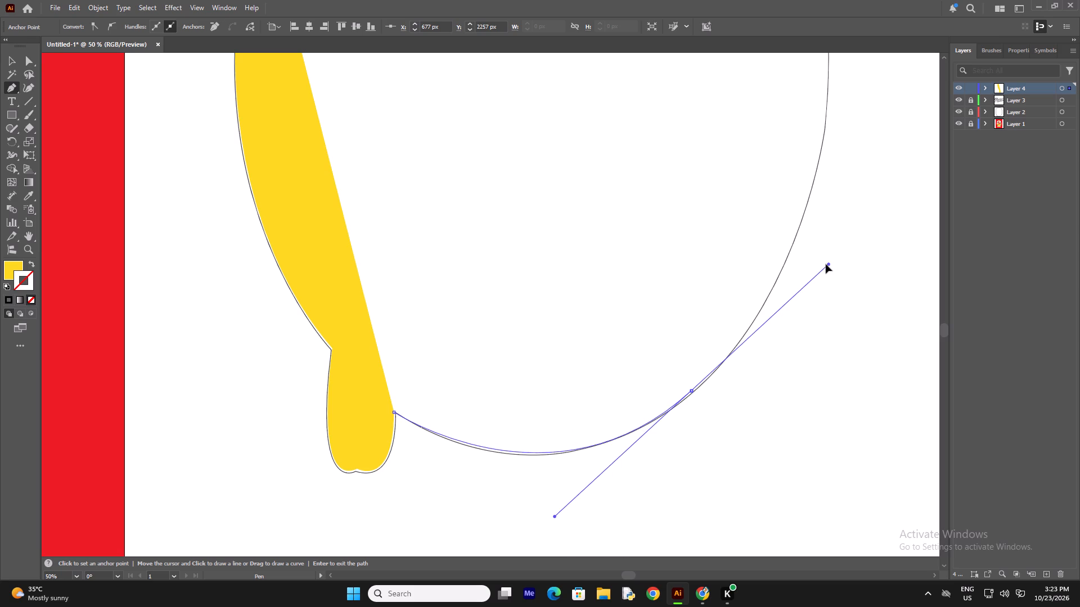
pyautogui.moveTo(826, 264); pyautogui.dragTo(840, 268)
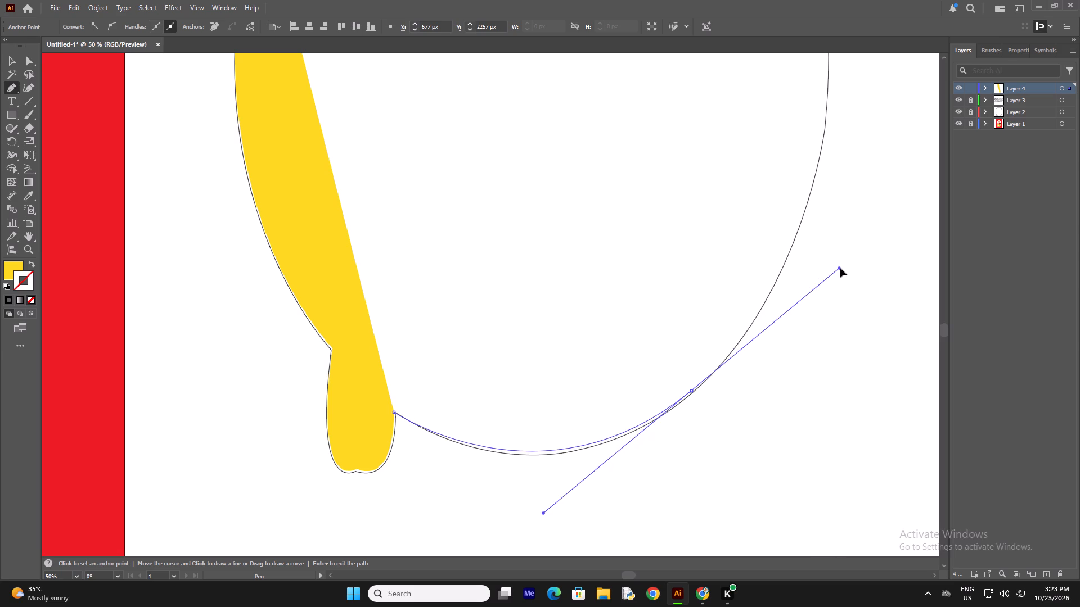
pyautogui.moveTo(840, 268); pyautogui.dragTo(840, 264)
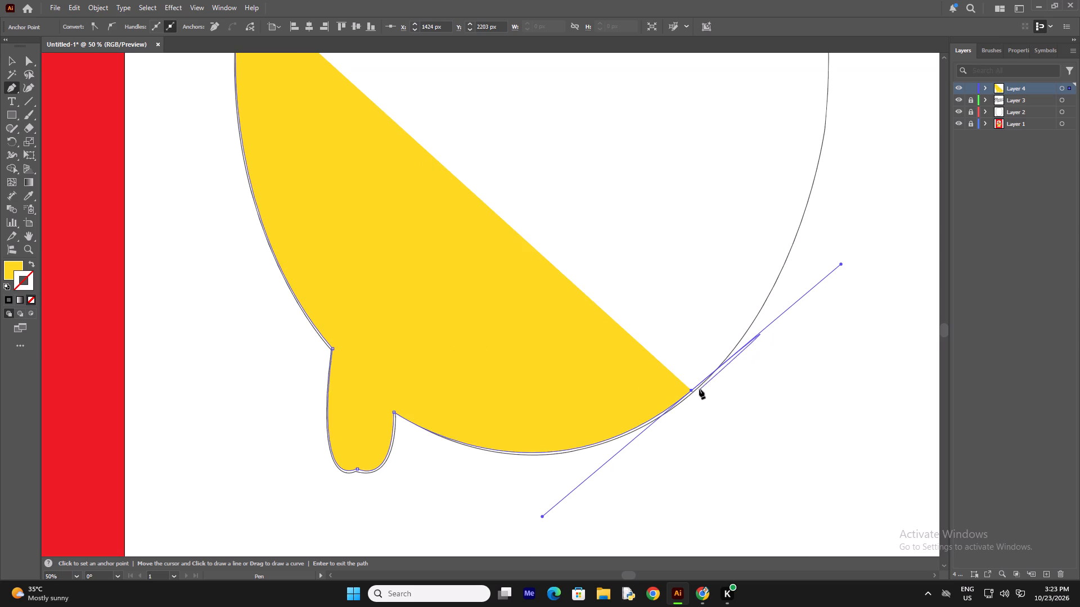
pyautogui.click(693, 389)
pyautogui.scroll(14, 696, 350)
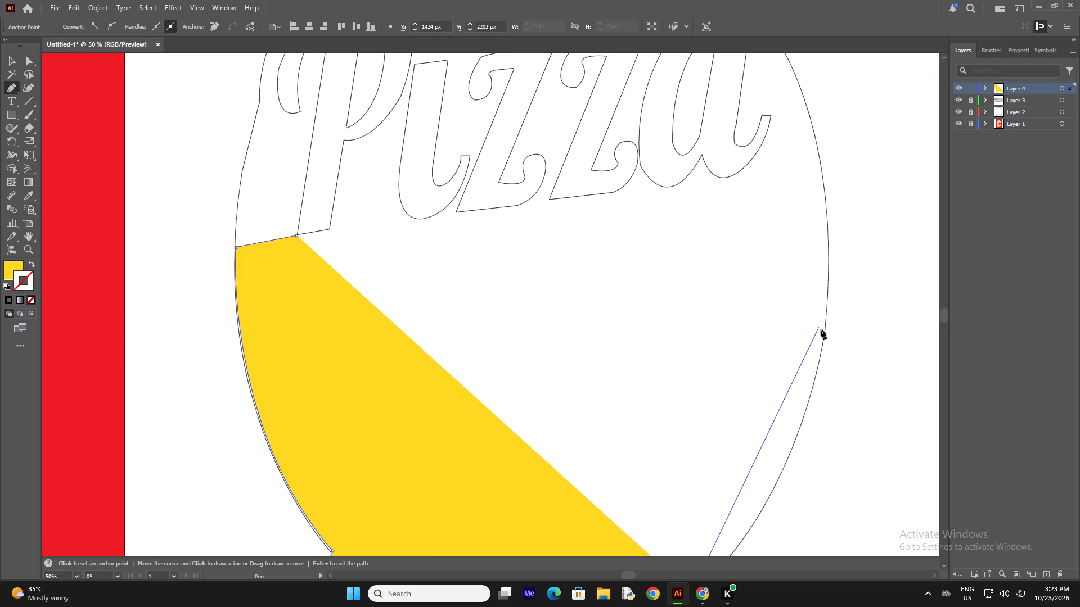
# Continue the yellow Pen shape up the oval's right side in two curved segments, reaching the height of the a's lower half.
pyautogui.moveTo(823, 329); pyautogui.dragTo(855, 133)
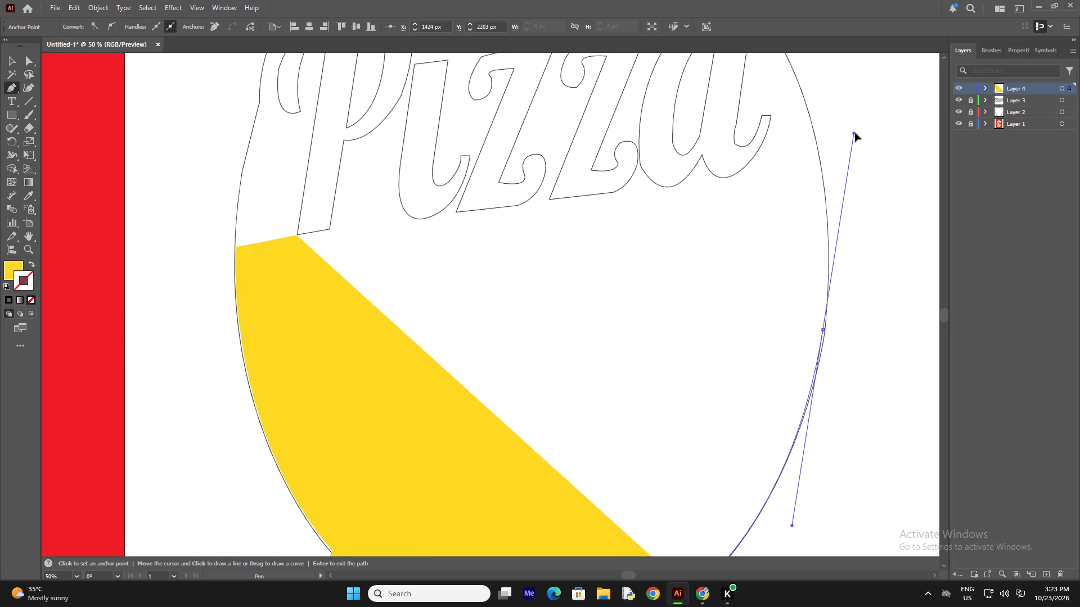
pyautogui.moveTo(855, 133); pyautogui.dragTo(853, 140)
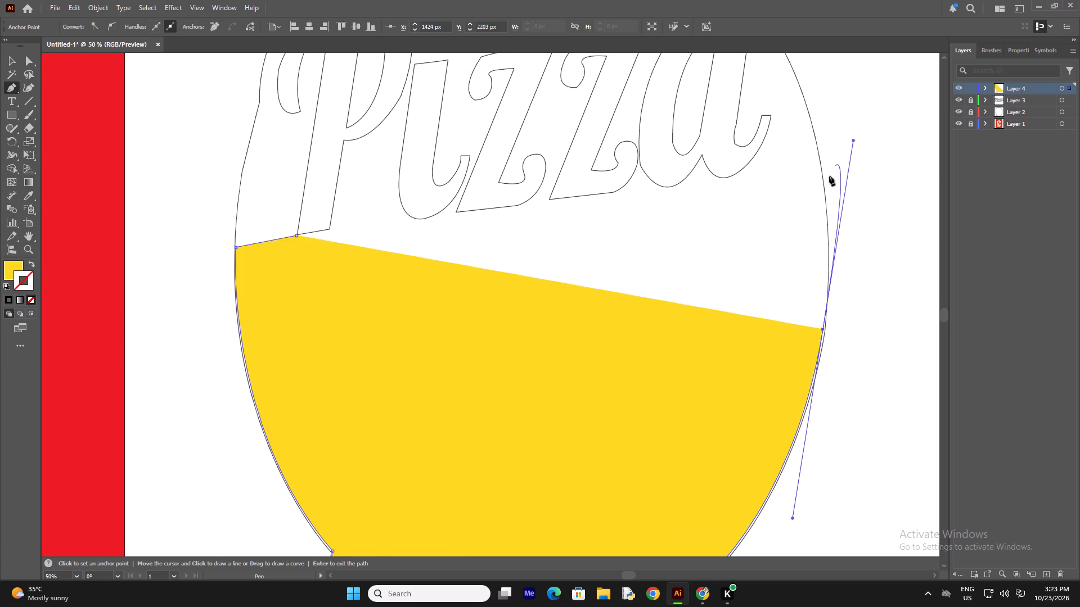
pyautogui.click(822, 329)
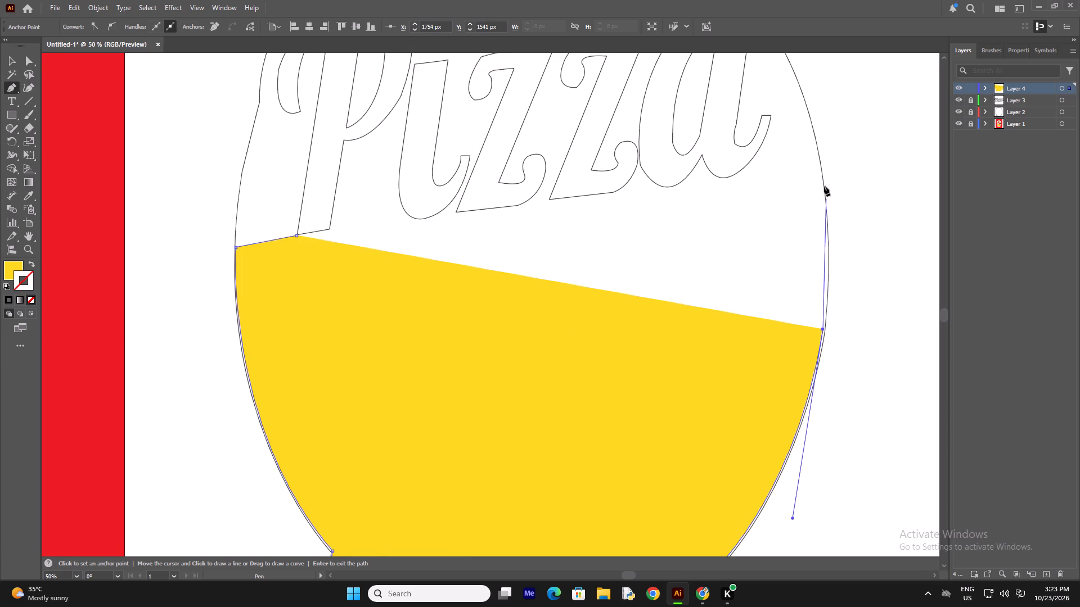
pyautogui.moveTo(818, 156); pyautogui.dragTo(807, 101)
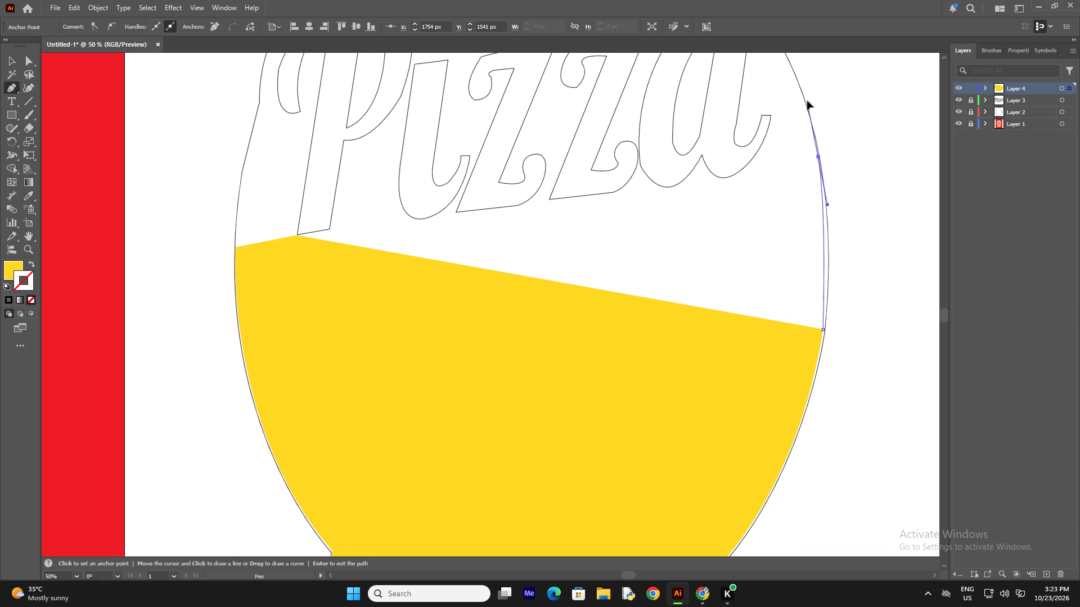
pyautogui.moveTo(807, 101); pyautogui.dragTo(802, 73)
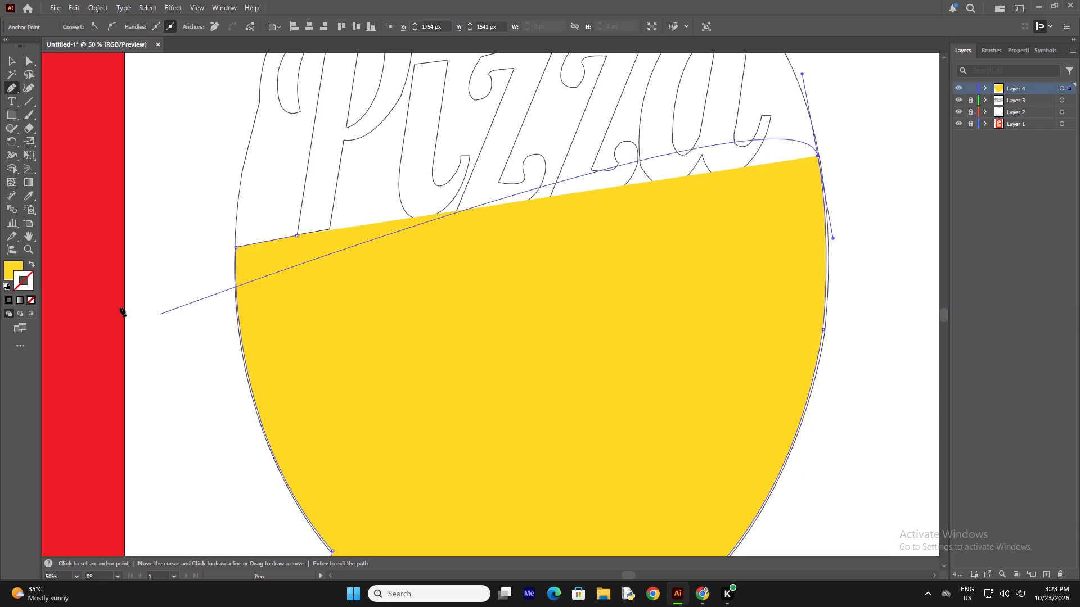
# Set the unfinished shape's fill to None so the lettering outlines underneath can be traced.
pyautogui.click(30, 298)
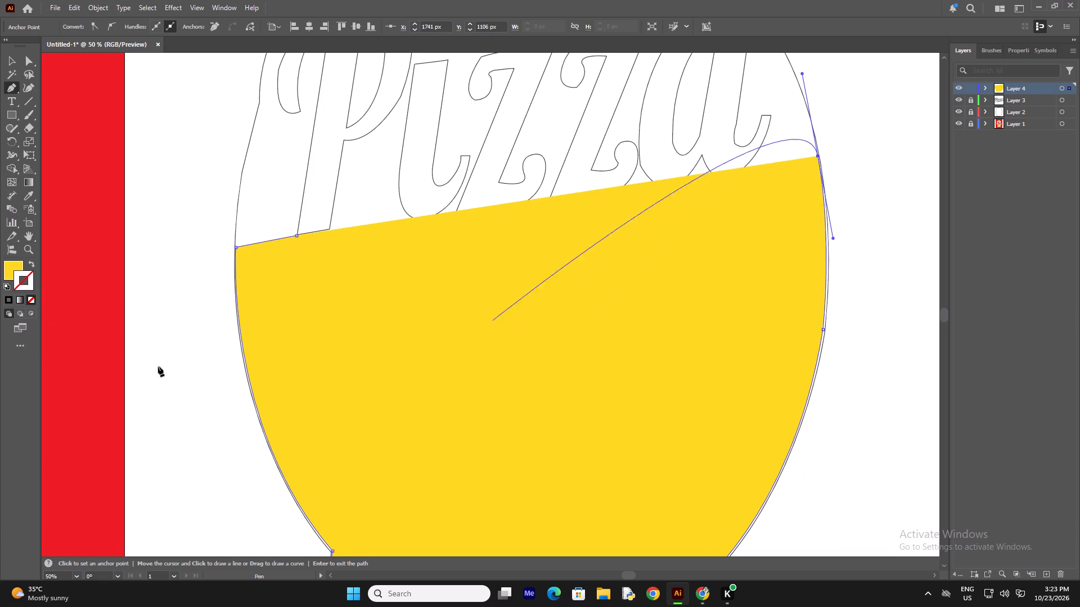
pyautogui.click(7, 273)
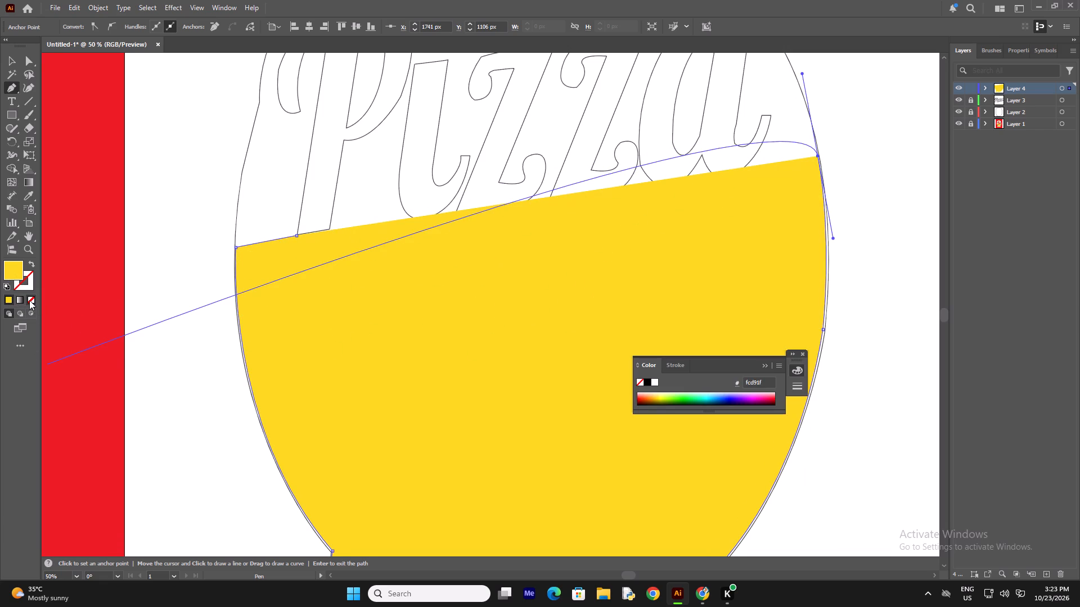
pyautogui.click(29, 300)
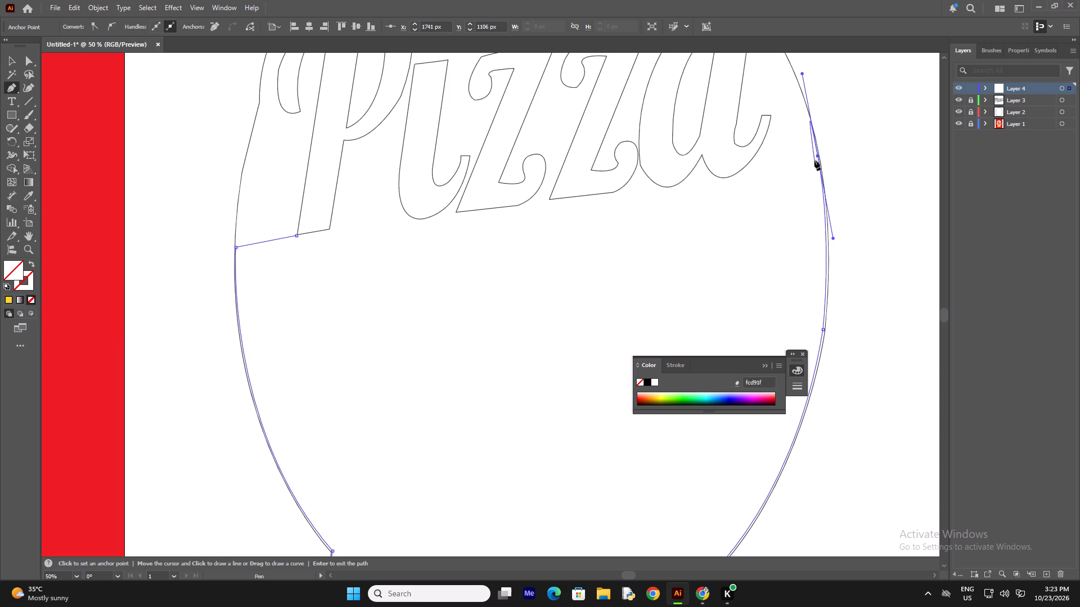
# Run the path from the oval's right edge to the a's tail tip and trace under the tail to the notch beside the bowl.
pyautogui.click(817, 155)
pyautogui.hotkey('ctrl', '-')
pyautogui.hotkey('ctrl', '-')
pyautogui.hotkey('ctrl', '-')
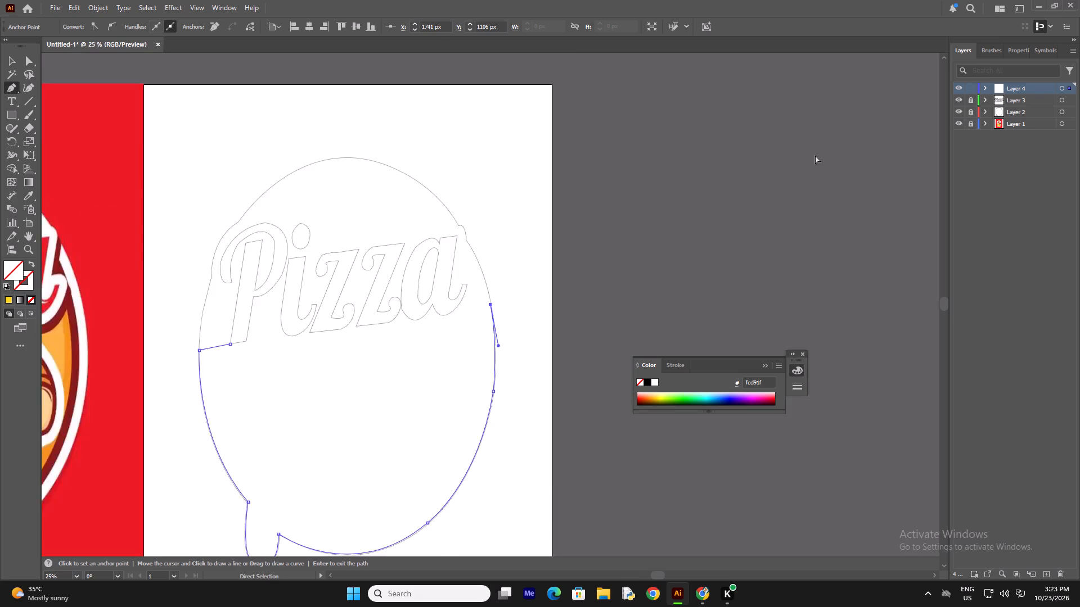
pyautogui.hotkey('ctrl', '-')
pyautogui.hotkey('ctrl', '+')
pyautogui.hotkey('ctrl', '+')
pyautogui.hotkey('ctrl', '+')
pyautogui.hotkey('ctrl', '+')
pyautogui.hotkey('ctrl', '+')
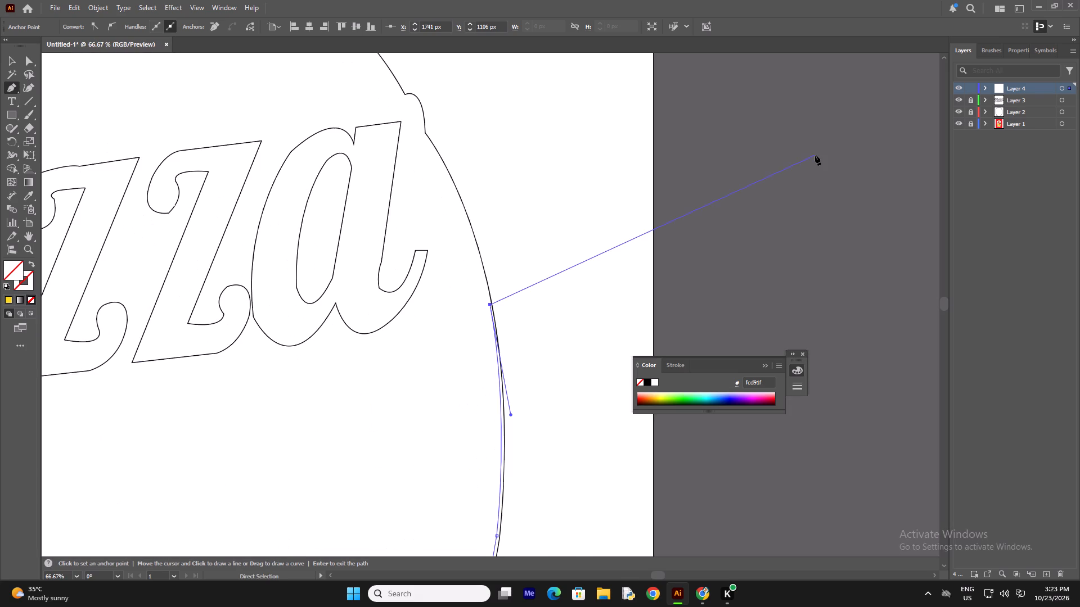
pyautogui.click(429, 250)
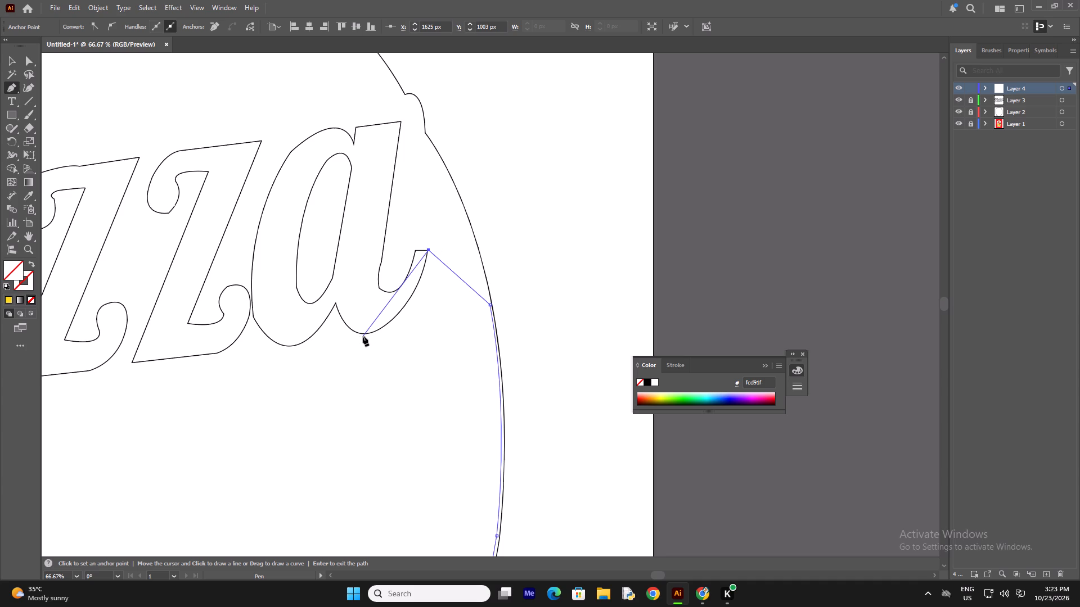
pyautogui.moveTo(363, 336); pyautogui.dragTo(306, 347)
pyautogui.click(364, 336)
pyautogui.moveTo(335, 307); pyautogui.dragTo(325, 271)
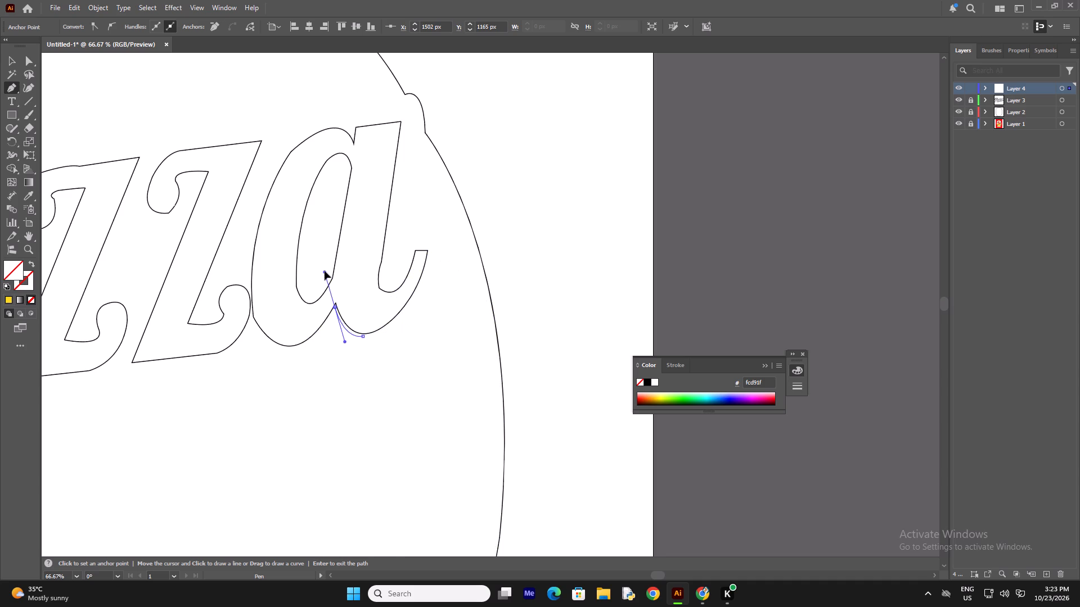
pyautogui.moveTo(325, 271); pyautogui.dragTo(326, 276)
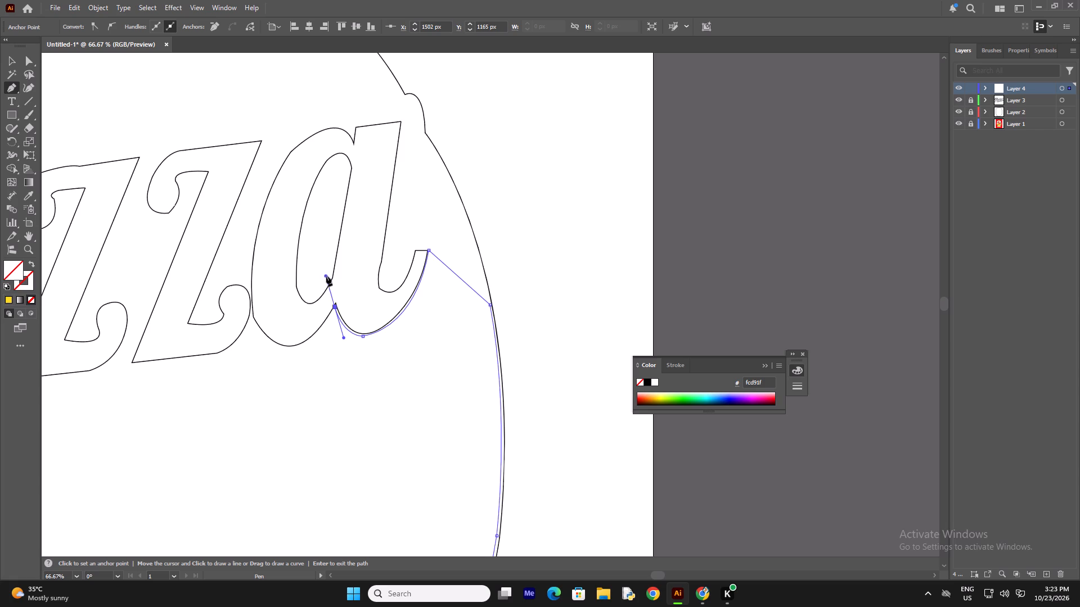
pyautogui.click(334, 306)
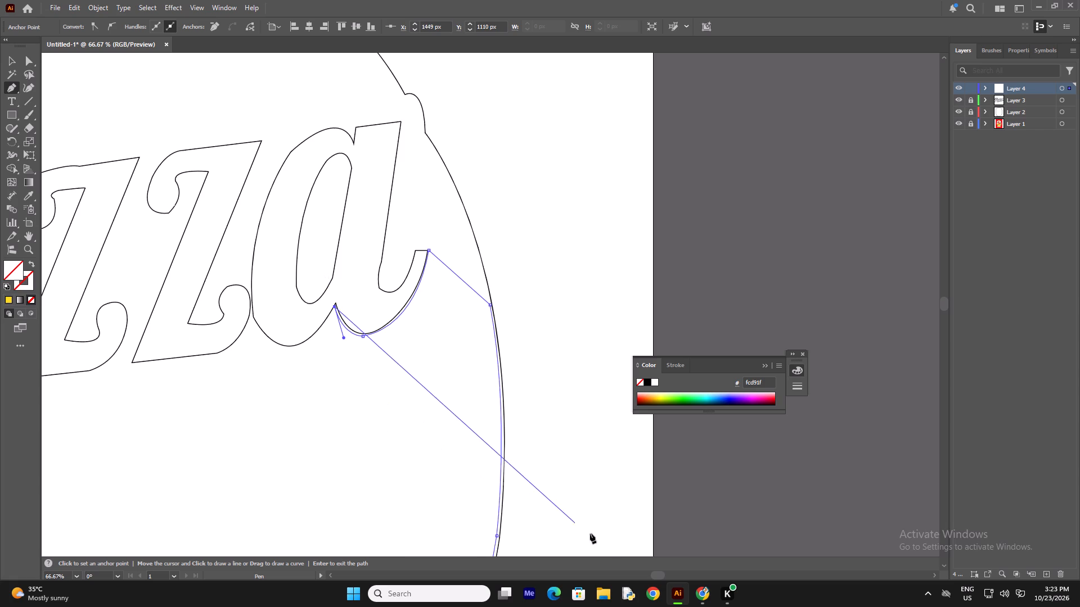
# Trace the underside of the a's bowl to where it meets the second z, ending in a corner point.
pyautogui.moveTo(656, 576); pyautogui.dragTo(635, 573)
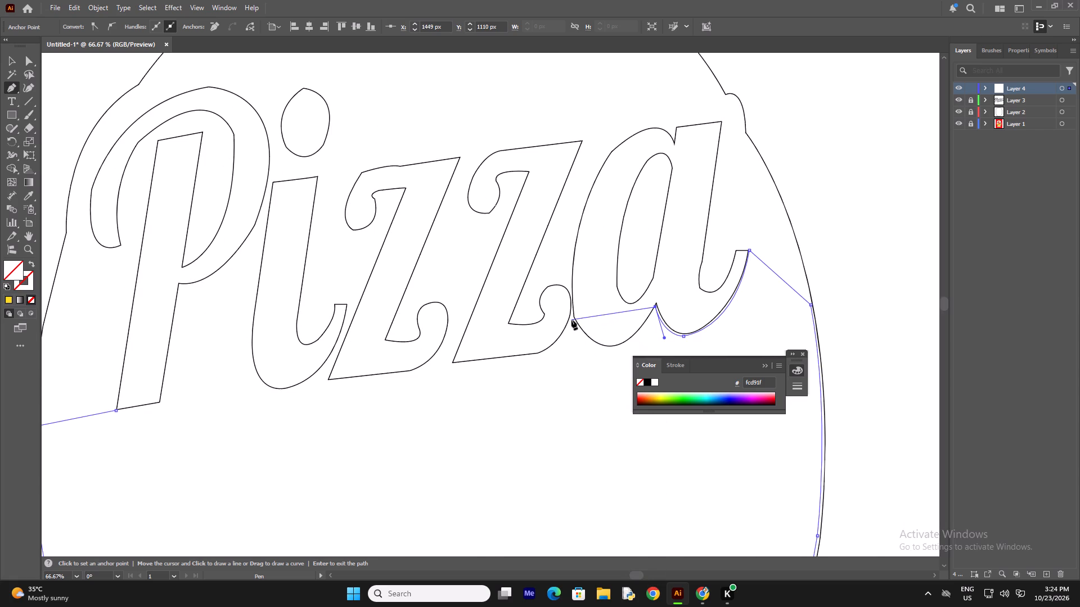
pyautogui.moveTo(571, 320); pyautogui.dragTo(527, 249)
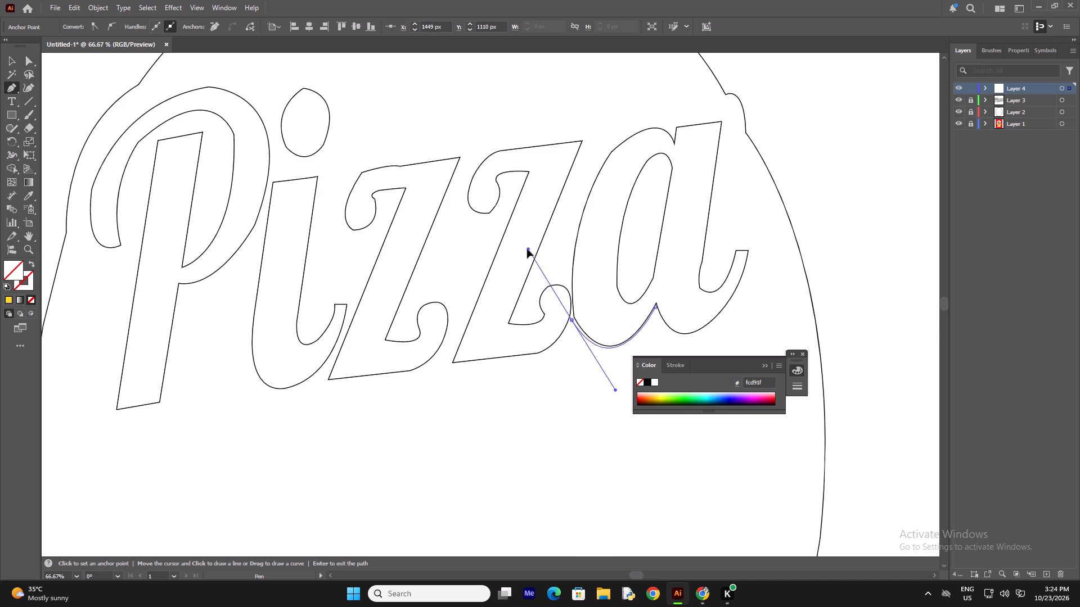
pyautogui.moveTo(527, 249); pyautogui.dragTo(523, 250)
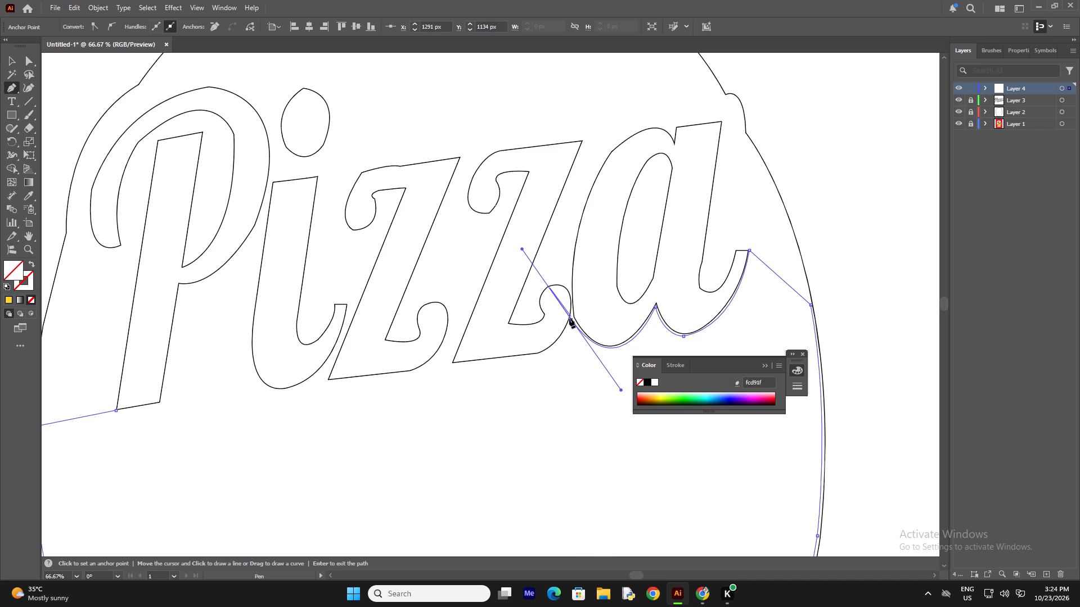
pyautogui.click(571, 320)
pyautogui.click(572, 314)
# Trace the second z's bottom curve and straight base to its bottom-left corner.
pyautogui.moveTo(537, 355); pyautogui.dragTo(512, 347)
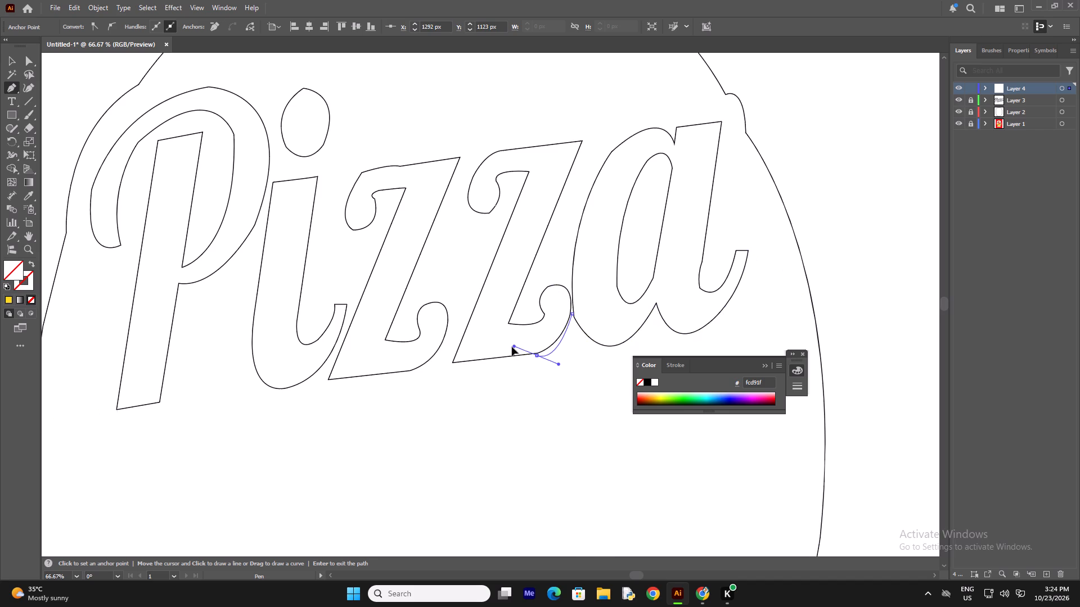
pyautogui.moveTo(512, 347); pyautogui.dragTo(512, 356)
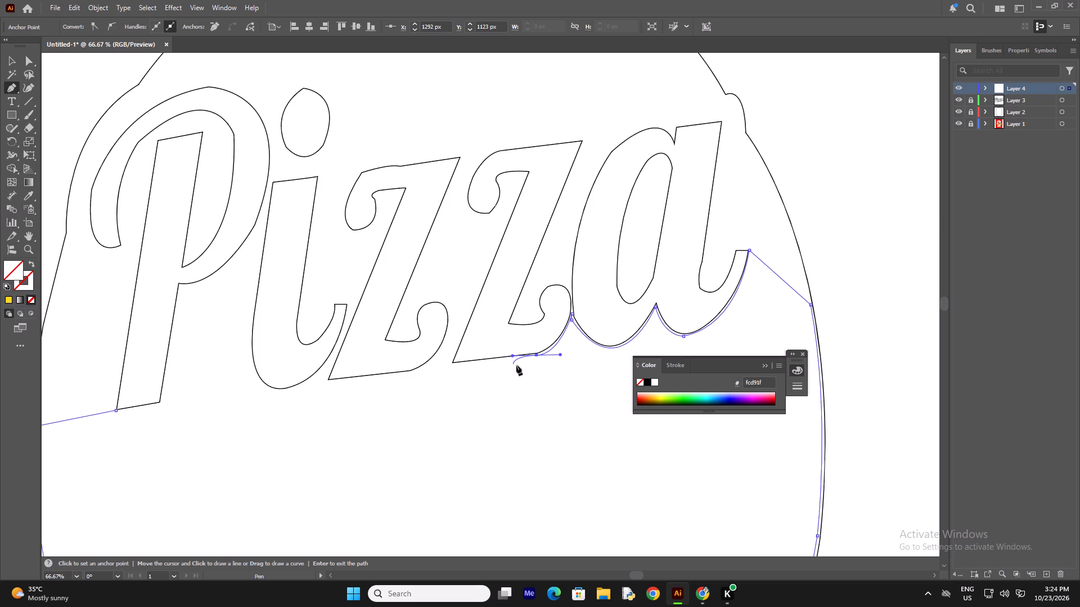
pyautogui.click(802, 355)
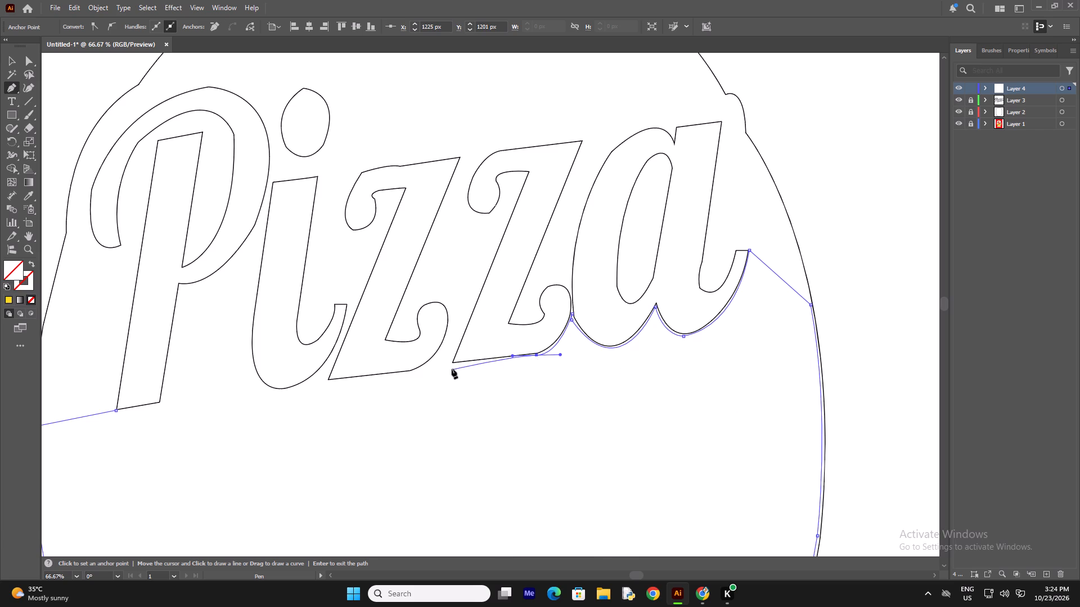
pyautogui.click(536, 355)
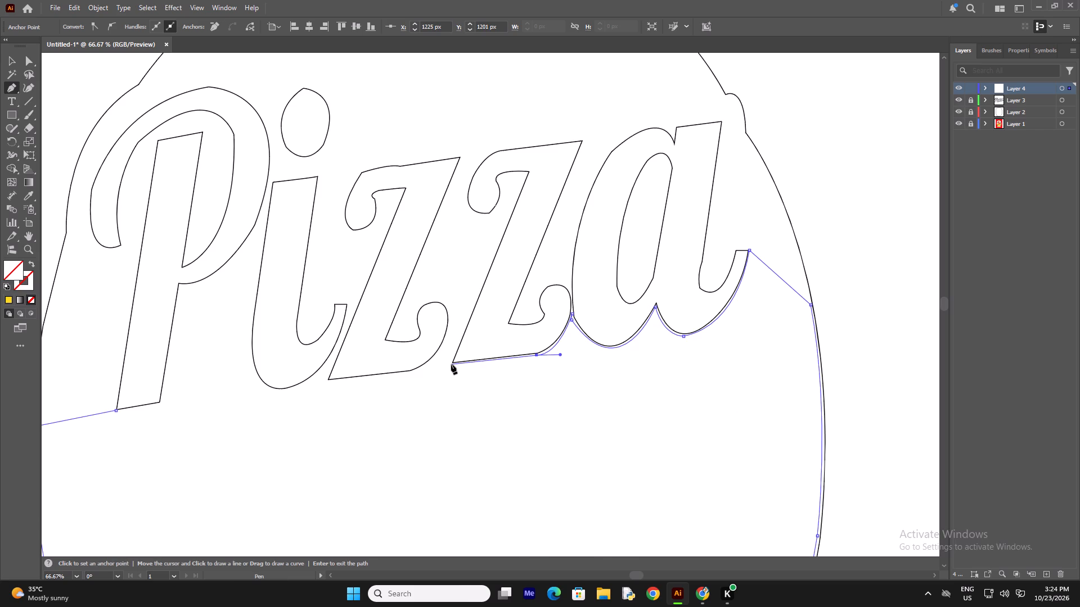
pyautogui.click(451, 364)
# Trace up the second z's diagonal to its inner top corner, then along the inside of its upper hook to the hook's bottom.
pyautogui.scroll(10, 471, 293)
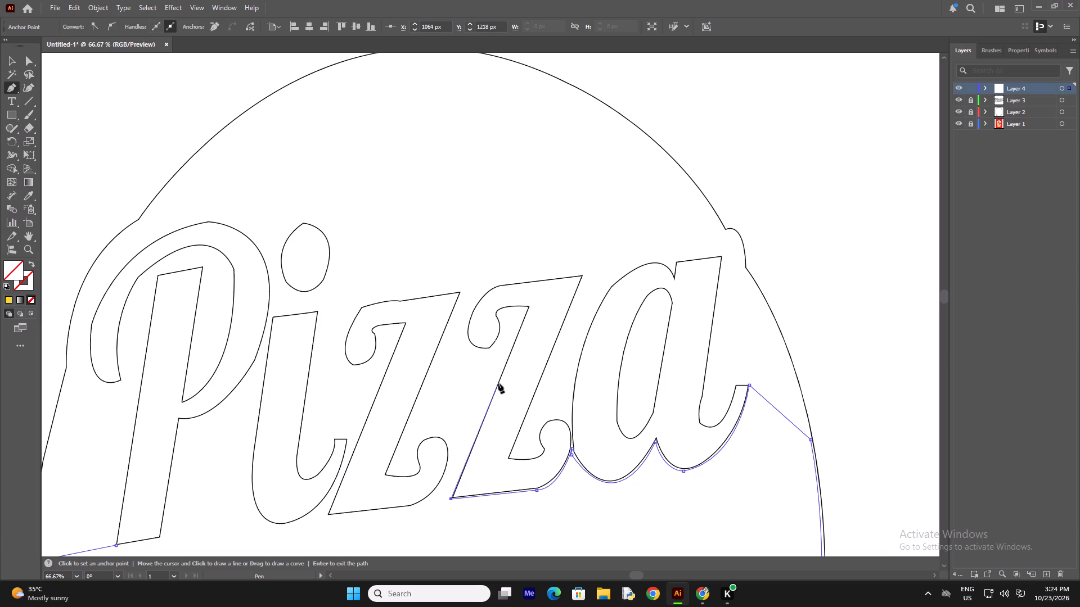
pyautogui.click(526, 307)
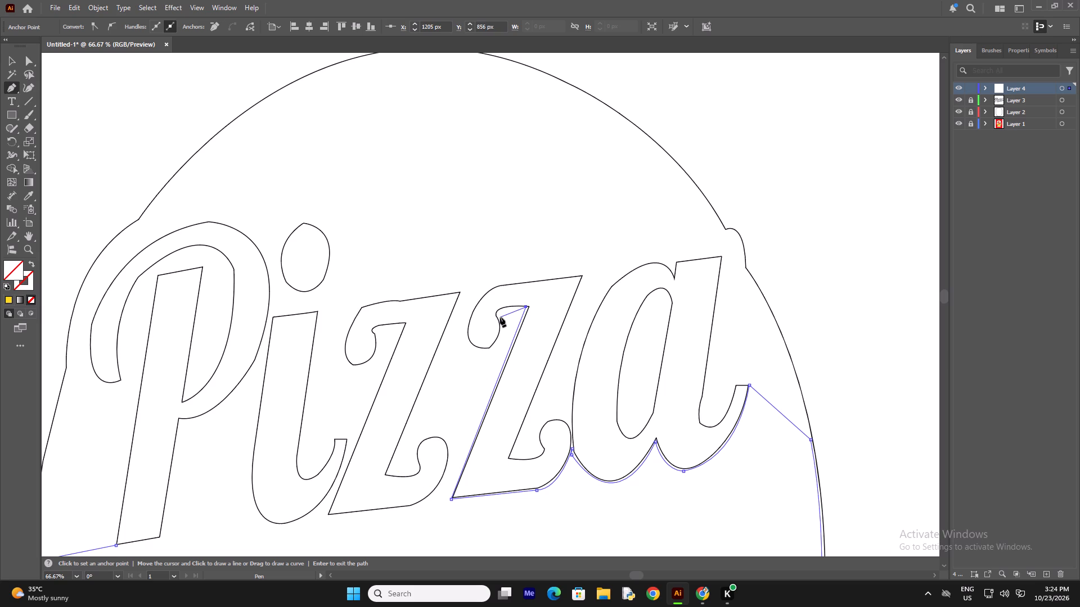
pyautogui.moveTo(500, 317); pyautogui.dragTo(508, 328)
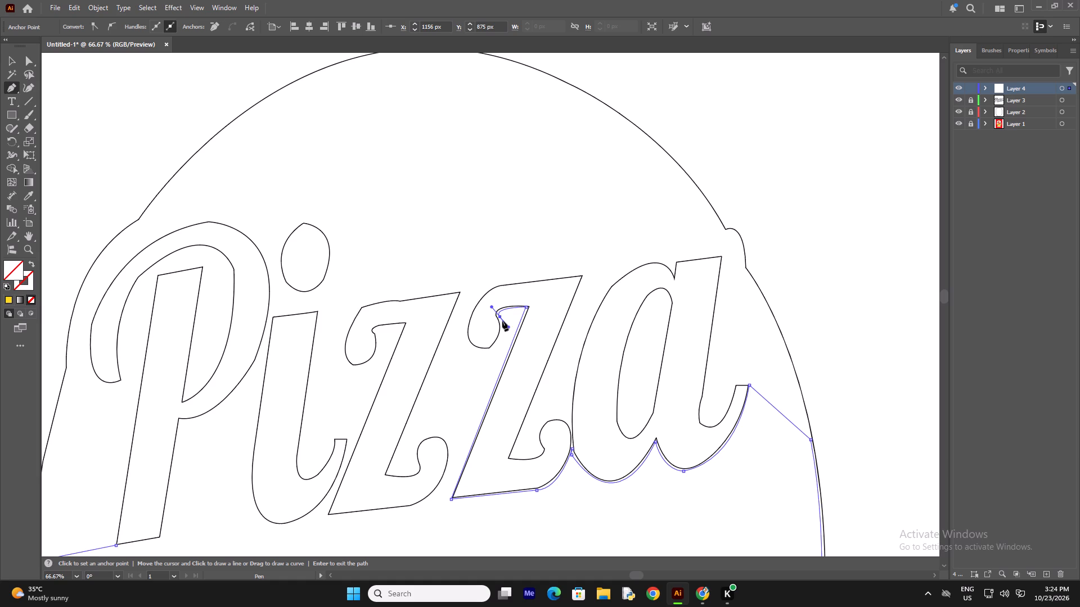
pyautogui.click(500, 316)
pyautogui.moveTo(489, 352); pyautogui.dragTo(470, 361)
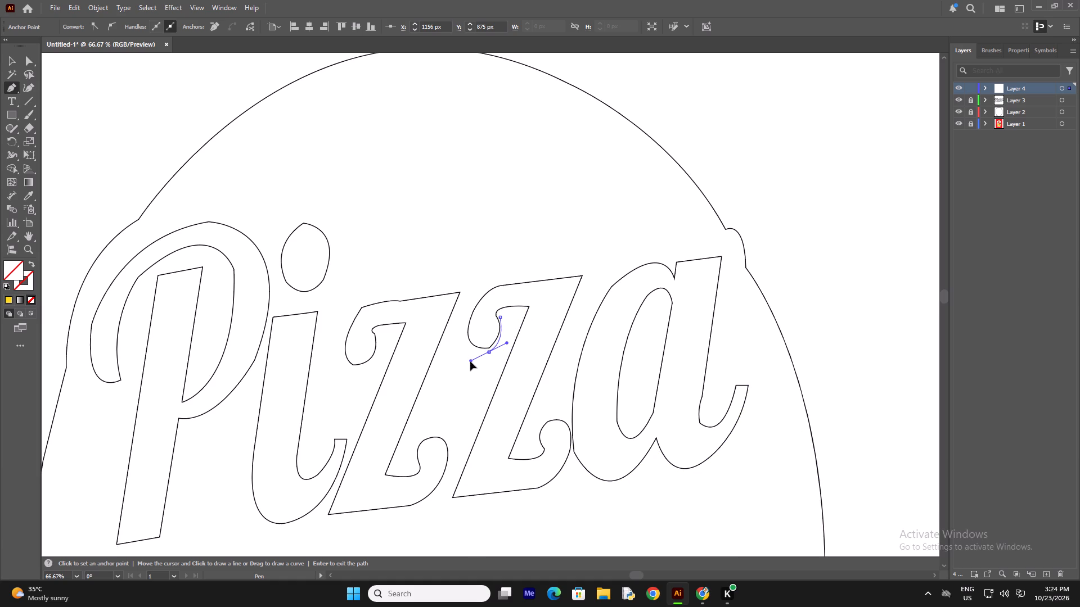
pyautogui.moveTo(470, 361); pyautogui.dragTo(469, 368)
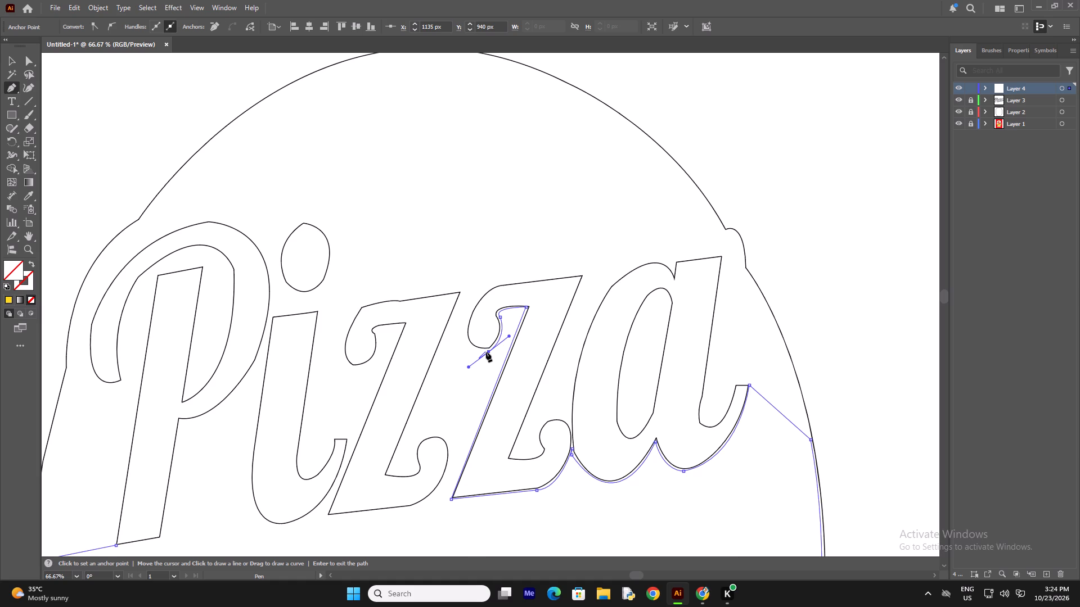
pyautogui.click(488, 352)
# Trace around the outside of the second z's upper hook to its top edge, then link straight to the first z's top-right corner.
pyautogui.moveTo(469, 316); pyautogui.dragTo(484, 282)
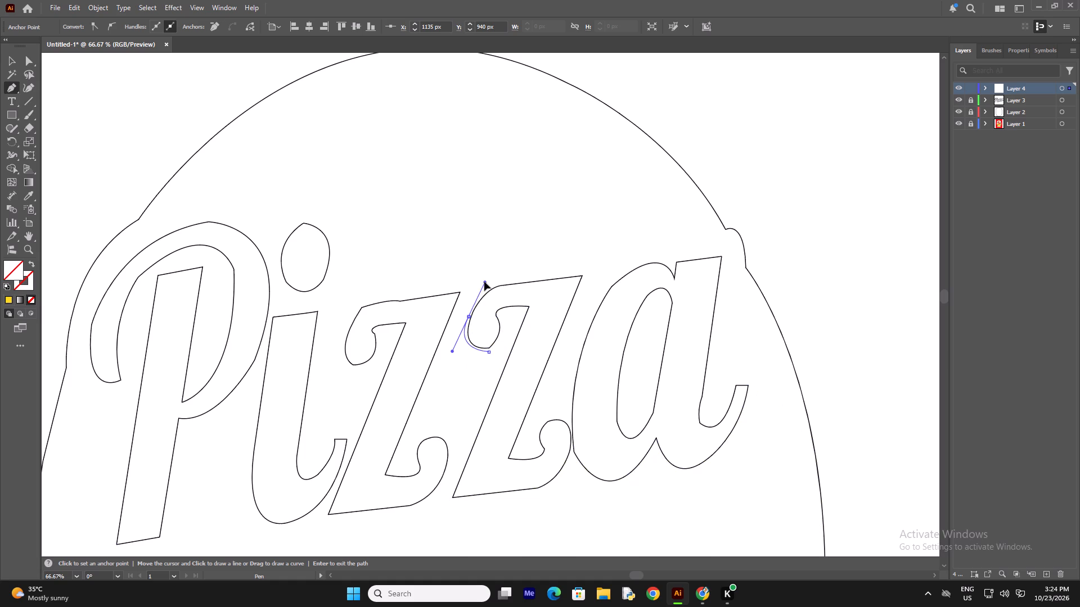
pyautogui.moveTo(484, 282); pyautogui.dragTo(481, 282)
pyautogui.click(467, 315)
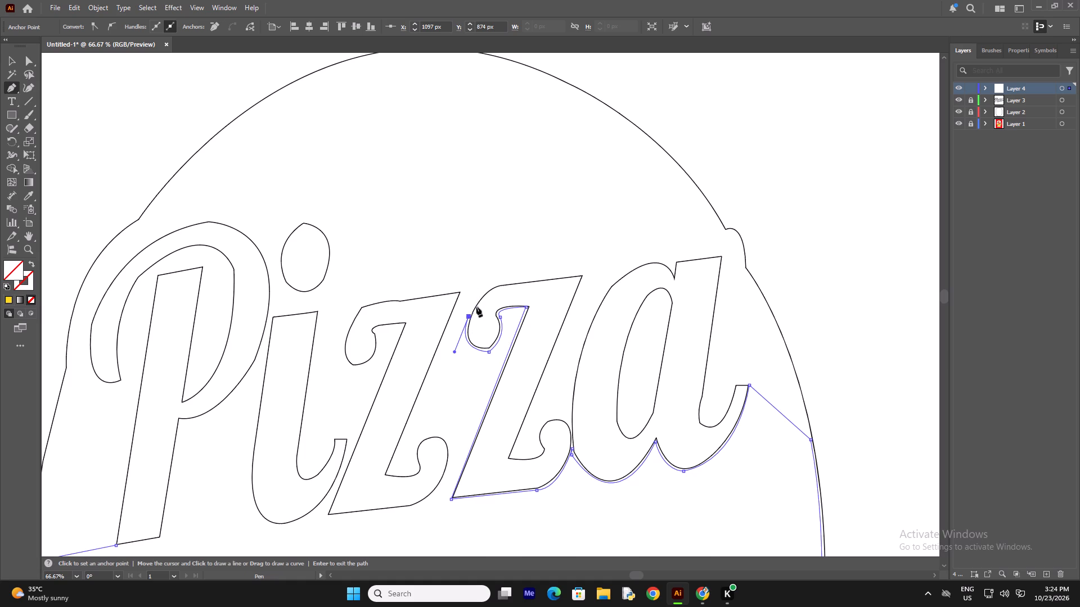
pyautogui.moveTo(502, 283); pyautogui.dragTo(525, 281)
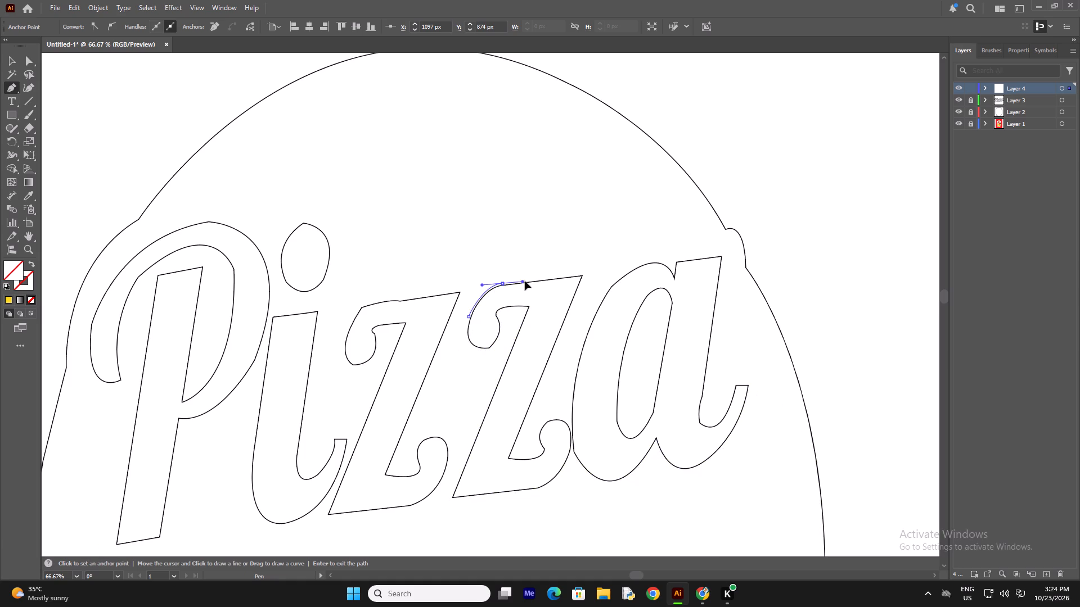
pyautogui.moveTo(525, 281); pyautogui.dragTo(525, 280)
pyautogui.click(503, 283)
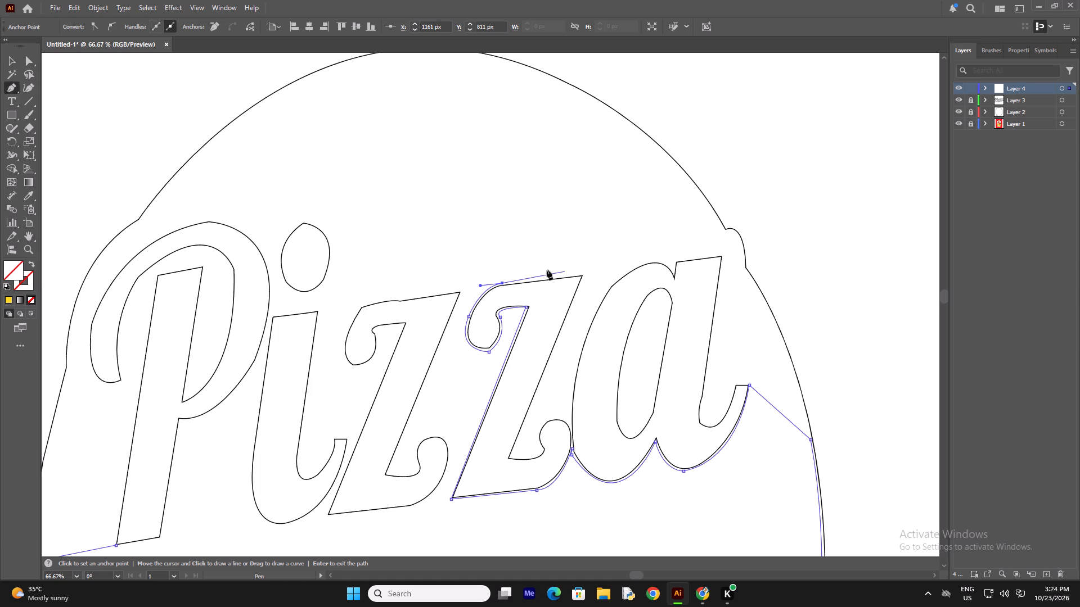
pyautogui.click(462, 293)
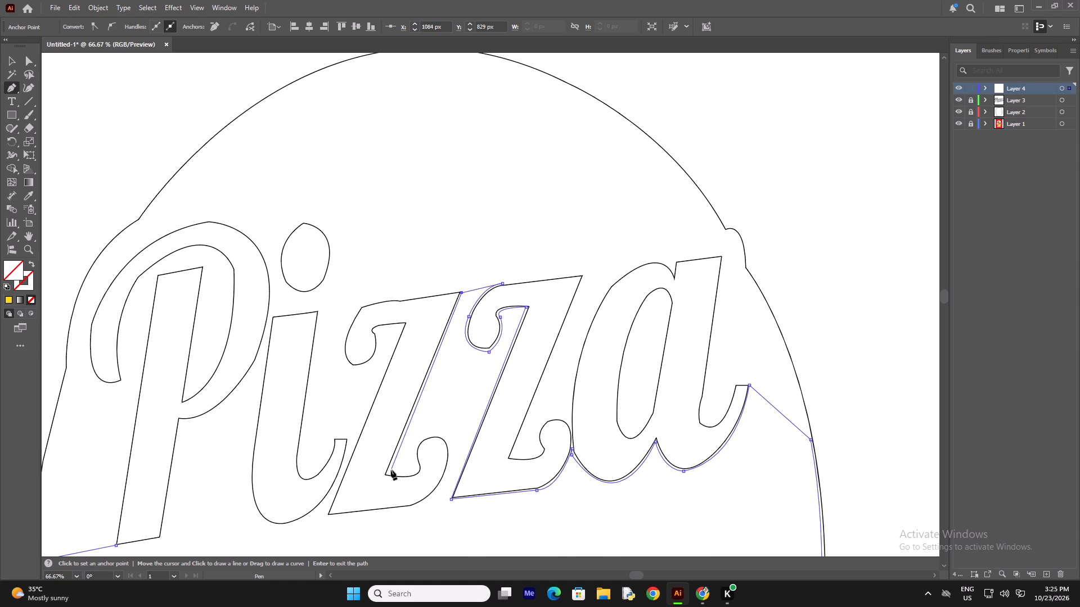
# Trace down the first z's right diagonal to its inner bottom corner, then along the inside of its lower hook to the hook's top.
pyautogui.click(385, 473)
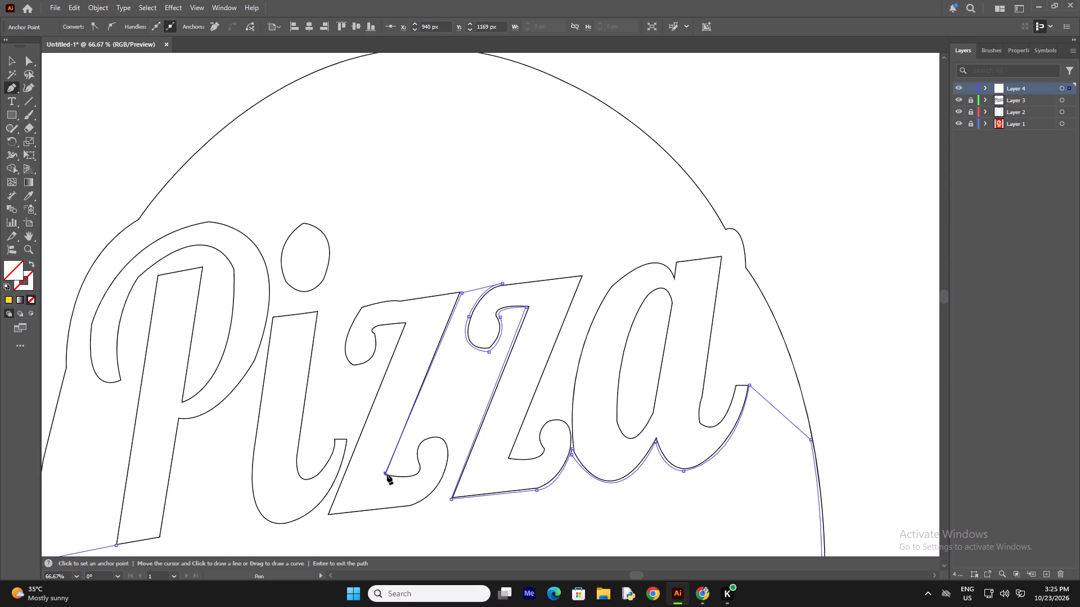
pyautogui.press('BackSpace')
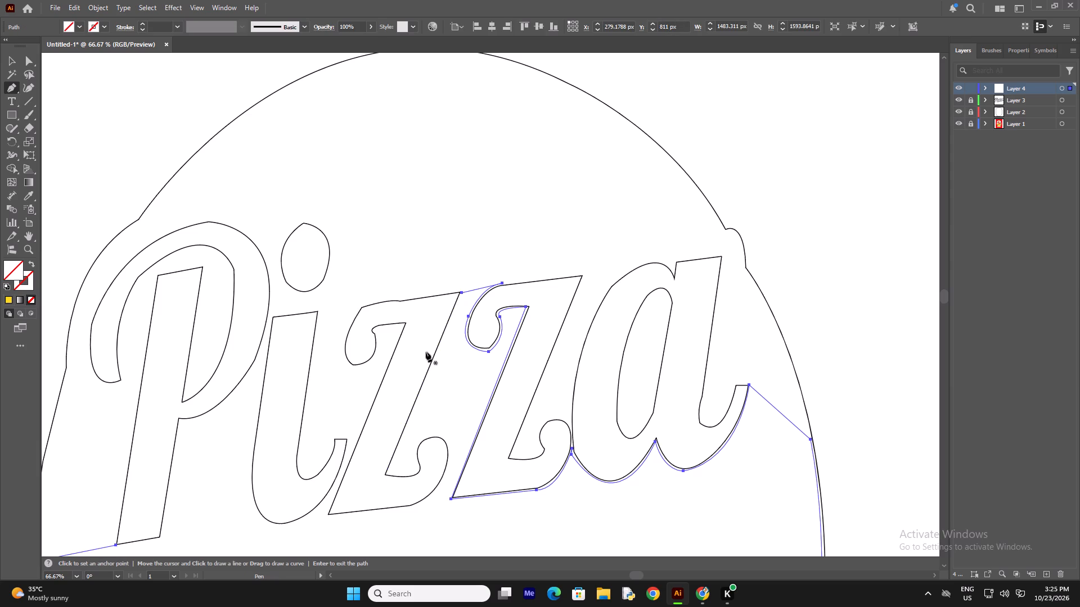
pyautogui.click(463, 294)
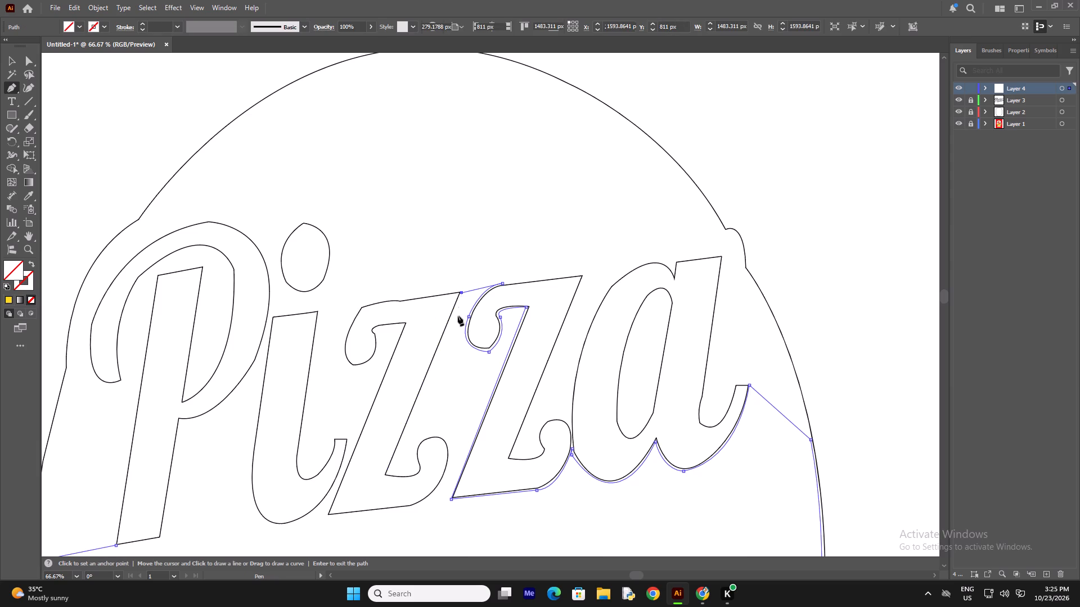
pyautogui.click(387, 473)
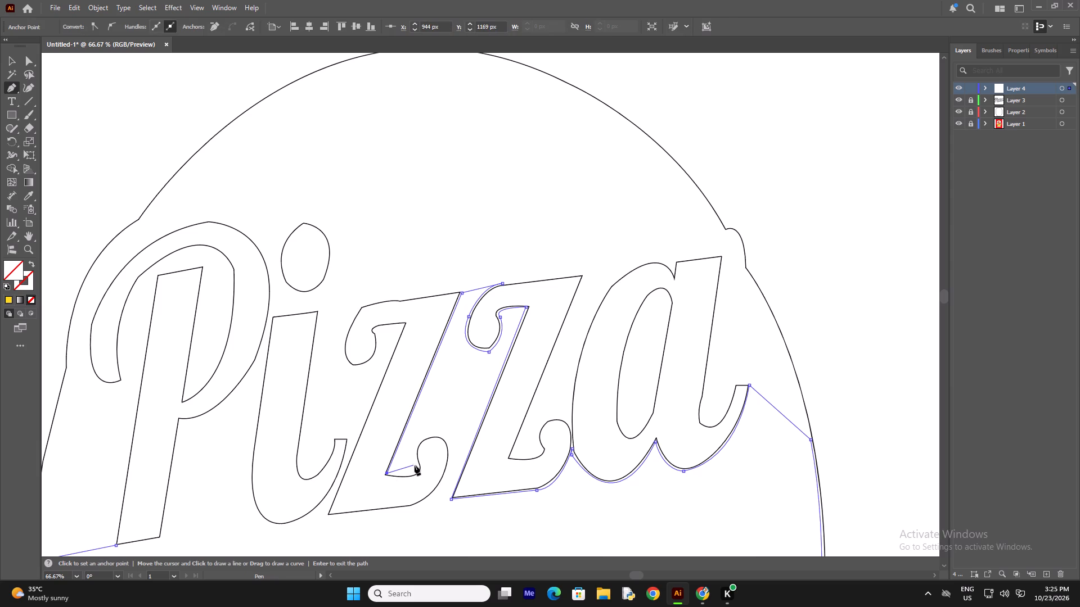
pyautogui.moveTo(414, 471); pyautogui.dragTo(418, 465)
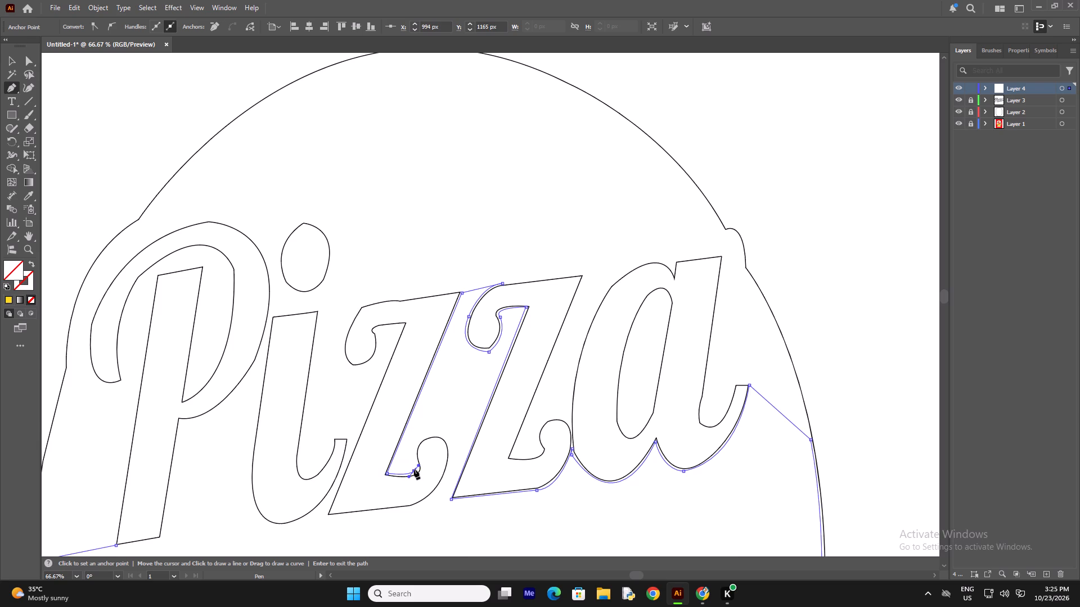
pyautogui.click(413, 470)
pyautogui.moveTo(415, 461); pyautogui.dragTo(412, 450)
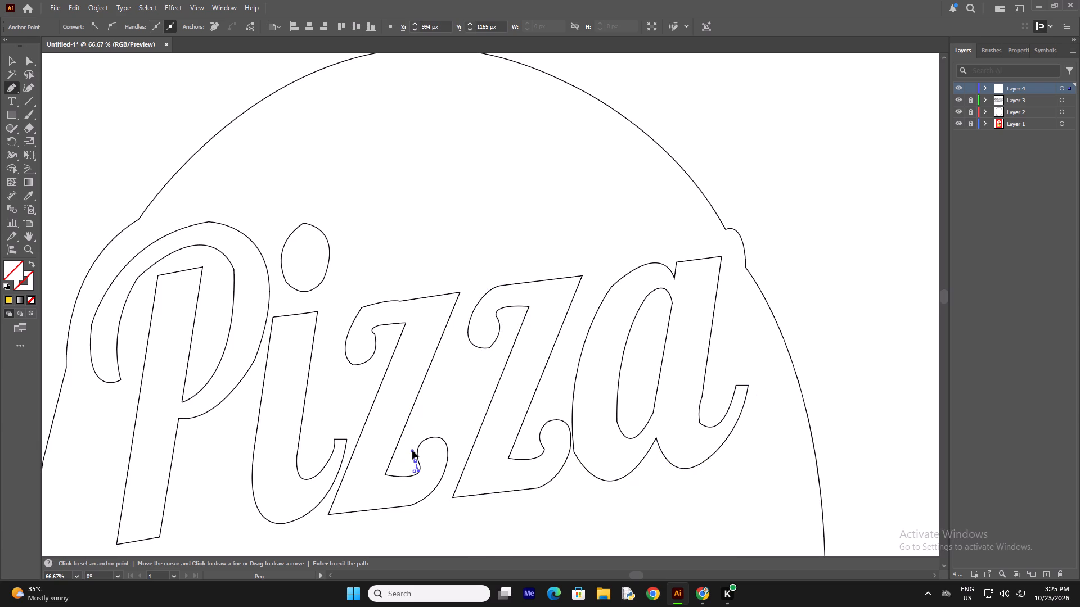
pyautogui.moveTo(412, 450); pyautogui.dragTo(408, 450)
pyautogui.click(417, 461)
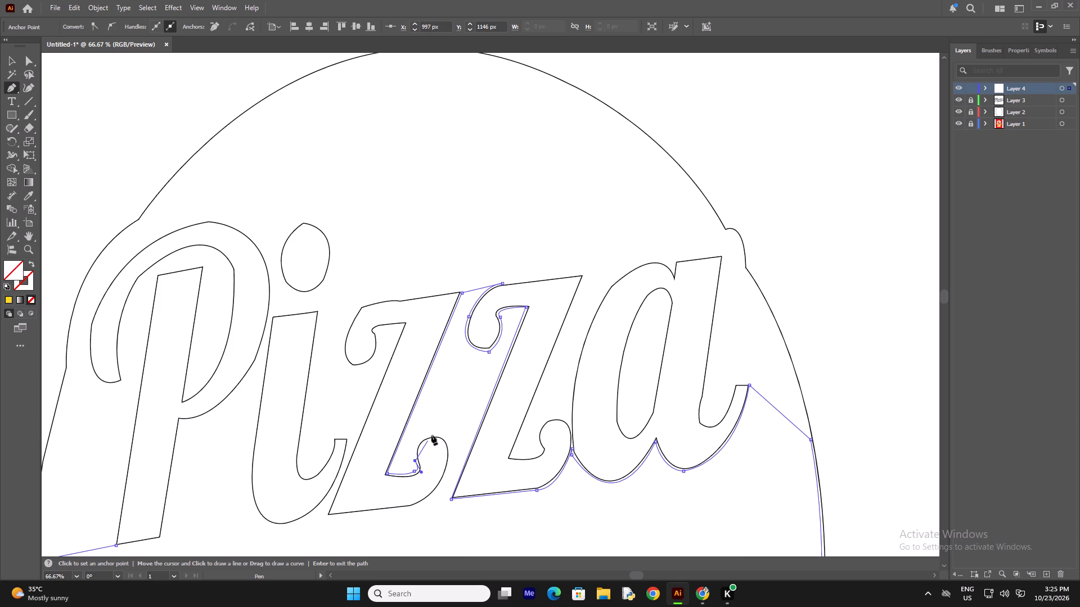
pyautogui.moveTo(430, 434); pyautogui.dragTo(449, 432)
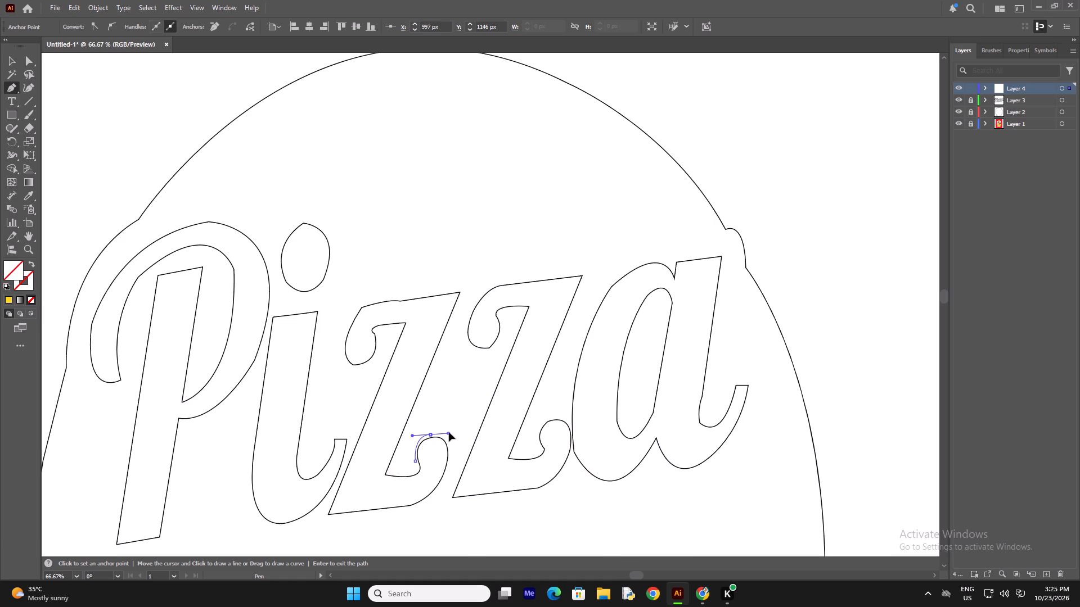
pyautogui.moveTo(449, 432); pyautogui.dragTo(449, 429)
pyautogui.click(431, 435)
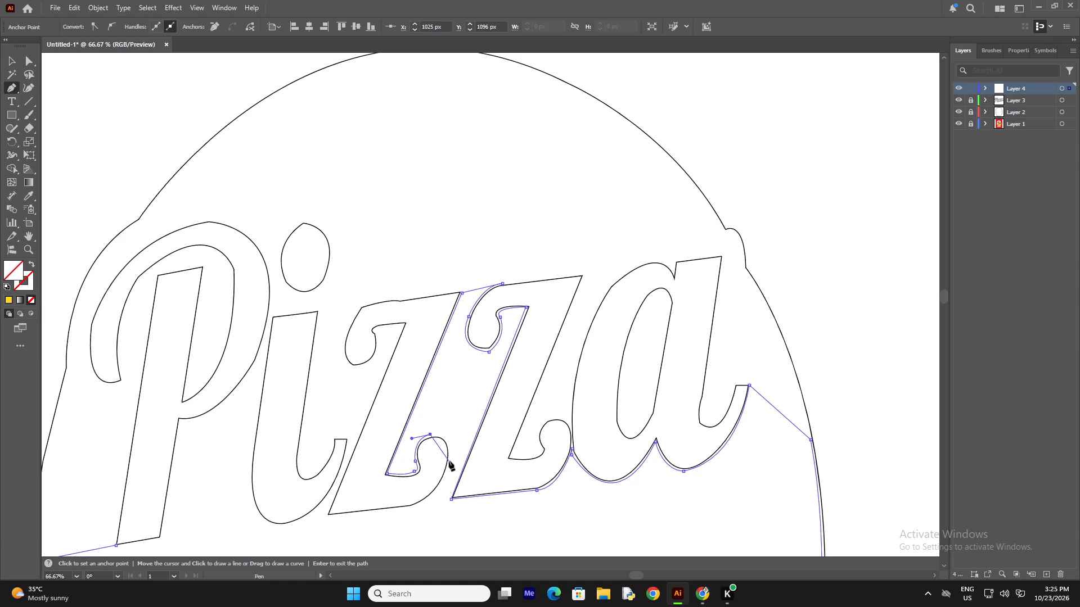
# Trace around the outside of the first z's lower hook and along its straight base to the bottom-left corner.
pyautogui.moveTo(449, 461); pyautogui.dragTo(442, 492)
pyautogui.click(449, 460)
pyautogui.moveTo(409, 508); pyautogui.dragTo(377, 514)
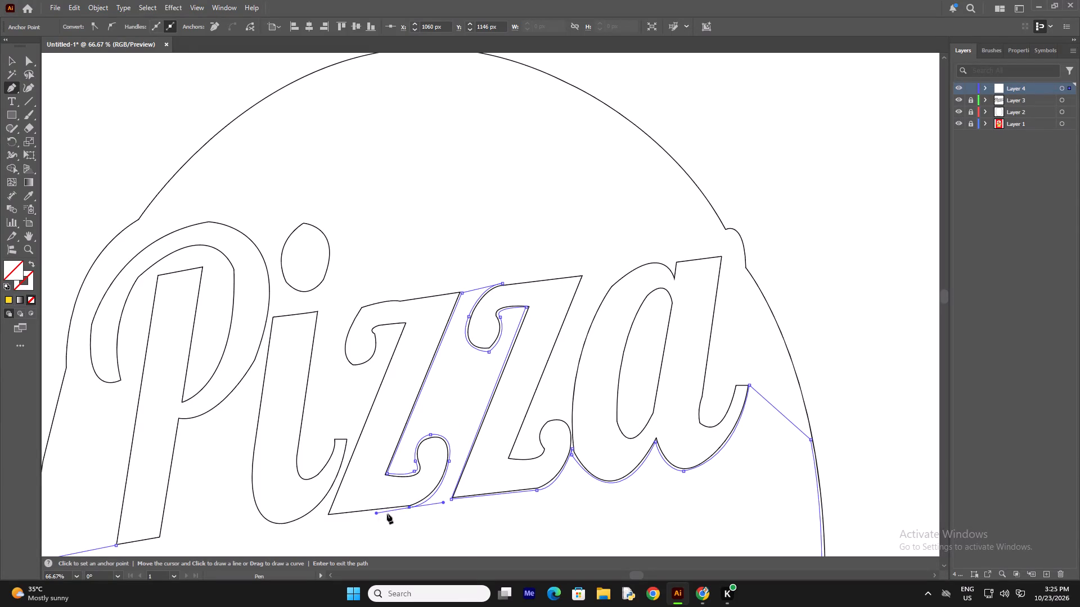
pyautogui.click(409, 509)
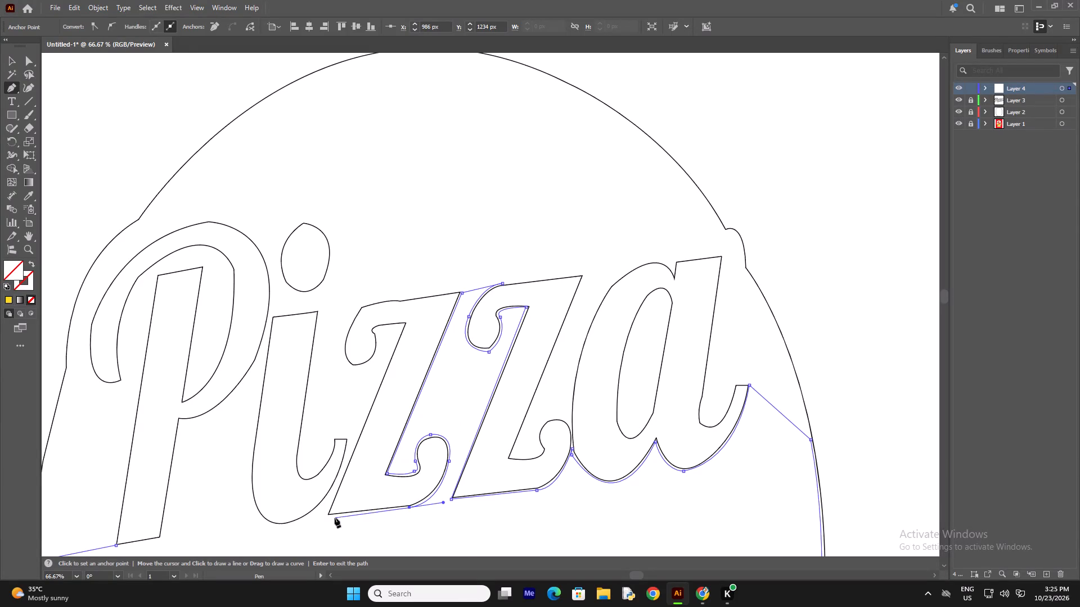
pyautogui.click(326, 518)
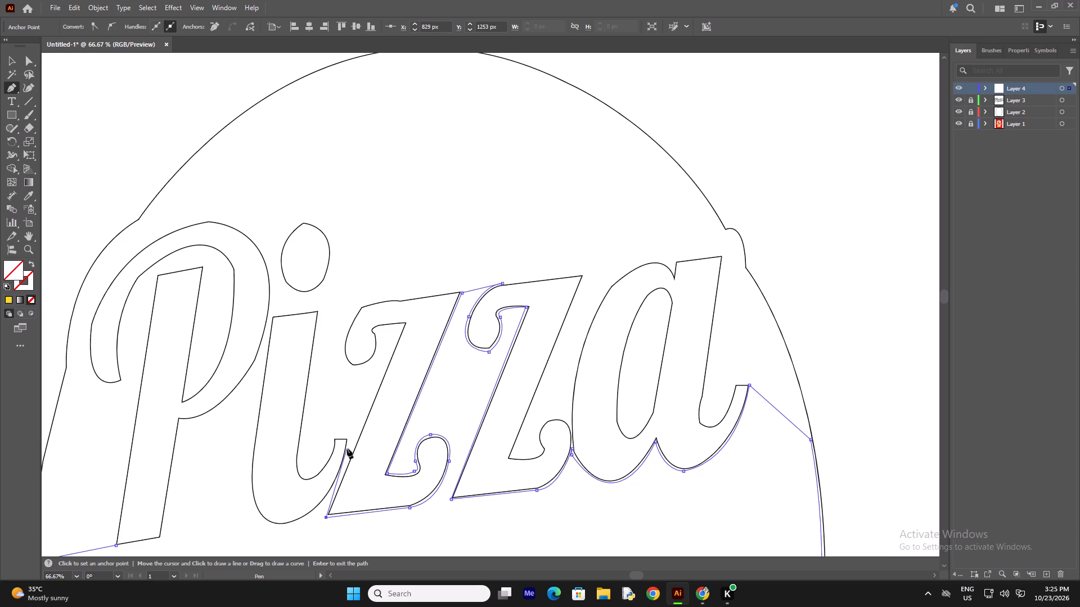
# Trace up the first z's left diagonal to its inner top corner, then along the inside of its upper hook to the hook's bottom.
pyautogui.scroll(4, 347, 449)
pyautogui.scroll(-6, 300, 534)
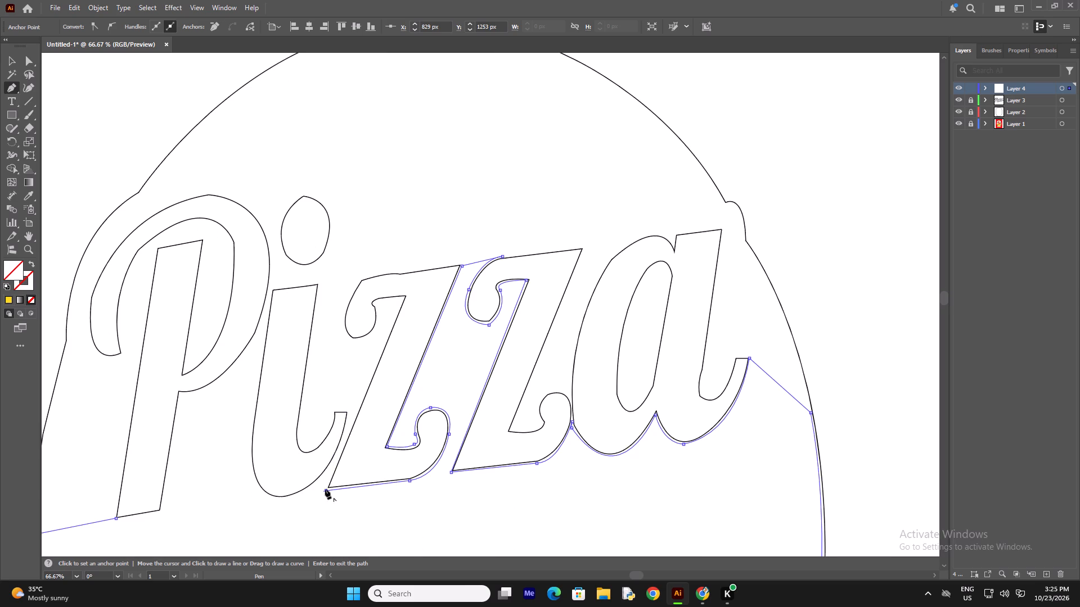
pyautogui.scroll(5, 353, 436)
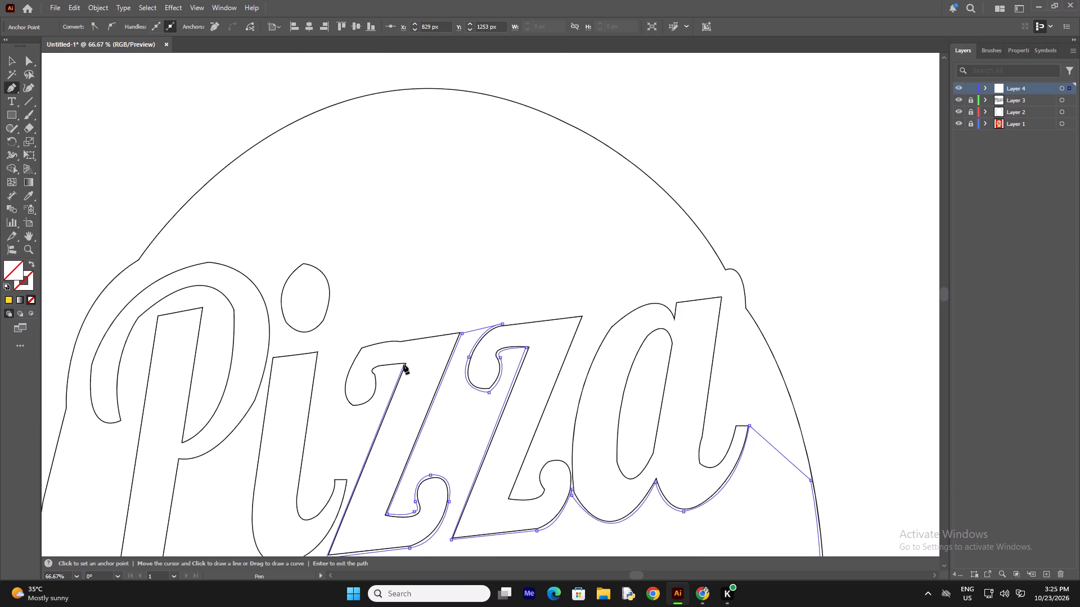
pyautogui.click(404, 364)
pyautogui.moveTo(376, 374); pyautogui.dragTo(386, 378)
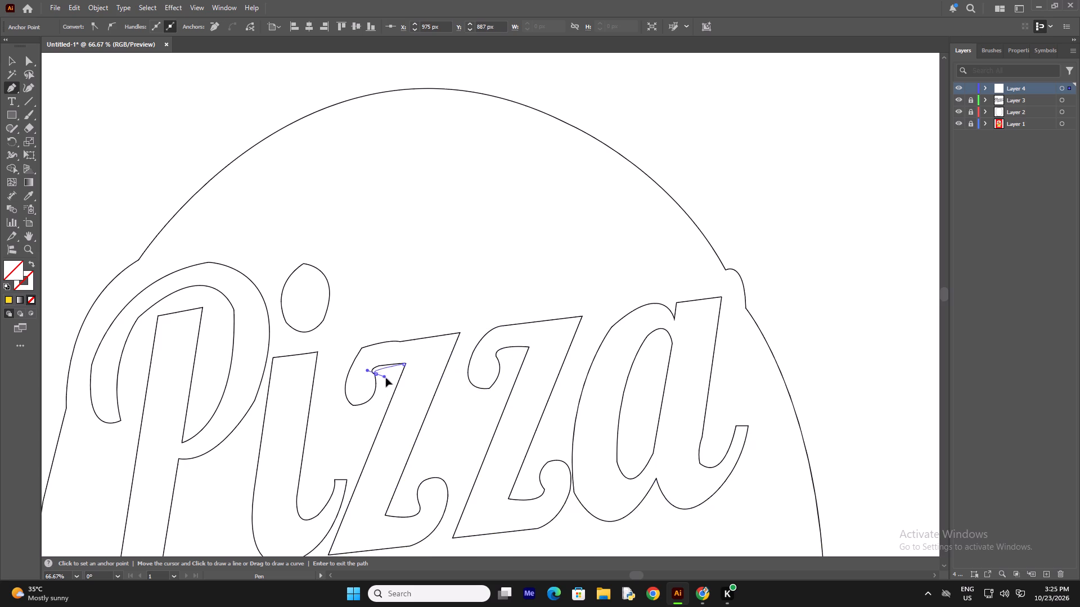
pyautogui.moveTo(386, 378); pyautogui.dragTo(386, 380)
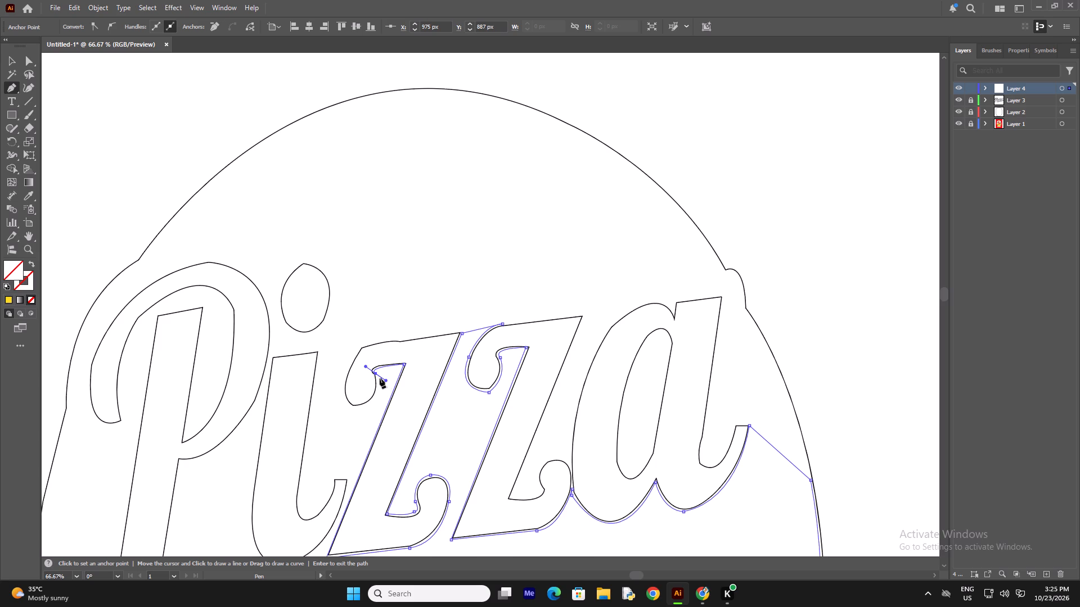
pyautogui.click(376, 374)
pyautogui.moveTo(352, 409); pyautogui.dragTo(321, 414)
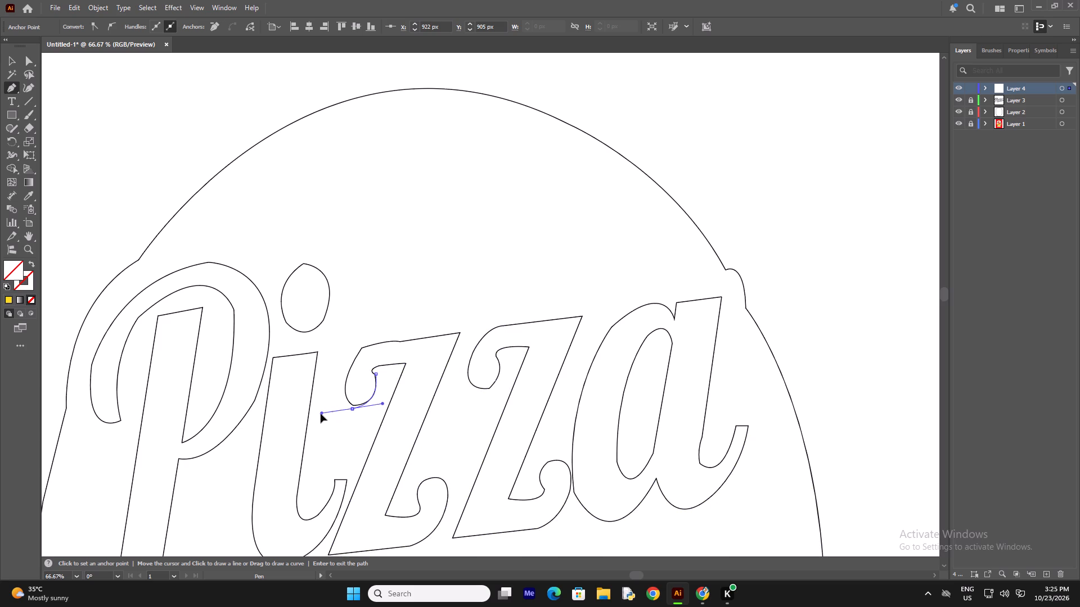
pyautogui.moveTo(321, 414); pyautogui.dragTo(316, 412)
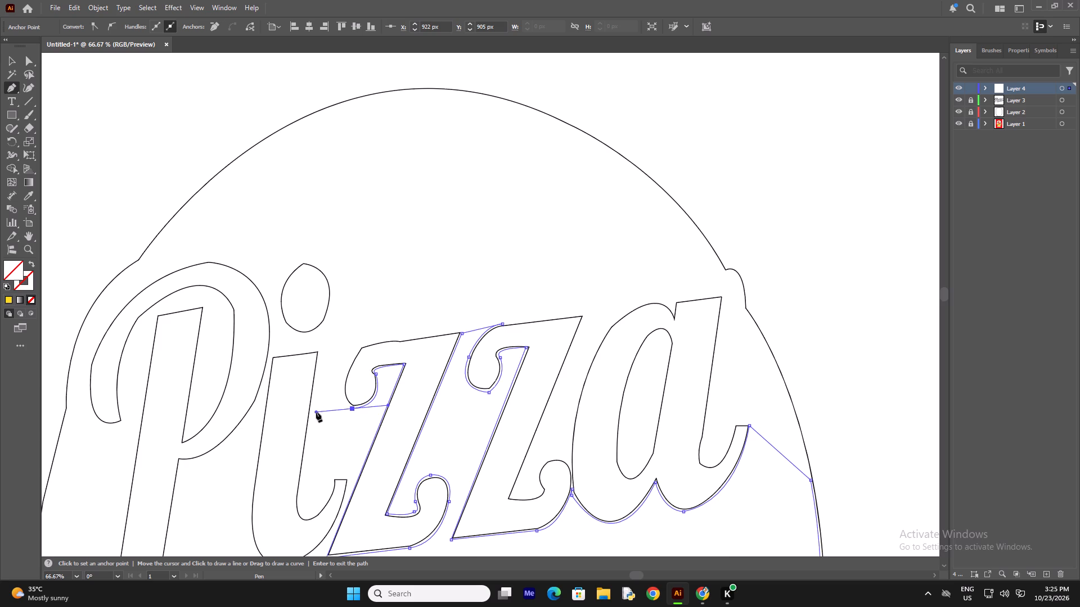
pyautogui.click(352, 407)
# Trace around the outside of the first z's upper hook to its top edge, then link straight to the i's top-right corner.
pyautogui.moveTo(359, 347); pyautogui.dragTo(391, 296)
pyautogui.click(360, 348)
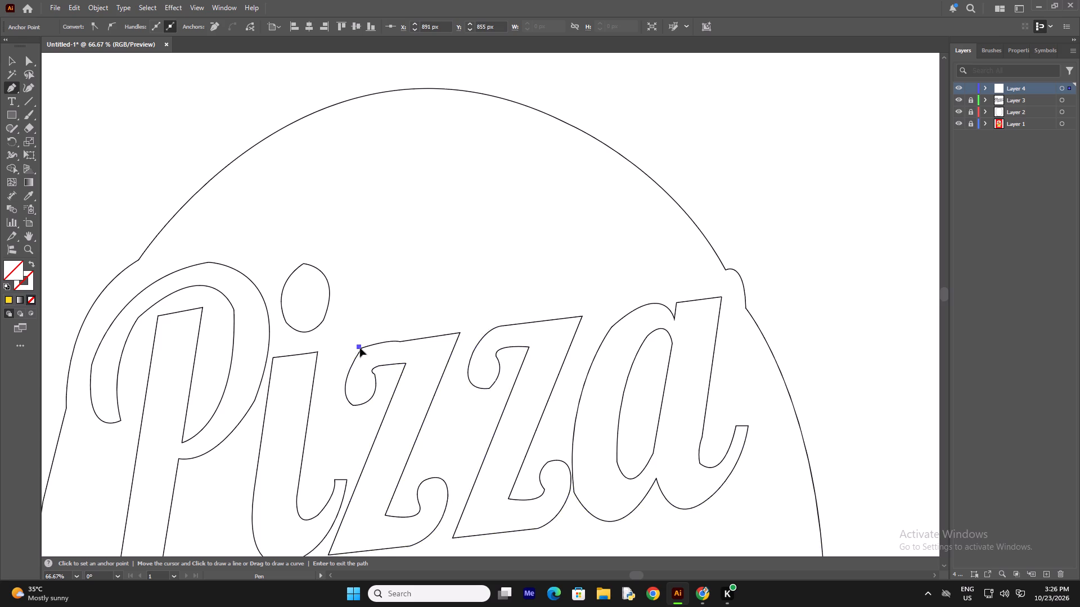
pyautogui.click(319, 353)
# Trace down the right side of the i's stem, around the inside of its tail and across the tail's flat tip.
pyautogui.scroll(-5, 321, 405)
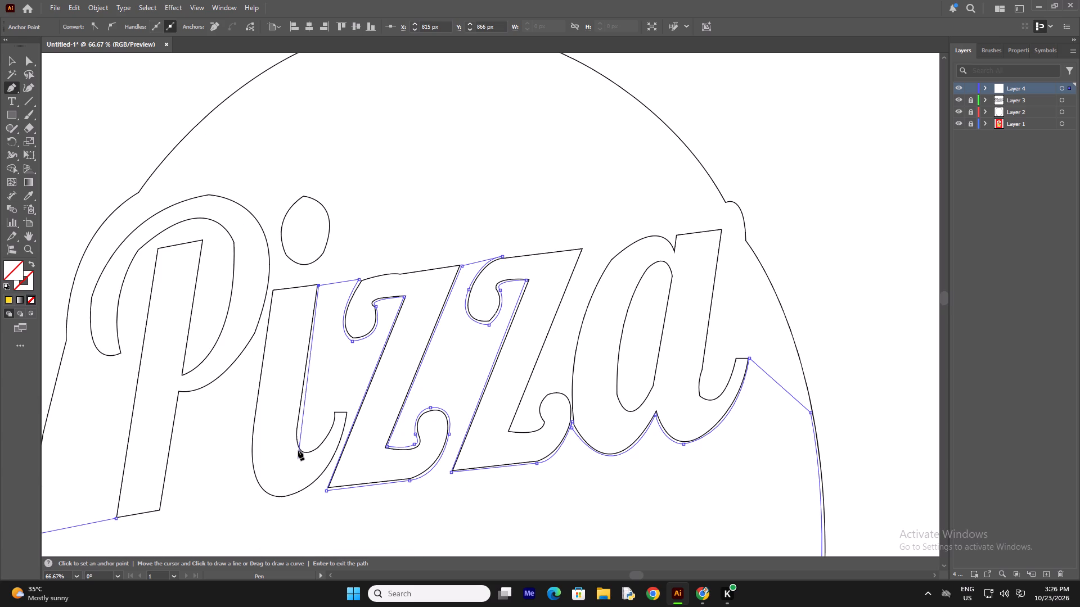
pyautogui.click(299, 429)
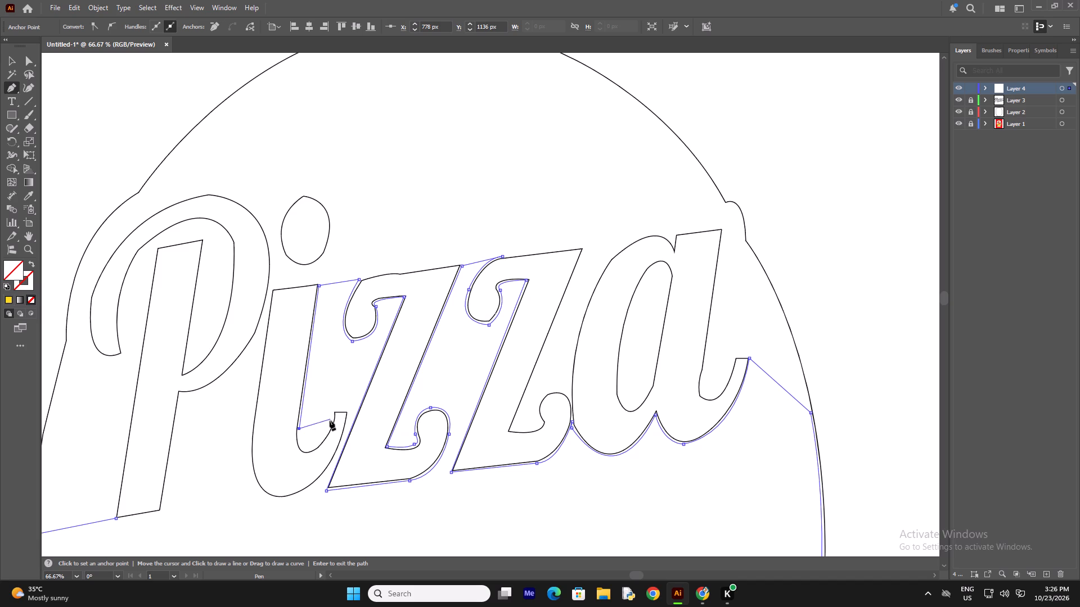
pyautogui.moveTo(332, 419); pyautogui.dragTo(336, 388)
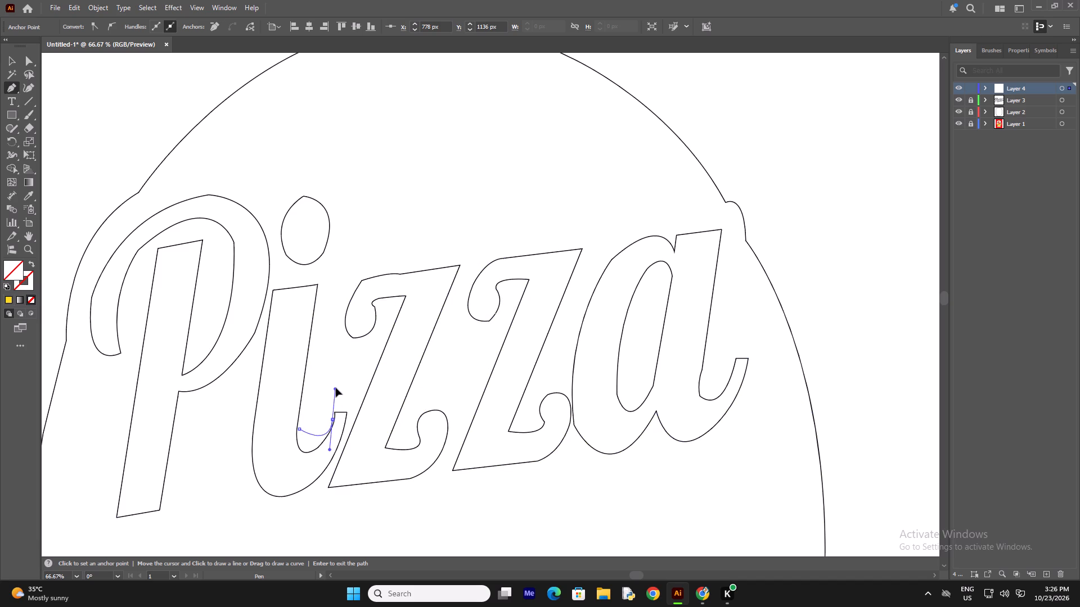
pyautogui.moveTo(336, 388); pyautogui.dragTo(366, 355)
pyautogui.click(332, 418)
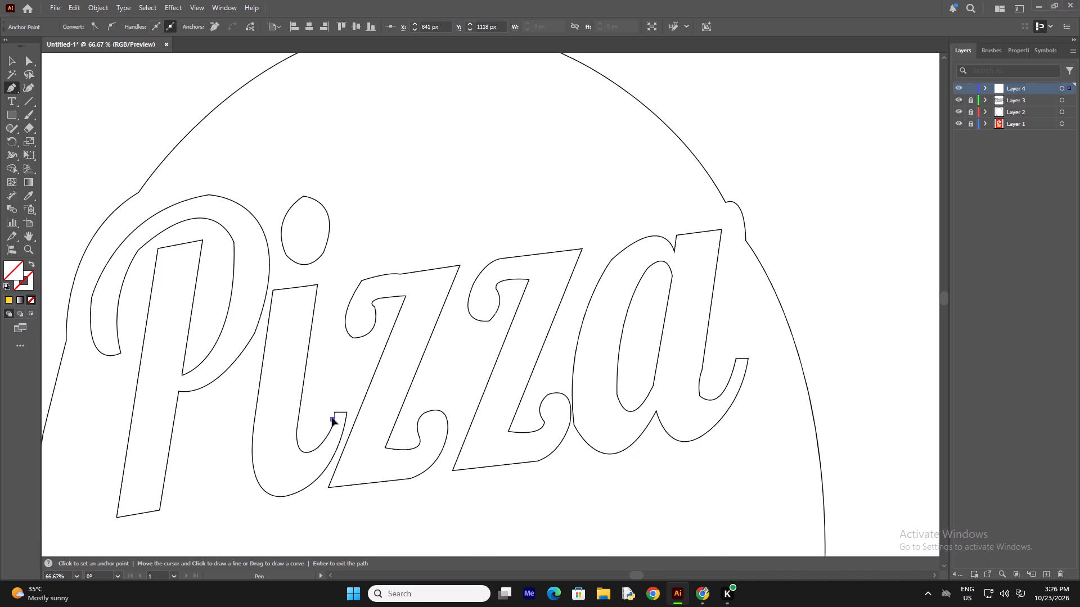
pyautogui.click(332, 413)
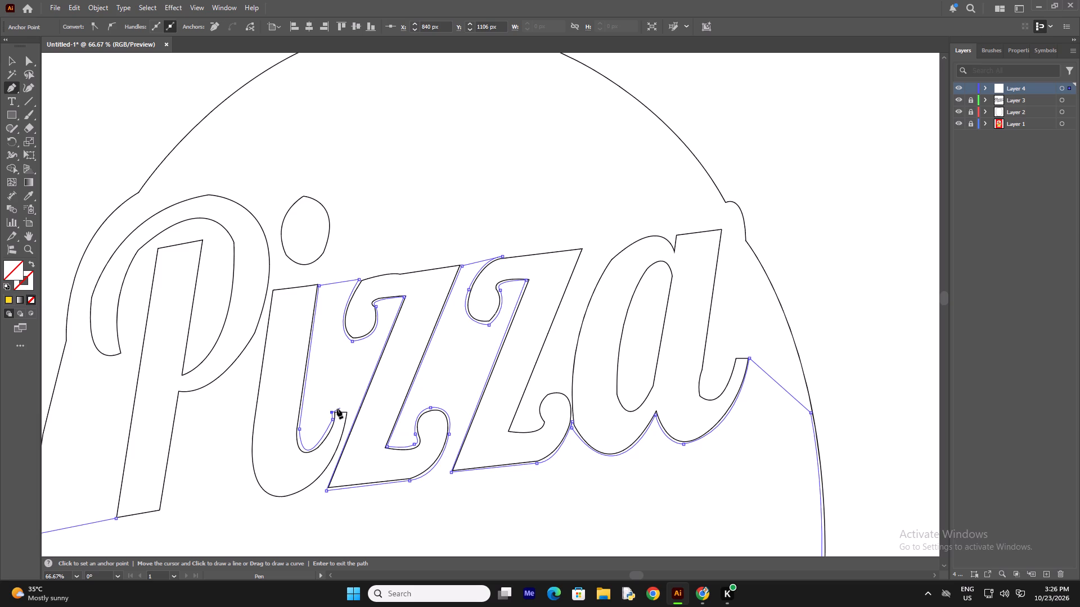
pyautogui.click(335, 410)
pyautogui.click(348, 411)
# Trace the outer curve of the i's tail under its base to the lower left side of the stem, ending in a corner point.
pyautogui.moveTo(303, 492); pyautogui.dragTo(268, 505)
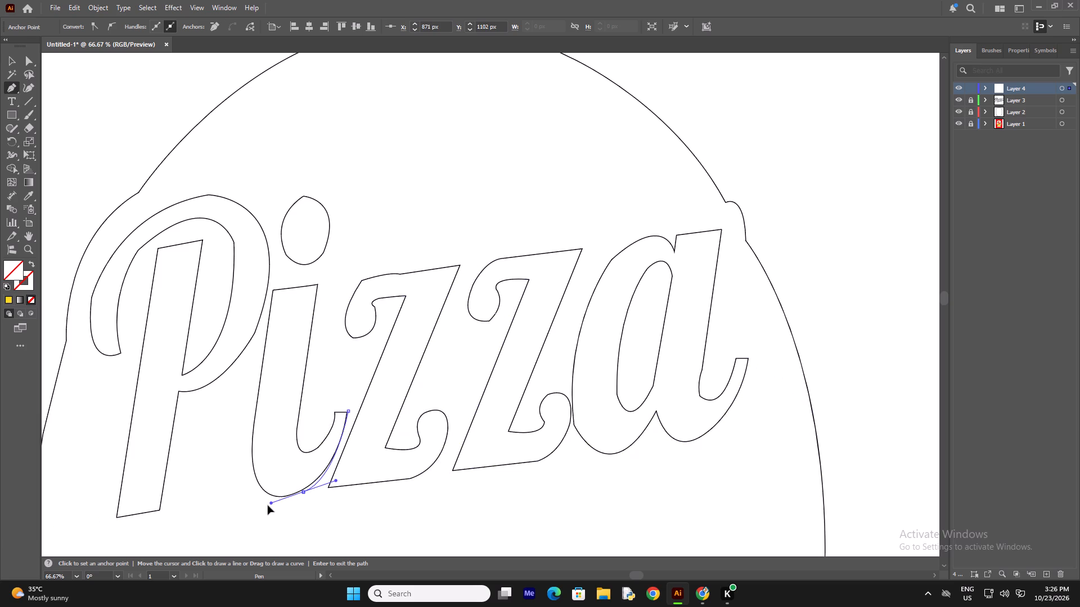
pyautogui.moveTo(268, 505); pyautogui.dragTo(262, 514)
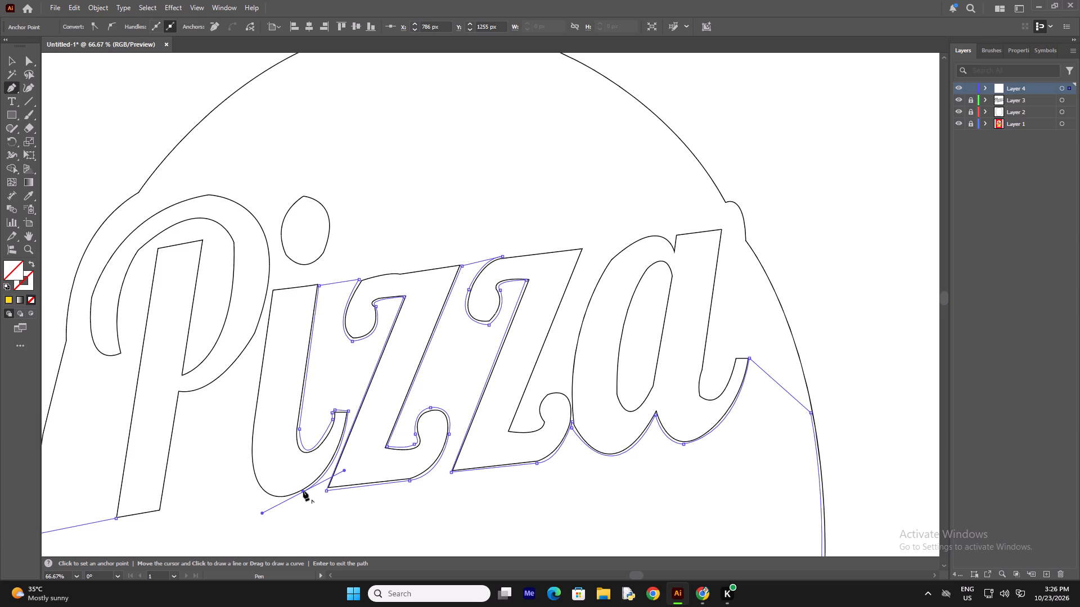
pyautogui.click(303, 491)
pyautogui.moveTo(251, 463); pyautogui.dragTo(251, 445)
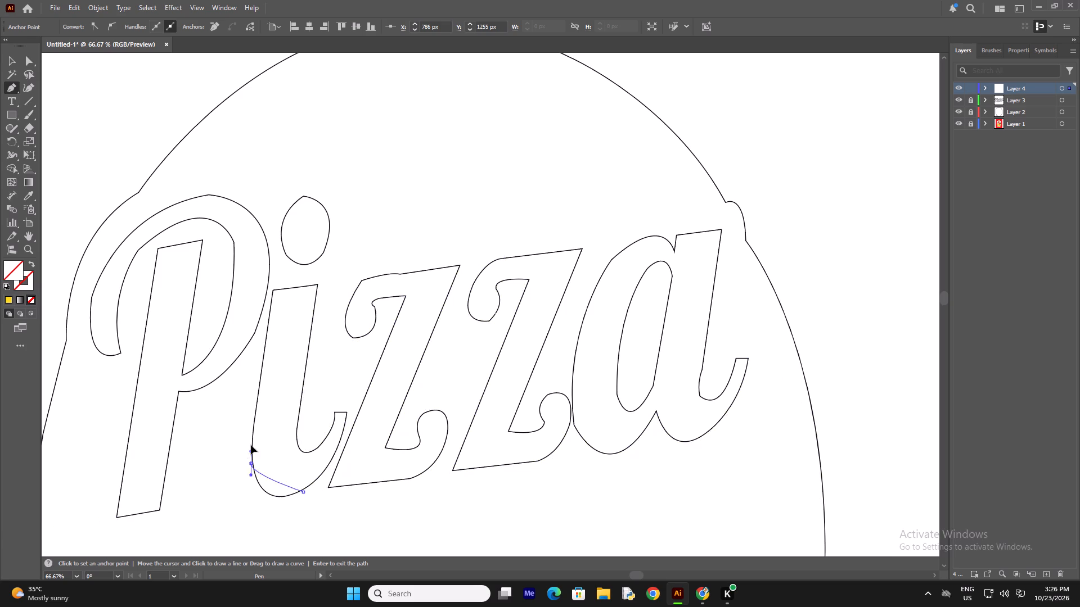
pyautogui.moveTo(251, 445); pyautogui.dragTo(240, 405)
pyautogui.click(251, 463)
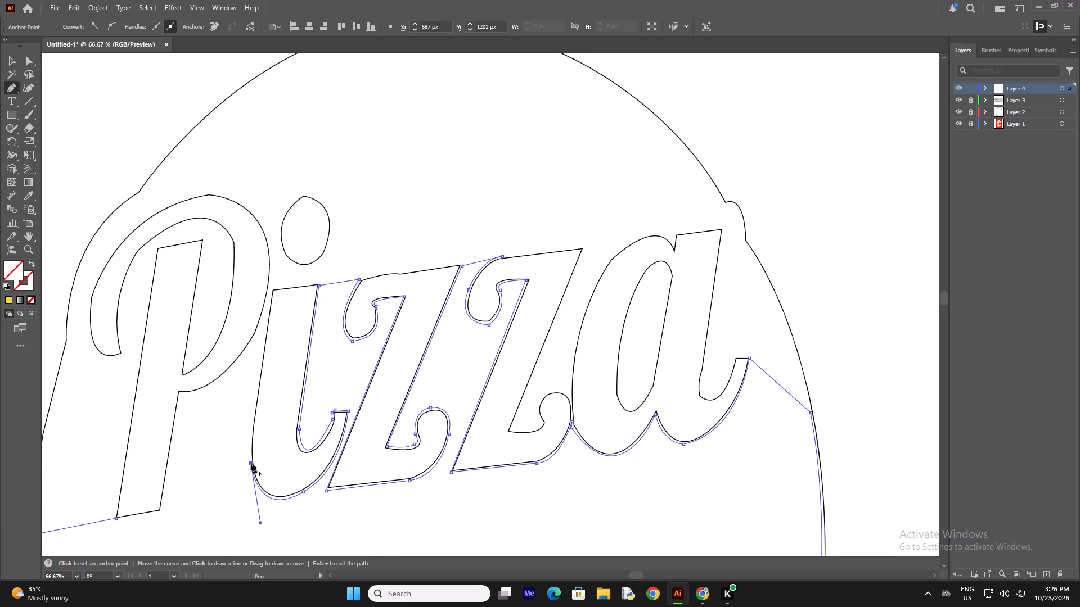
pyautogui.scroll(5, 251, 460)
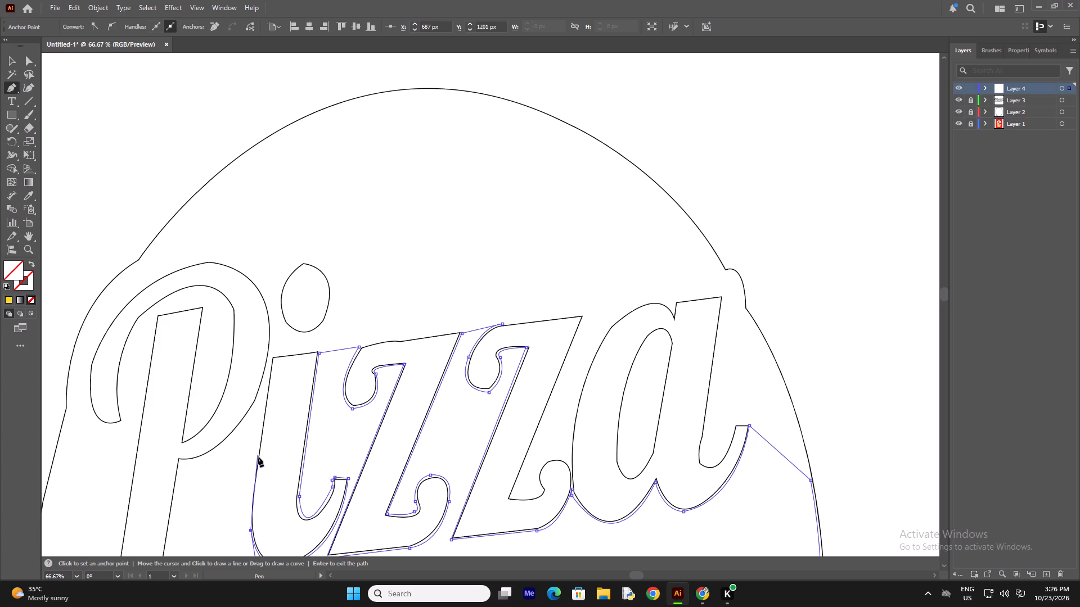
# Continue up the left side of the i's stem to its top-left corner, then link straight across to the P's bowl.
pyautogui.moveTo(258, 457); pyautogui.dragTo(265, 424)
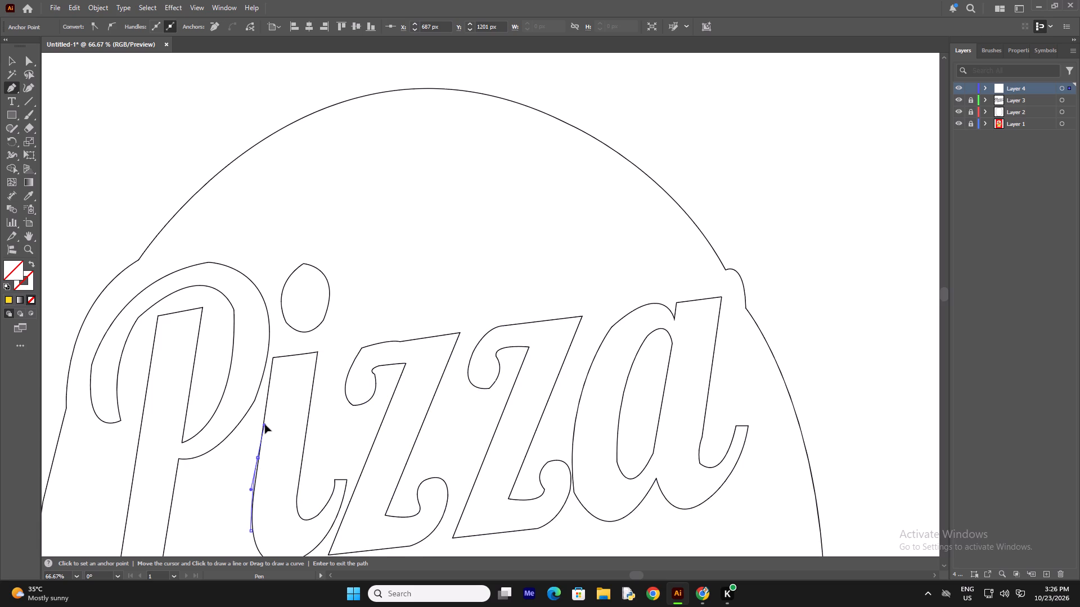
pyautogui.moveTo(265, 424); pyautogui.dragTo(267, 424)
pyautogui.click(257, 459)
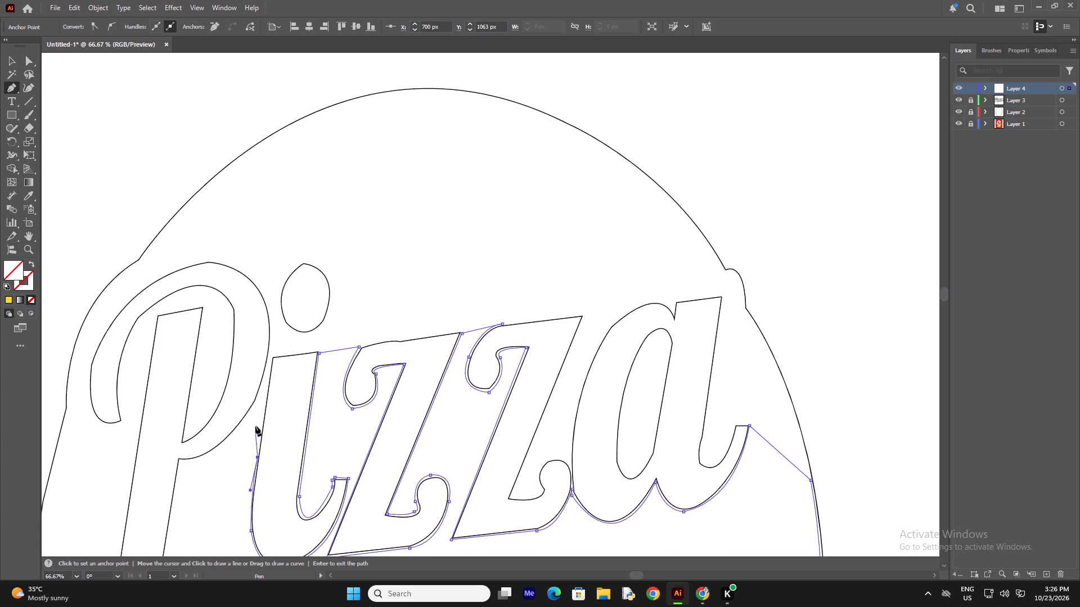
pyautogui.click(272, 355)
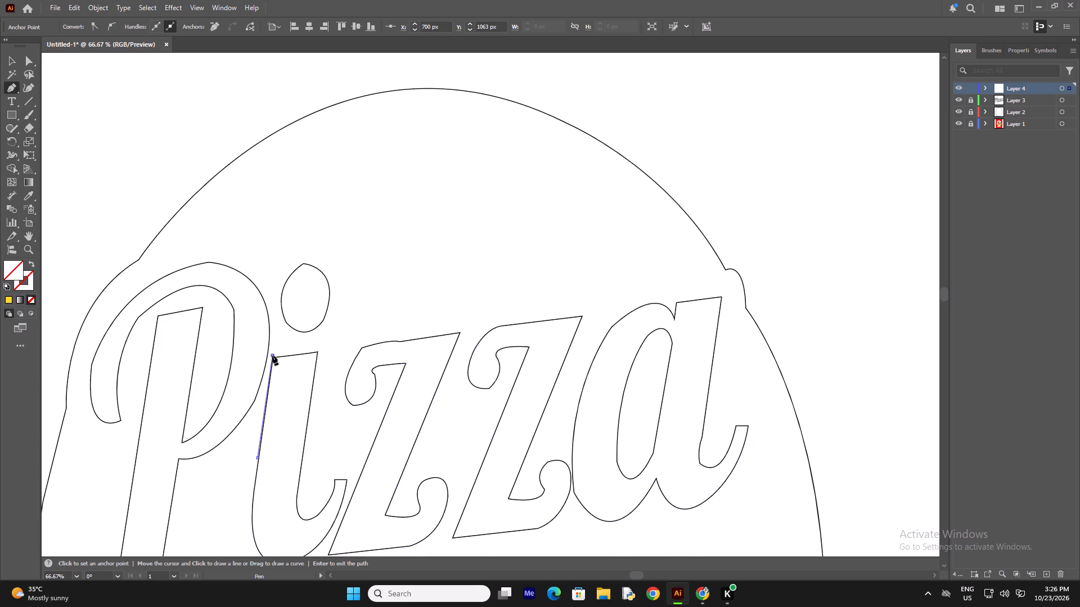
pyautogui.click(268, 355)
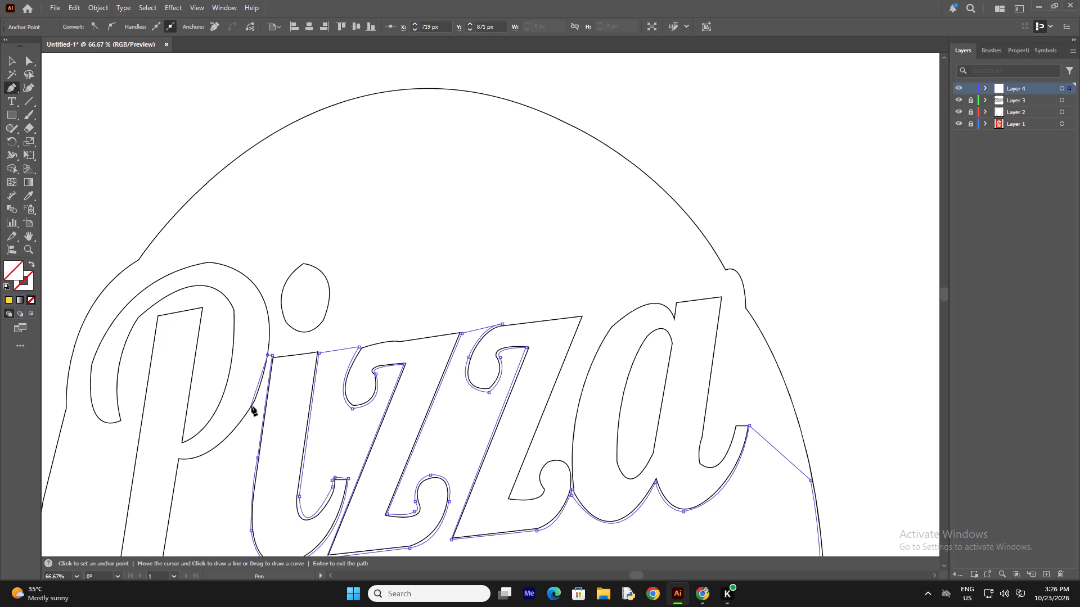
# Trace down the outer curve of the P's bowl to where it meets the stem, ending in a corner point.
pyautogui.moveTo(253, 405); pyautogui.dragTo(244, 408)
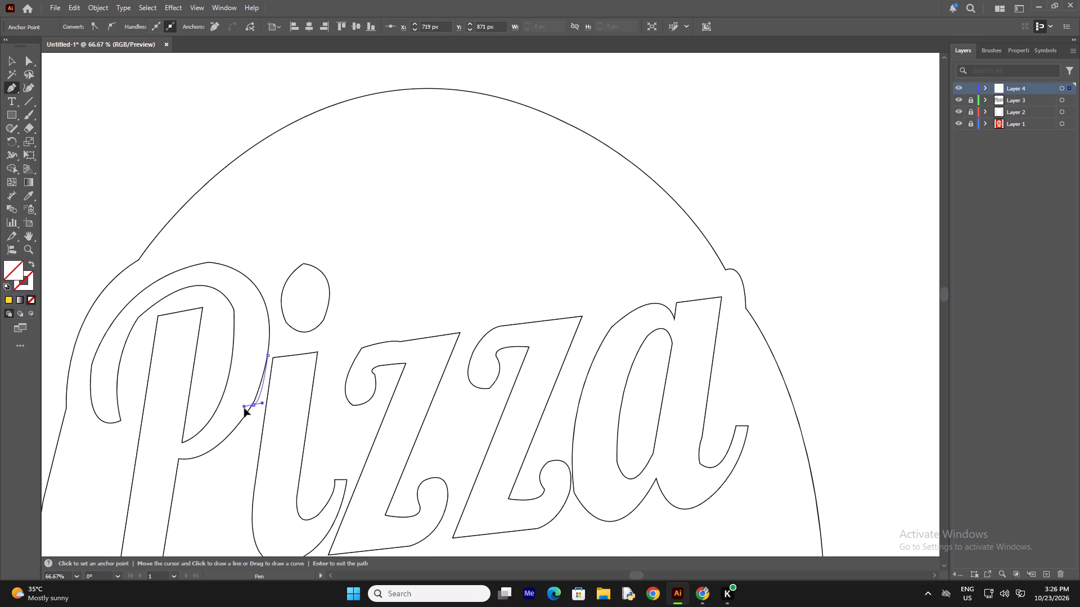
pyautogui.moveTo(244, 408); pyautogui.dragTo(239, 424)
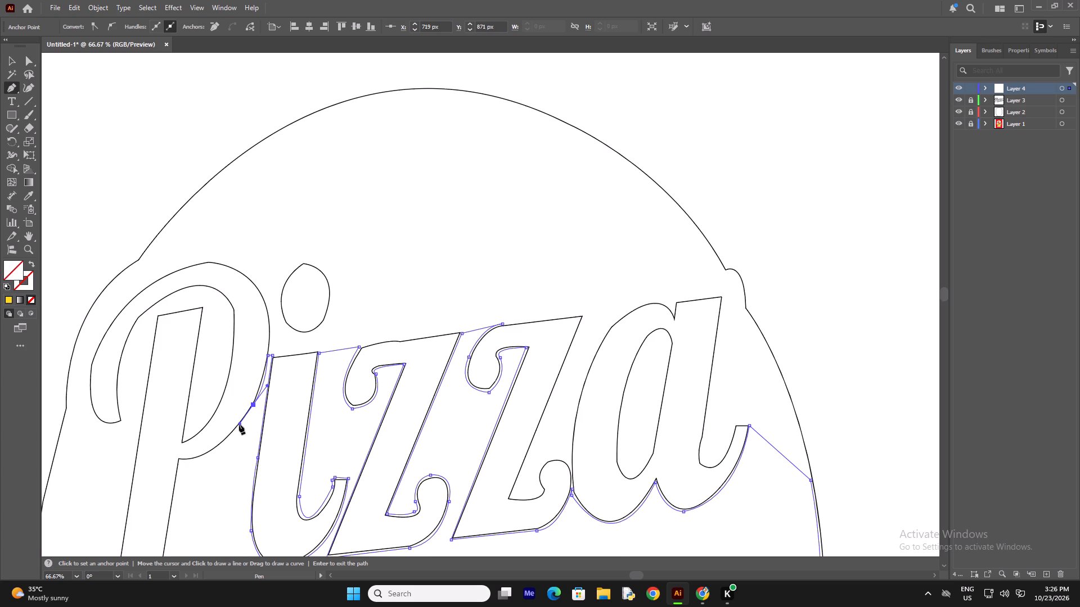
pyautogui.click(253, 405)
pyautogui.moveTo(180, 461); pyautogui.dragTo(134, 465)
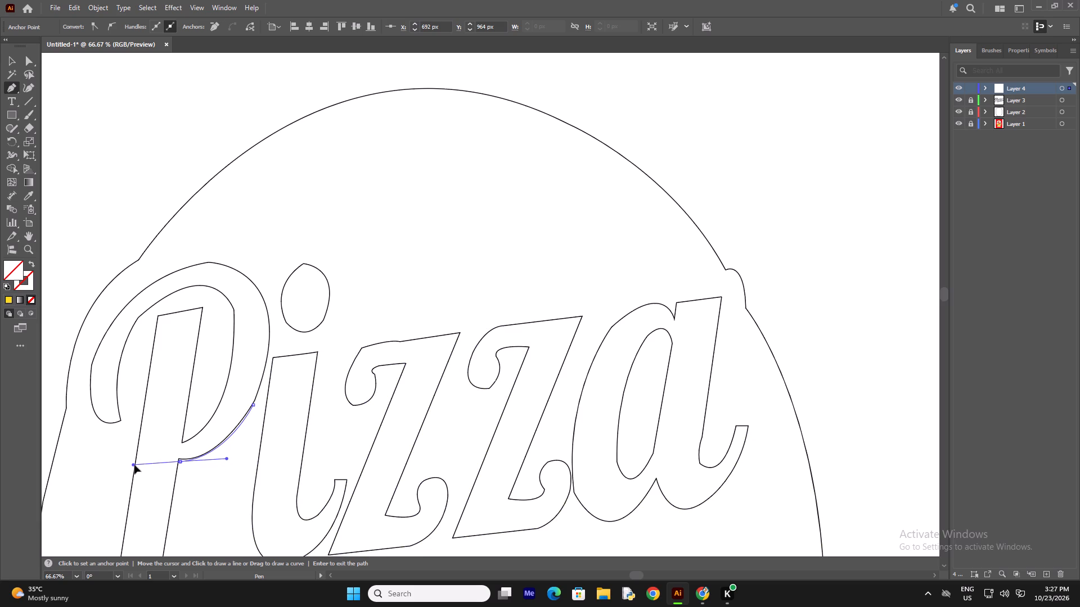
pyautogui.moveTo(134, 465); pyautogui.dragTo(131, 464)
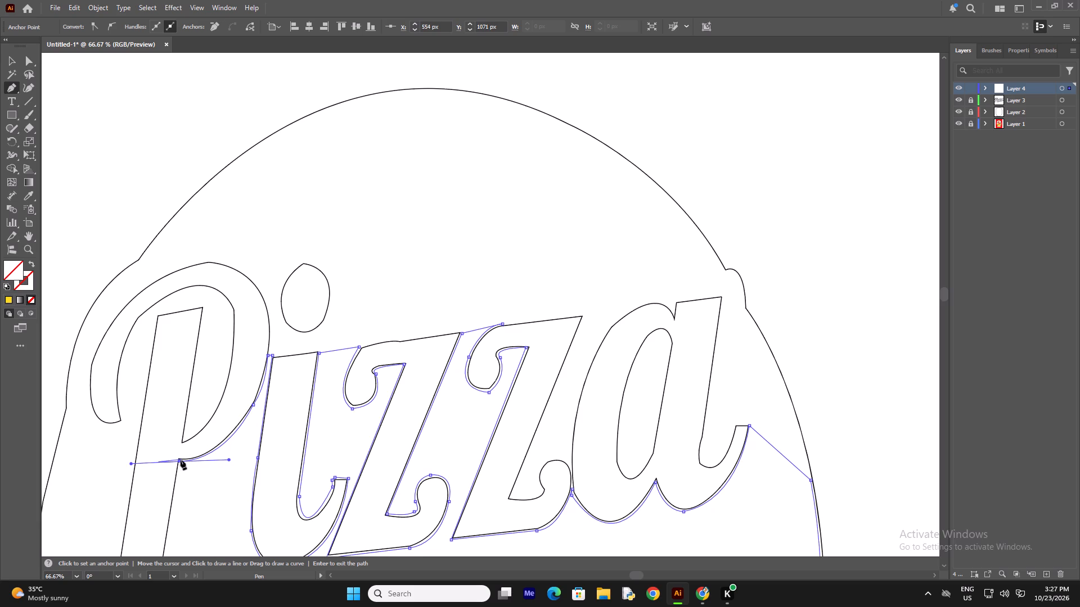
pyautogui.click(179, 461)
# Trace down the right side of the P's stem and across its base, closing the cheese path at the lower left corner.
pyautogui.scroll(-8, 178, 486)
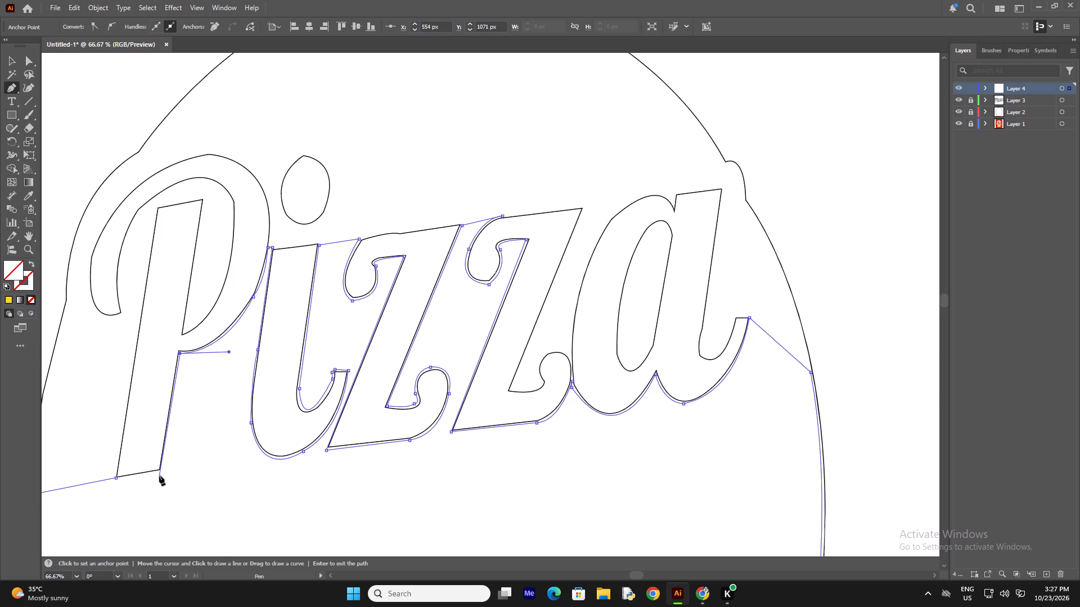
pyautogui.click(159, 475)
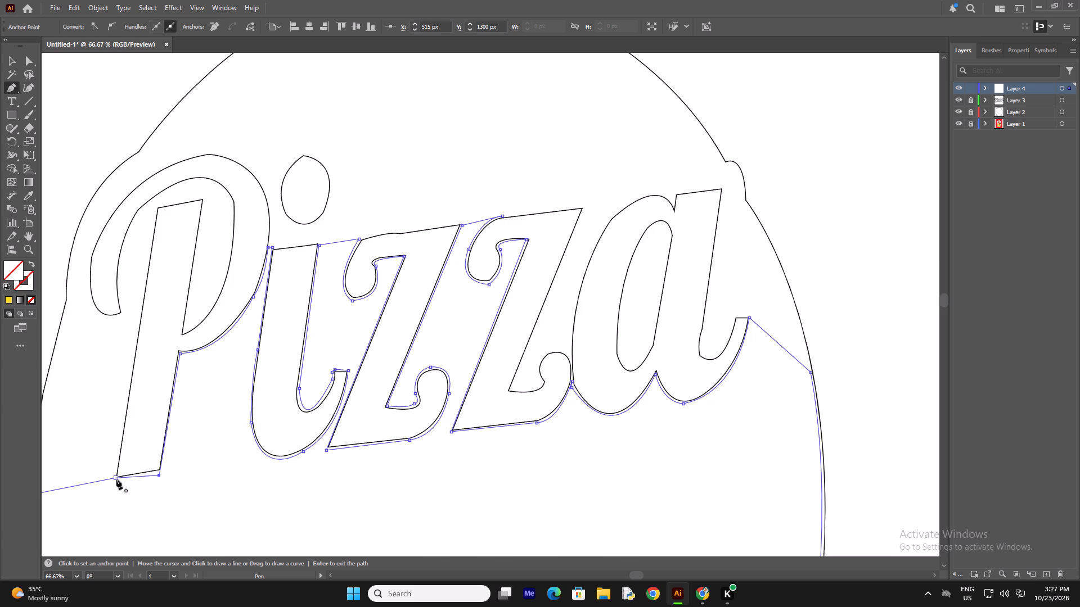
pyautogui.click(116, 479)
# Fill the closed cheese shape with the last used solid yellow.
pyautogui.click(9, 302)
pyautogui.scroll(-4, 349, 423)
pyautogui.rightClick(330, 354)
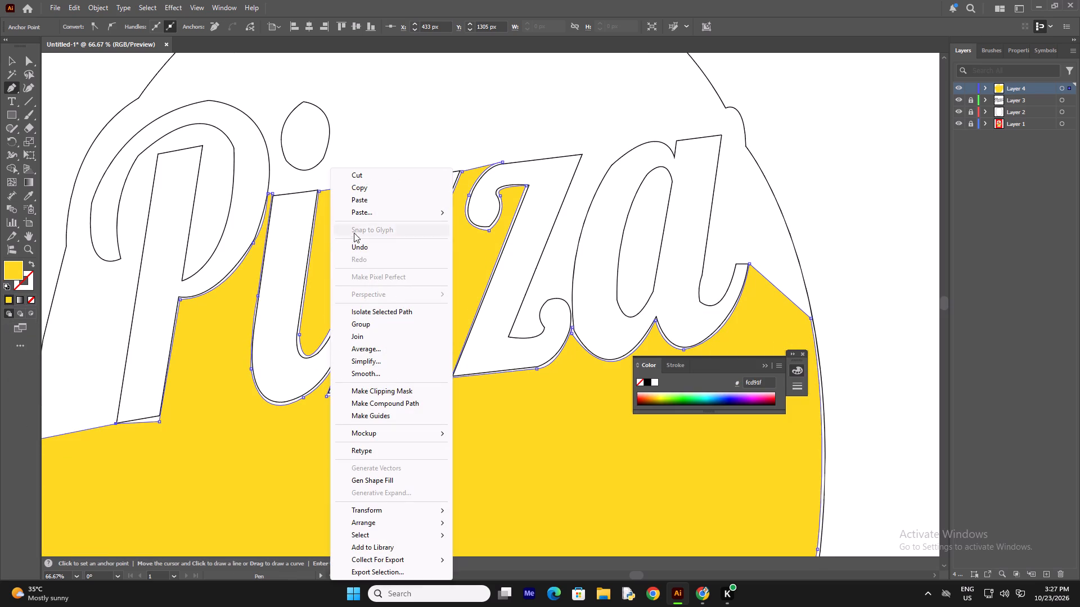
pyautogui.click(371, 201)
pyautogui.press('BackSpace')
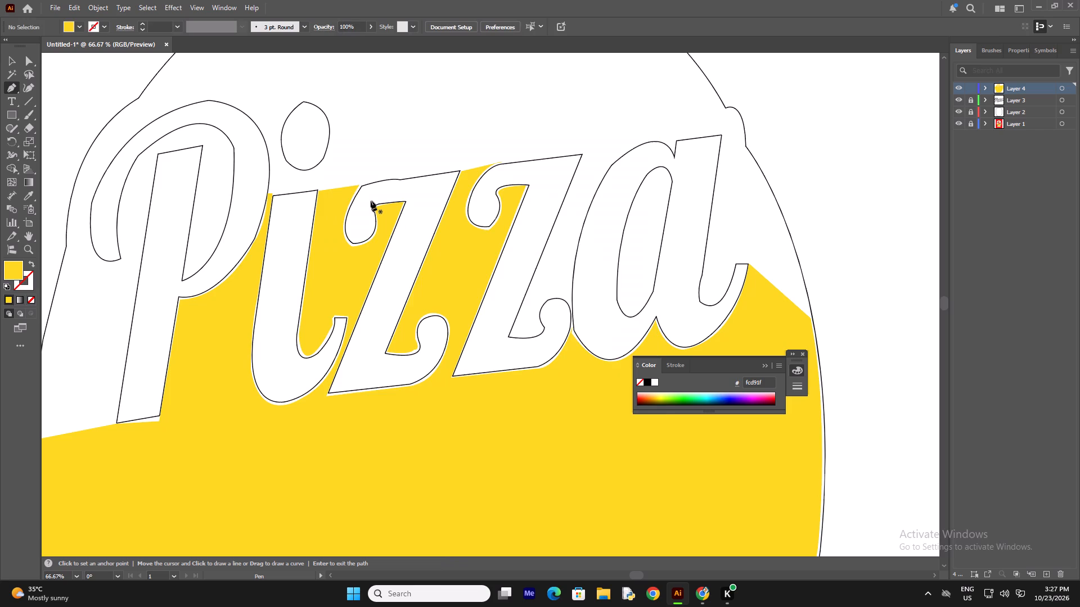
# Dismiss the floating Color panel so the cheese shape can be seen beside the reference logo.
pyautogui.hotkey('ctrl', '-')
pyautogui.hotkey('ctrl', '-')
pyautogui.hotkey('ctrl', '-')
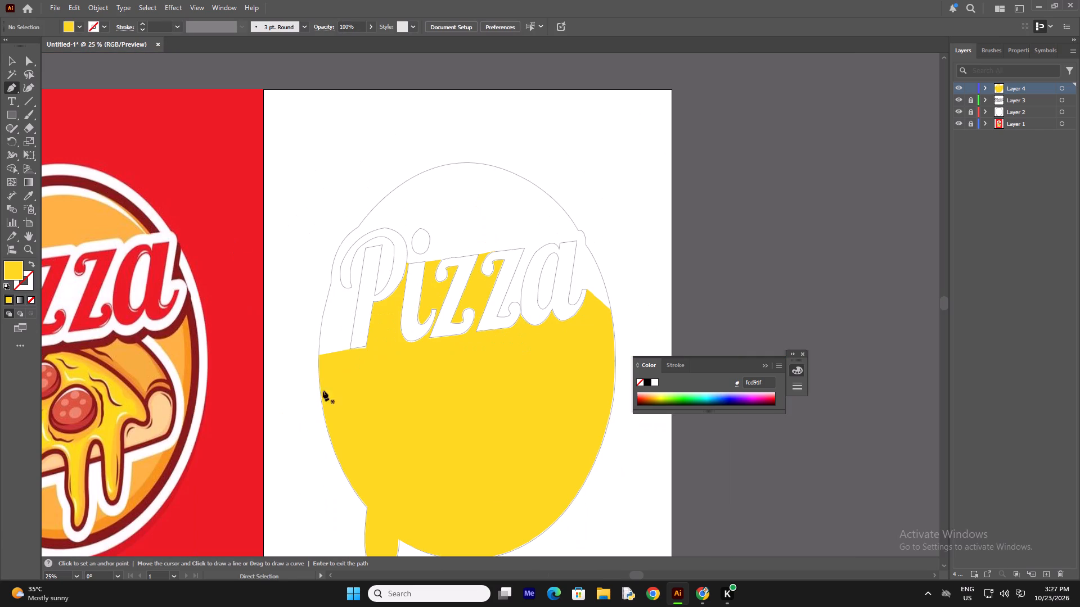
pyautogui.moveTo(640, 575); pyautogui.dragTo(633, 575)
pyautogui.click(801, 354)
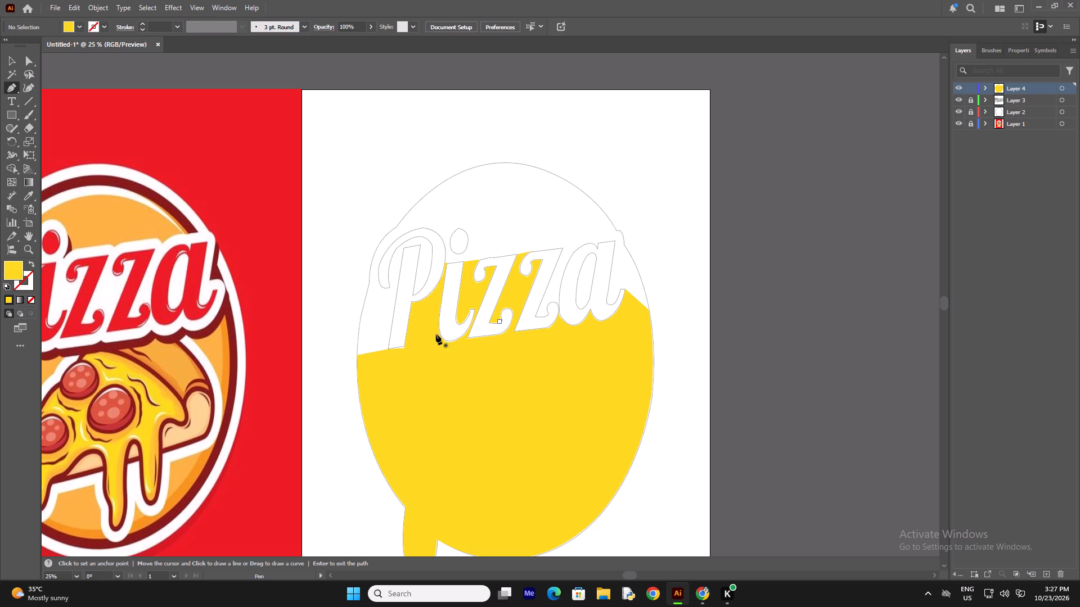
pyautogui.click(982, 352)
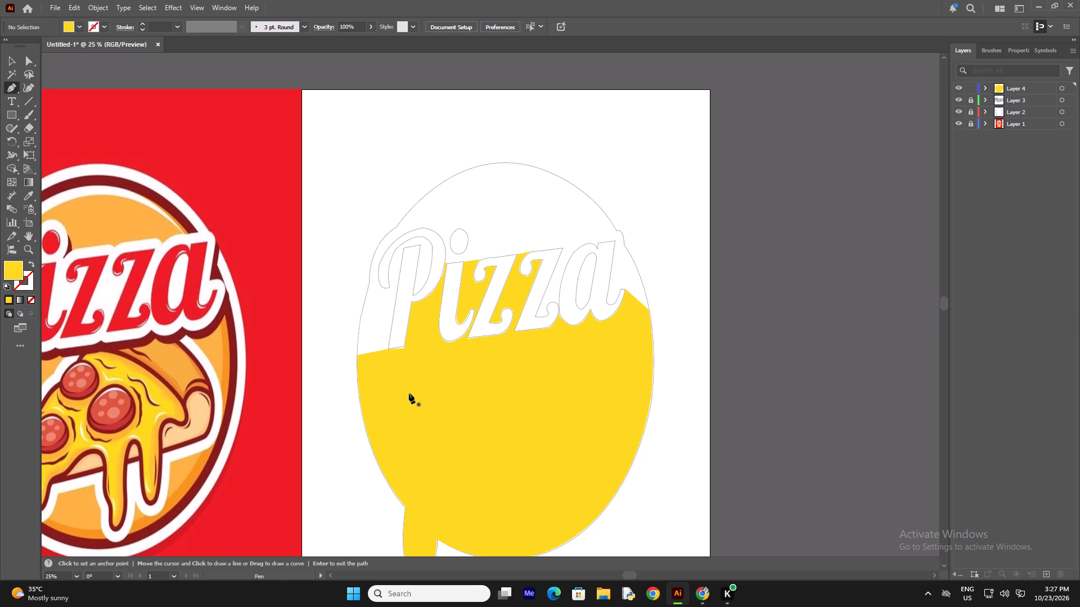
# Start a new yellow path at the base of the P's stem, tracing its left side, top edge and right side to the bowl's inner corner.
pyautogui.hotkey('ctrl', '+')
pyautogui.hotkey('ctrl', '+')
pyautogui.hotkey('ctrl', '+')
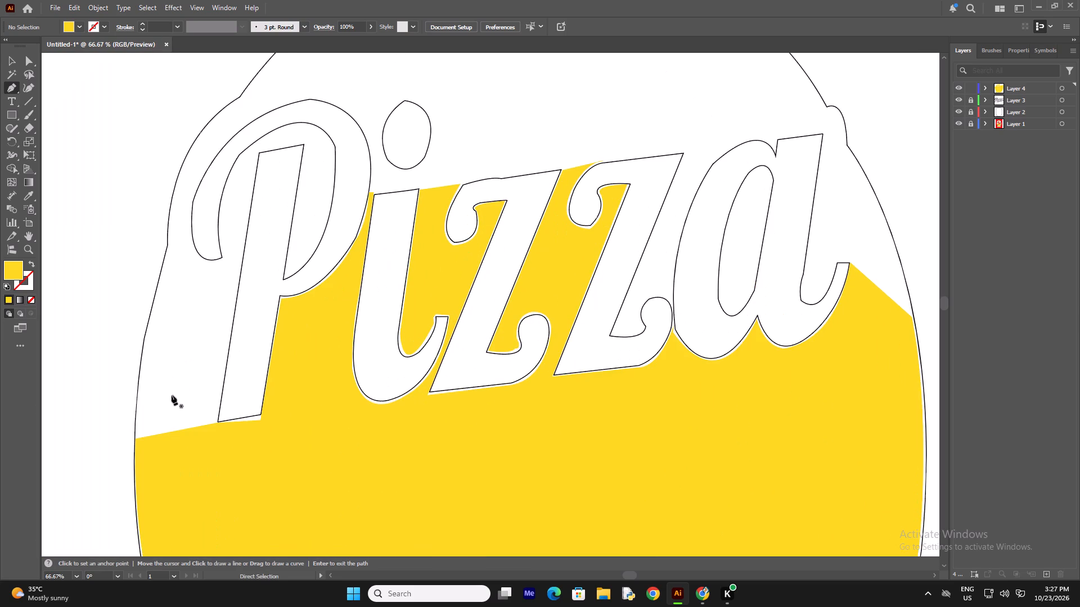
pyautogui.click(217, 424)
pyautogui.scroll(4, 232, 225)
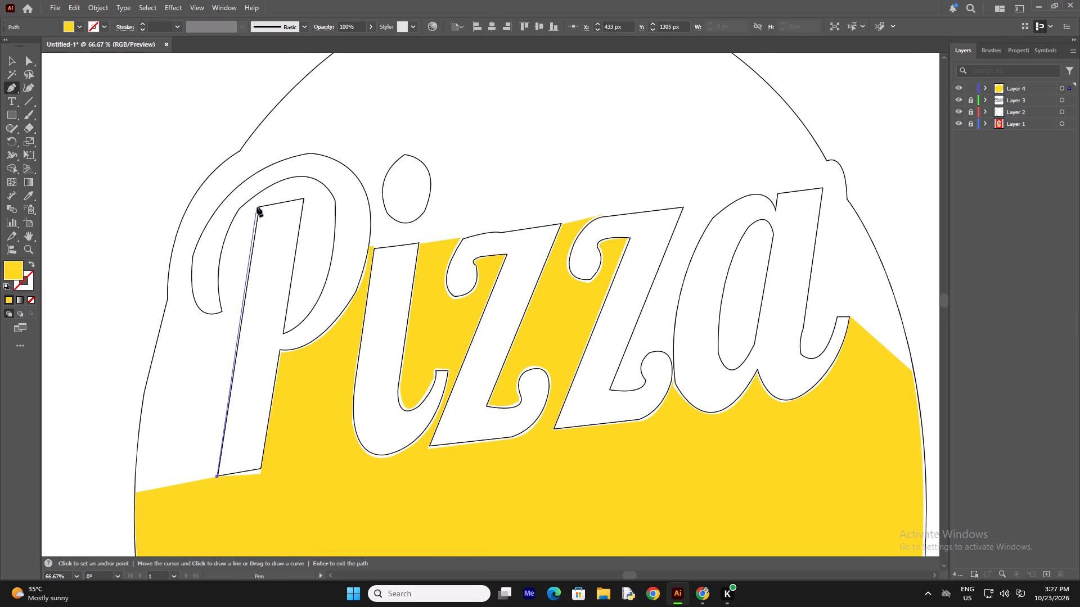
pyautogui.click(257, 206)
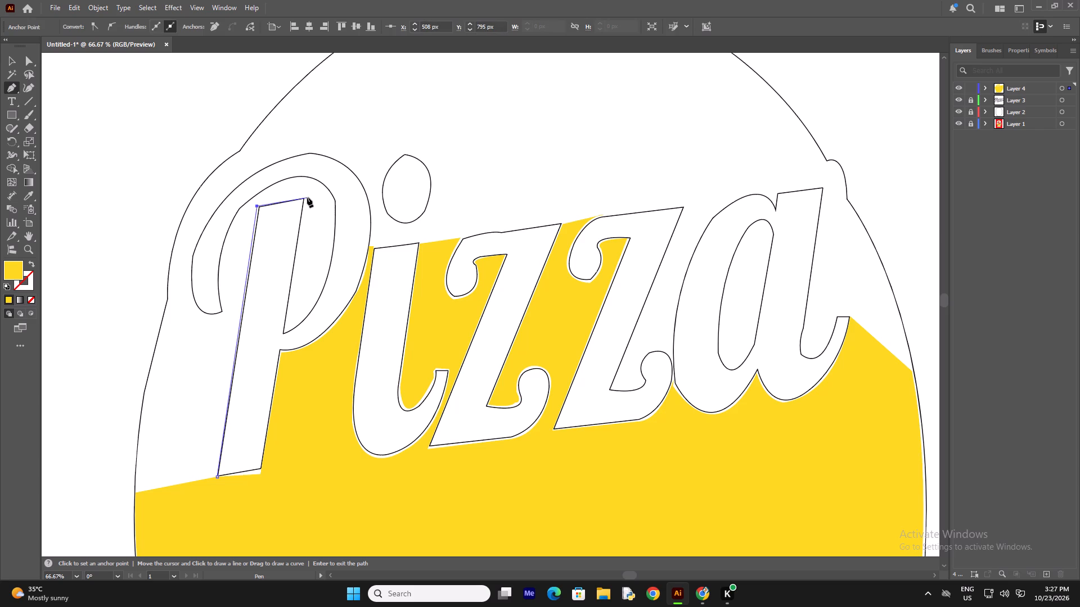
pyautogui.click(305, 197)
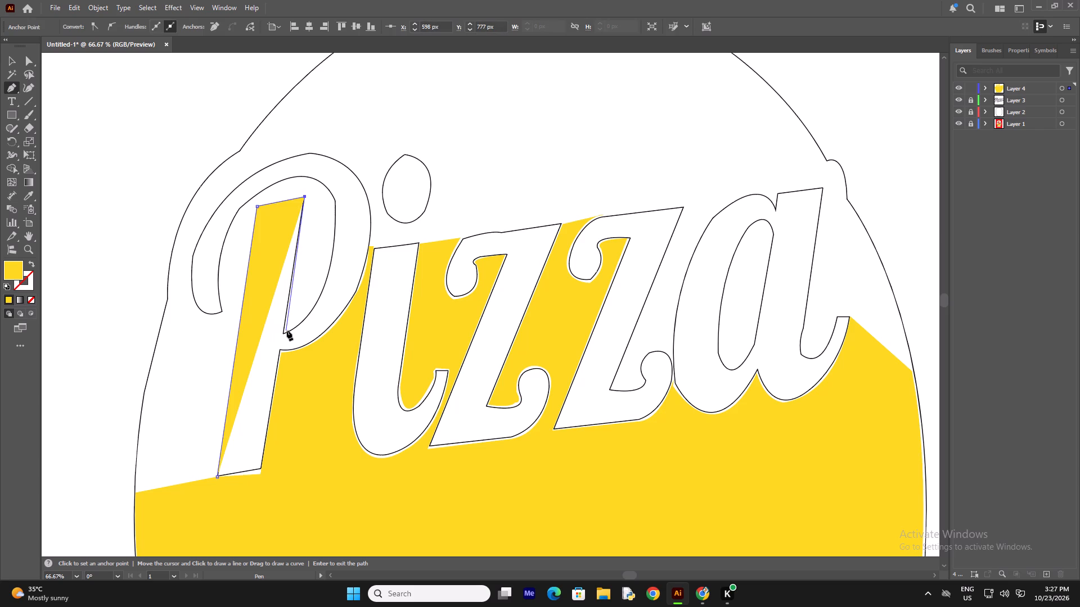
pyautogui.click(286, 330)
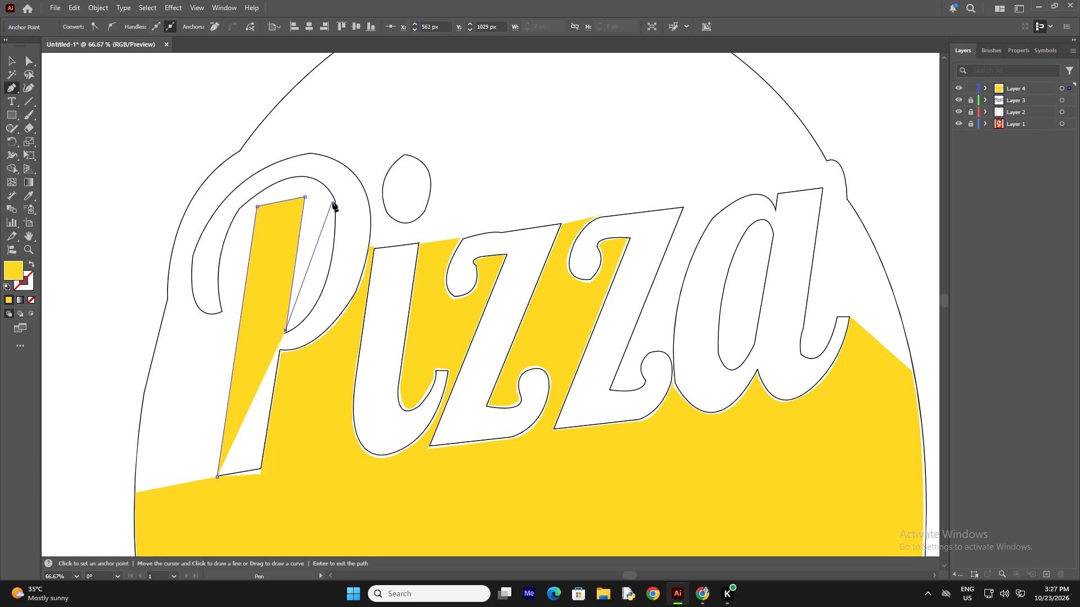
# Trace the inside of the P's bowl up its right side and over the top to the upper left, with corner points.
pyautogui.moveTo(334, 202); pyautogui.dragTo(331, 100)
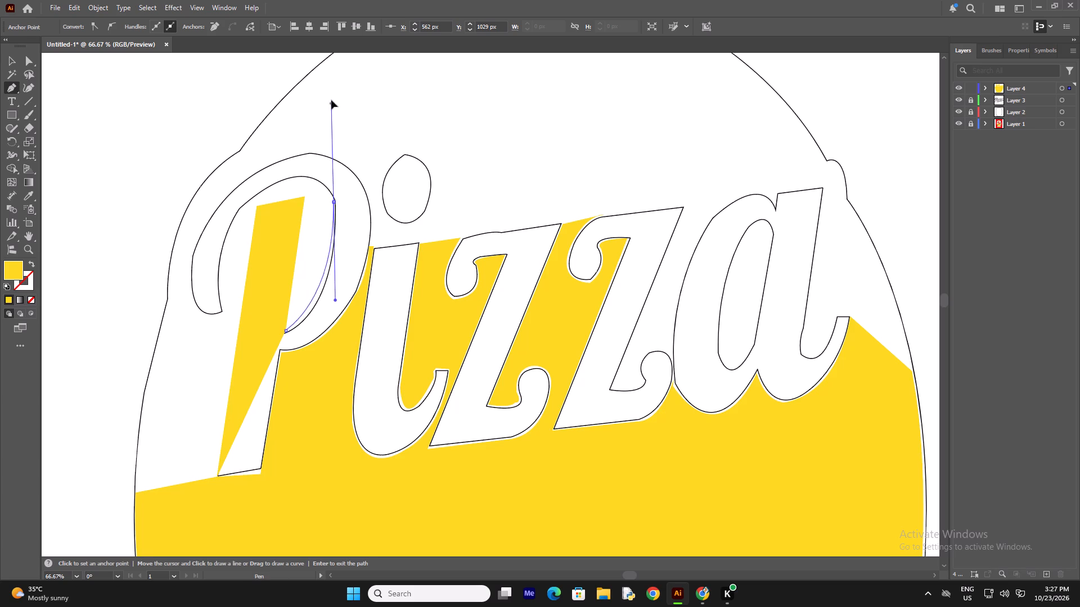
pyautogui.moveTo(331, 100); pyautogui.dragTo(334, 86)
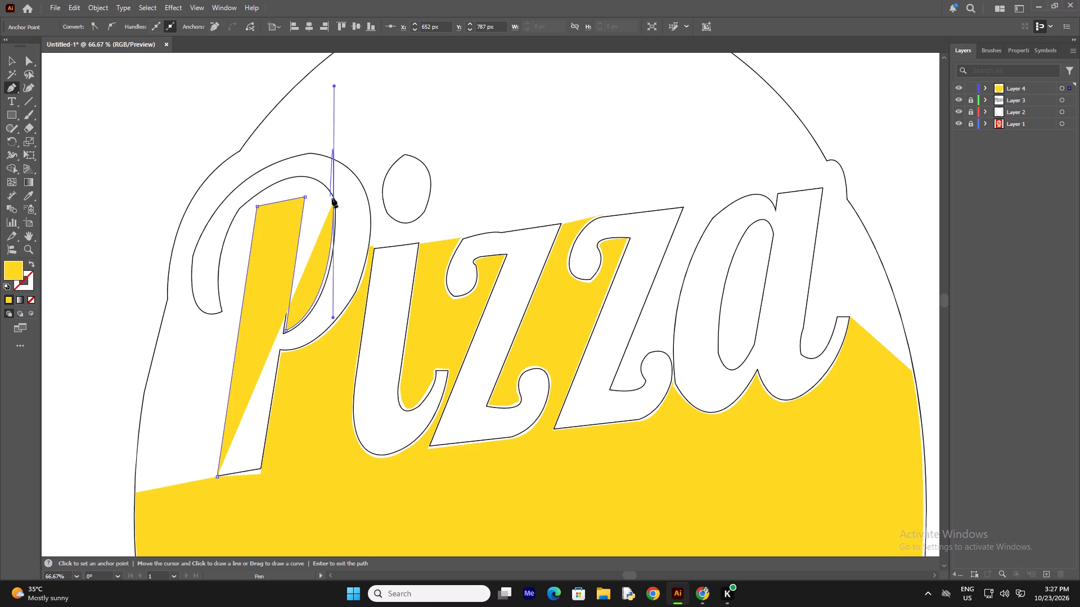
pyautogui.click(334, 201)
pyautogui.moveTo(240, 210); pyautogui.dragTo(181, 252)
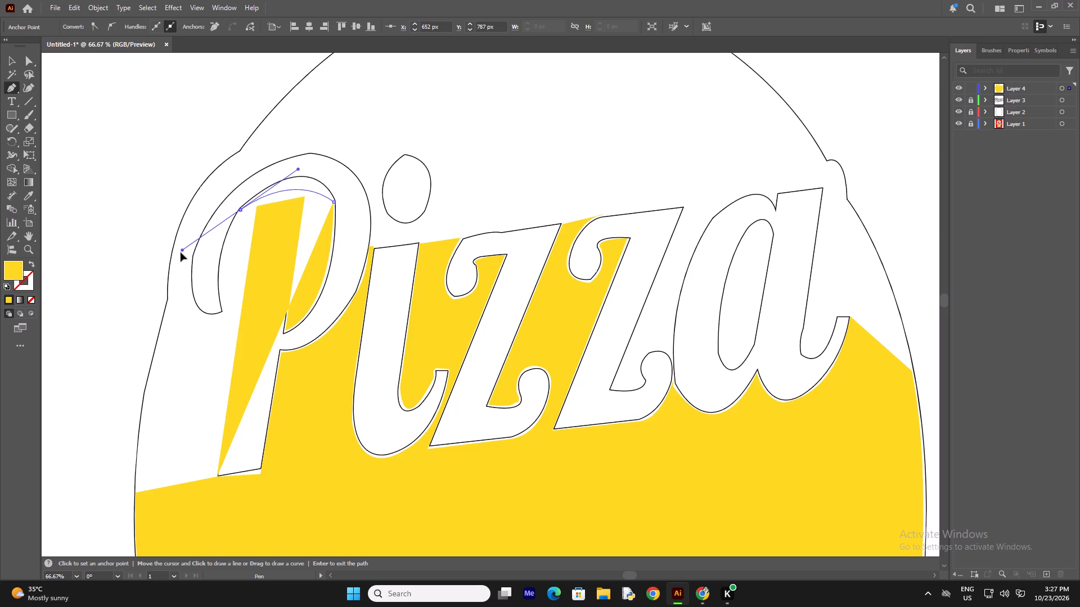
pyautogui.moveTo(181, 252); pyautogui.dragTo(166, 273)
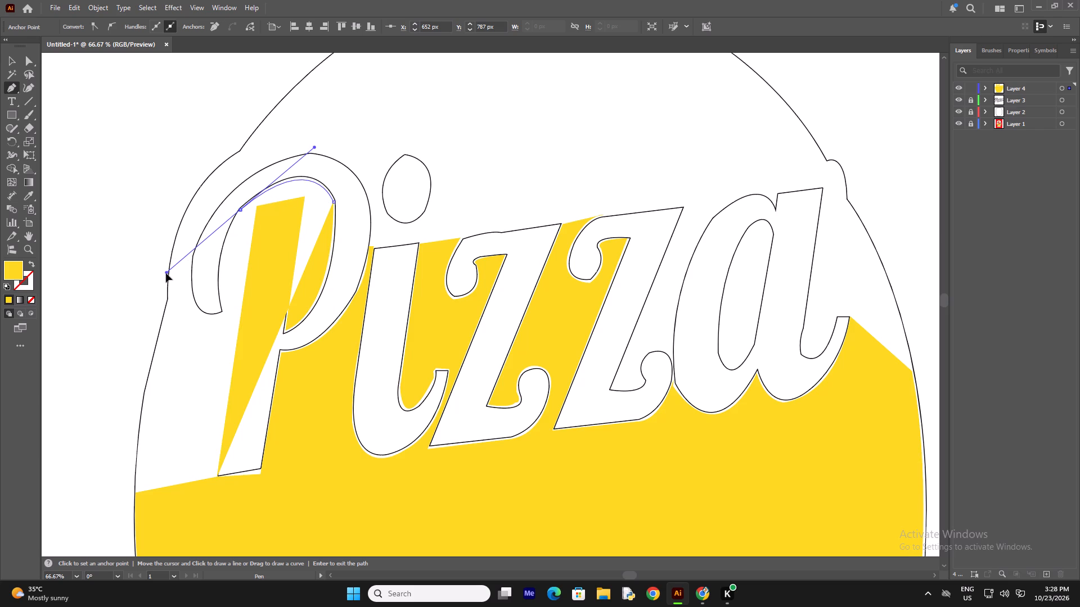
pyautogui.moveTo(166, 273); pyautogui.dragTo(166, 274)
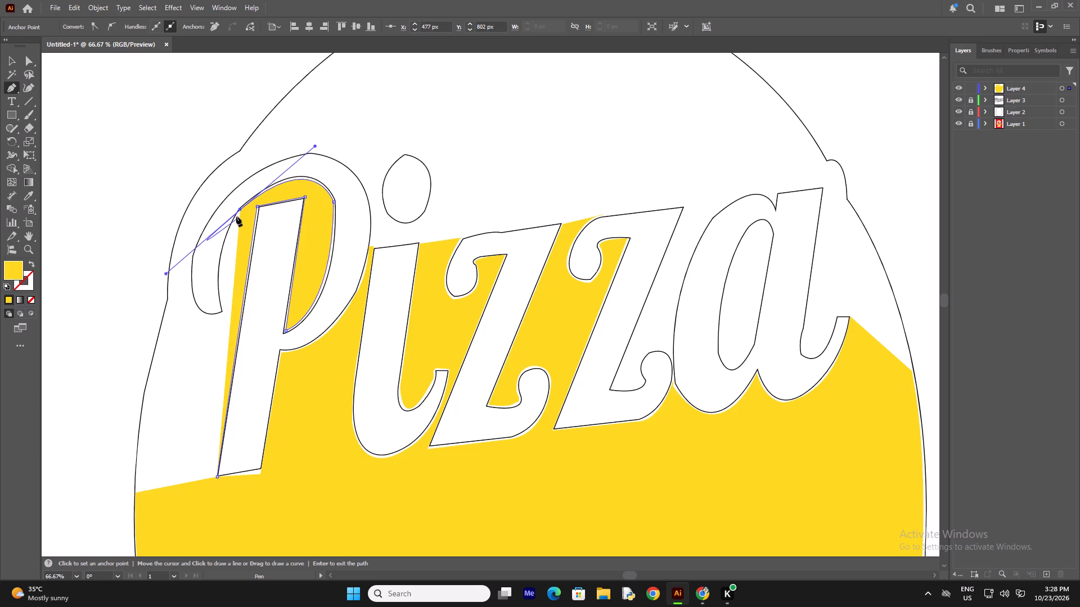
pyautogui.click(240, 211)
# Continue the yellow path down the inner left curve of the P's hook, around its lower tip and up to its outer left edge.
pyautogui.moveTo(223, 313); pyautogui.dragTo(231, 372)
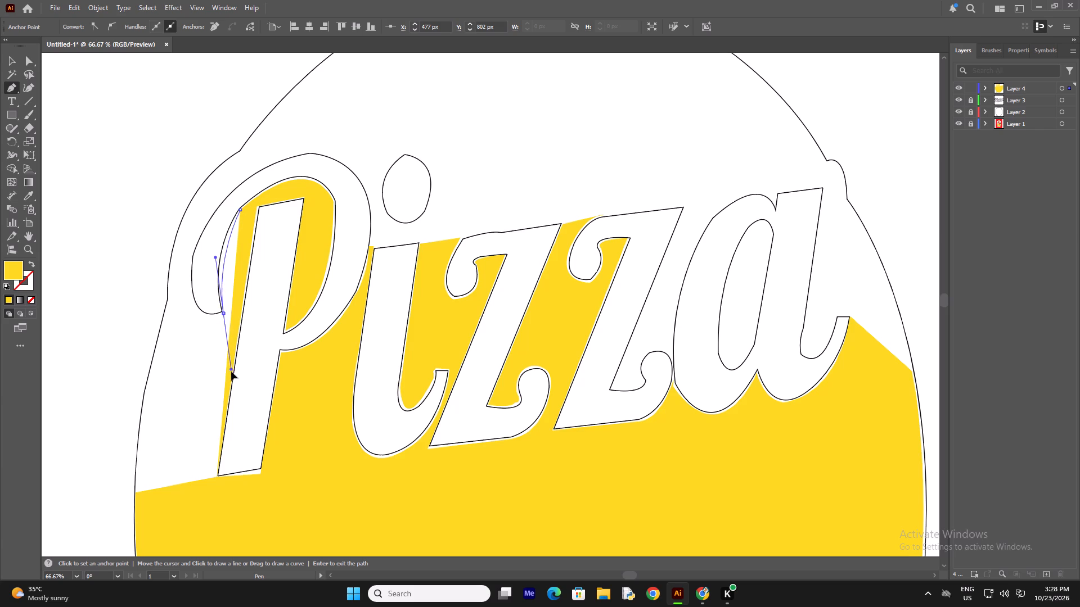
pyautogui.moveTo(231, 372); pyautogui.dragTo(235, 378)
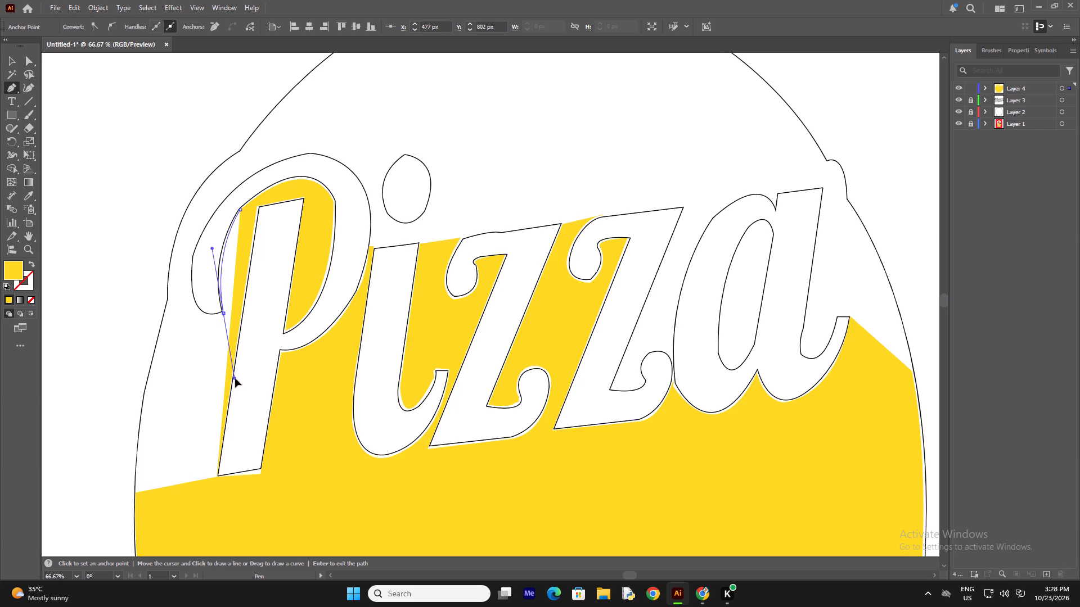
pyautogui.moveTo(235, 378); pyautogui.dragTo(238, 378)
pyautogui.click(224, 312)
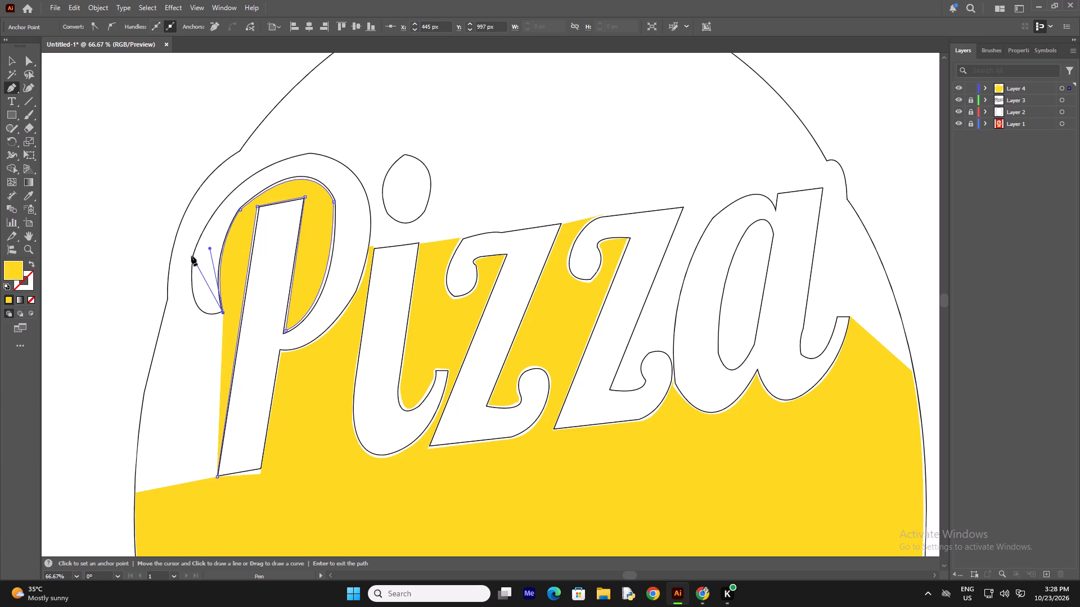
pyautogui.moveTo(190, 256); pyautogui.dragTo(198, 177)
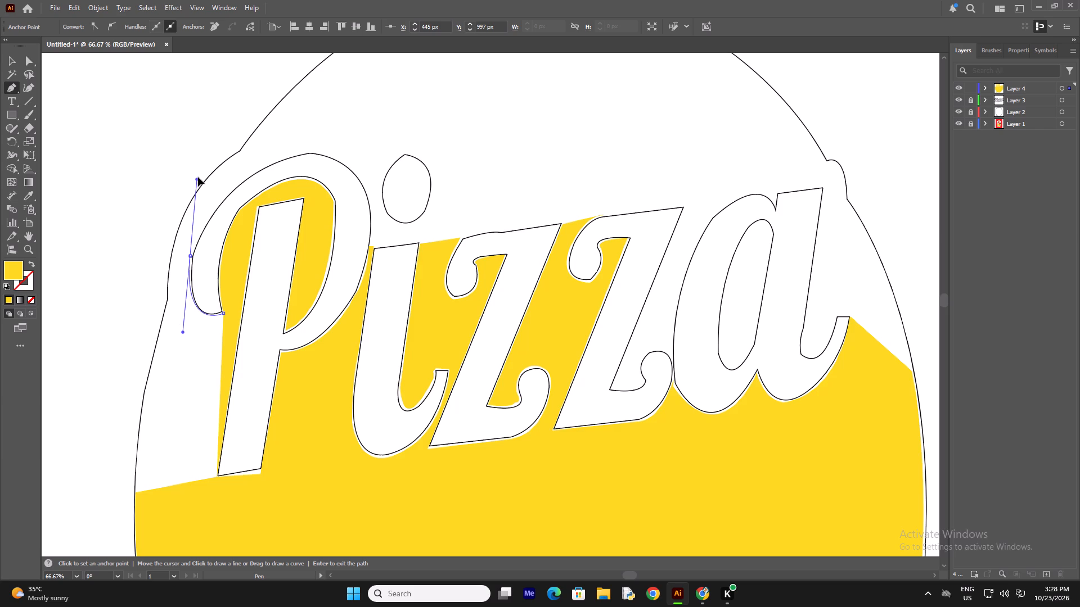
pyautogui.moveTo(198, 177); pyautogui.dragTo(200, 172)
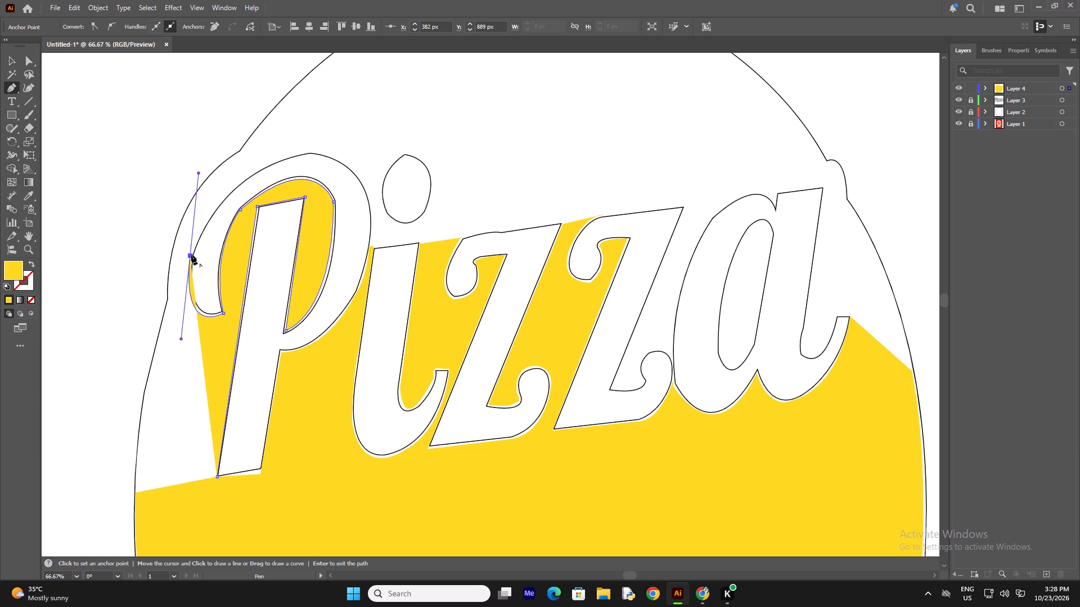
pyautogui.click(191, 255)
# Trace the P's outer contour over the top and down the bowl's right side to just above the i's stem, with corner points.
pyautogui.moveTo(312, 150); pyautogui.dragTo(413, 130)
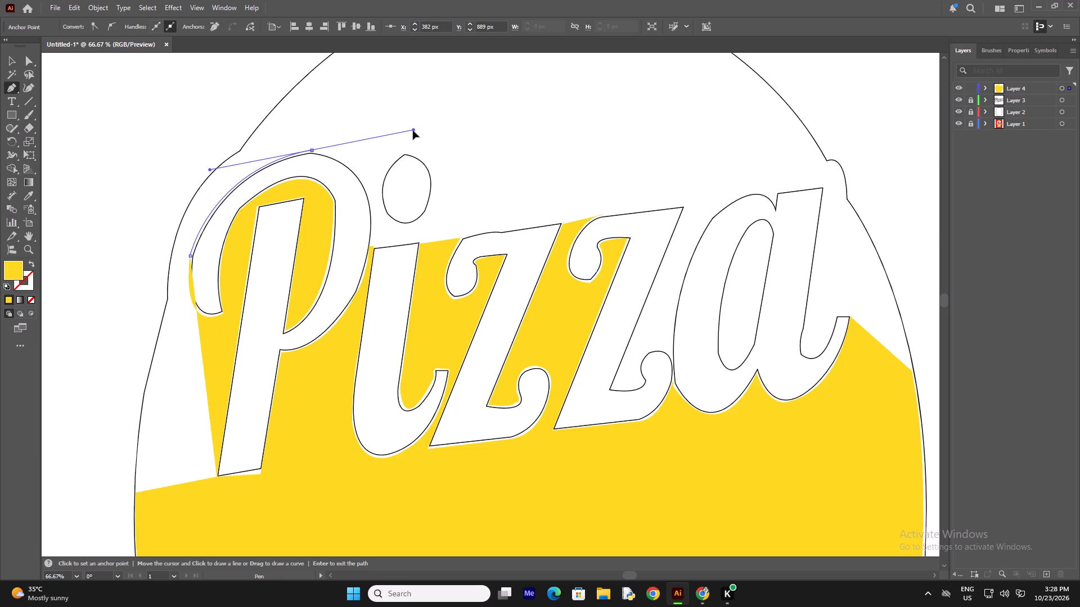
pyautogui.moveTo(413, 130); pyautogui.dragTo(413, 133)
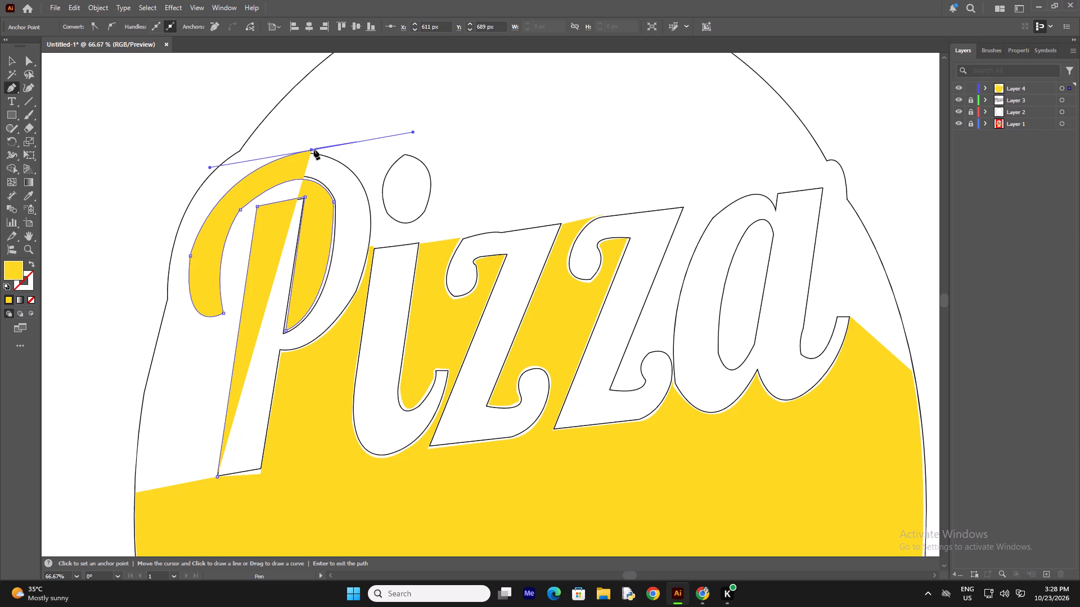
pyautogui.click(312, 150)
pyautogui.moveTo(372, 230); pyautogui.dragTo(364, 309)
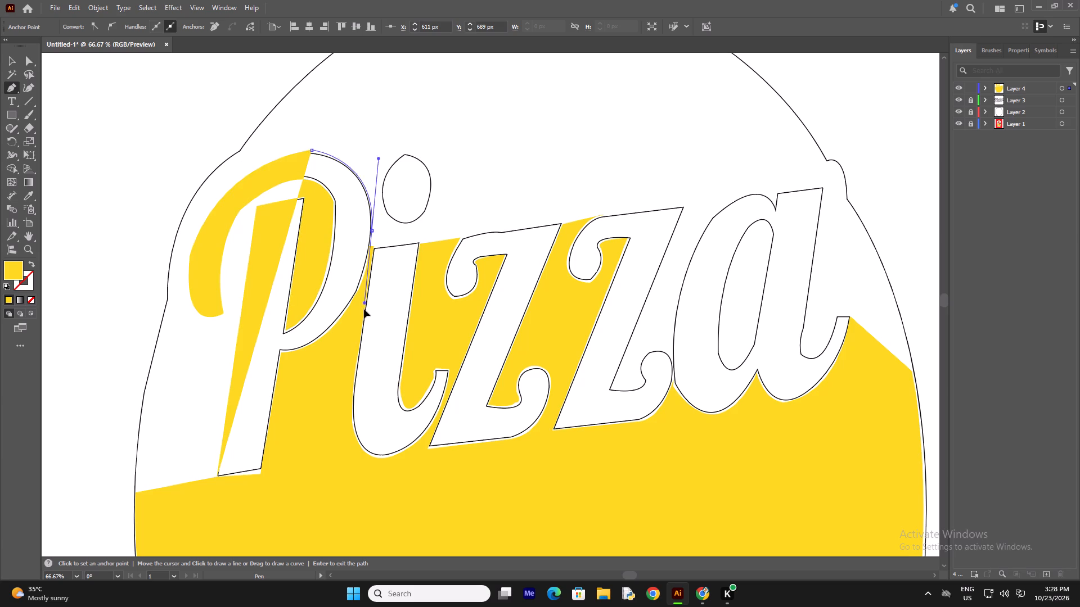
pyautogui.moveTo(364, 309); pyautogui.dragTo(362, 306)
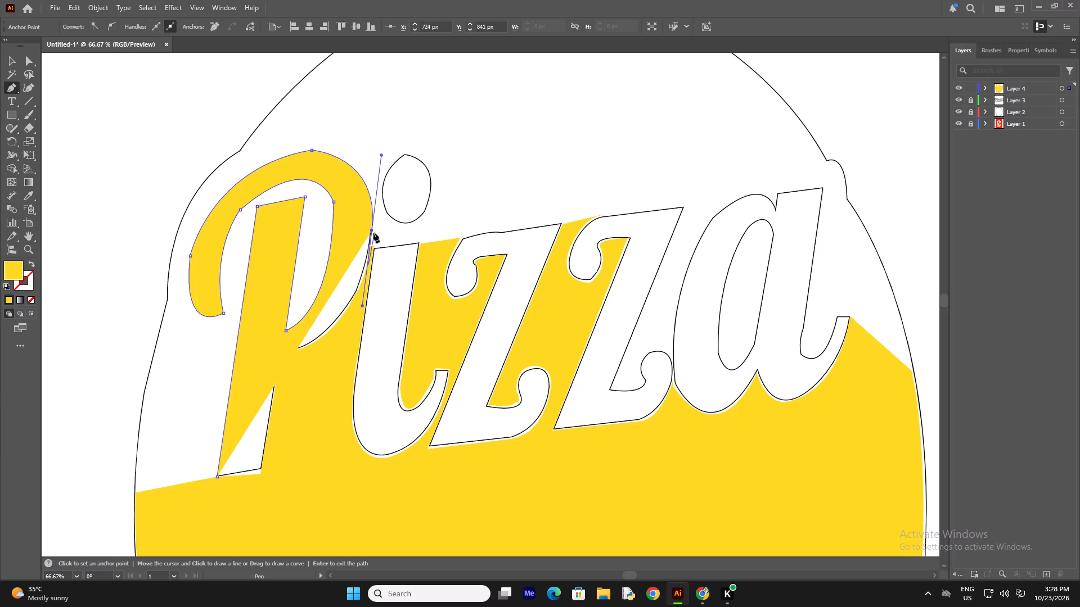
pyautogui.click(373, 232)
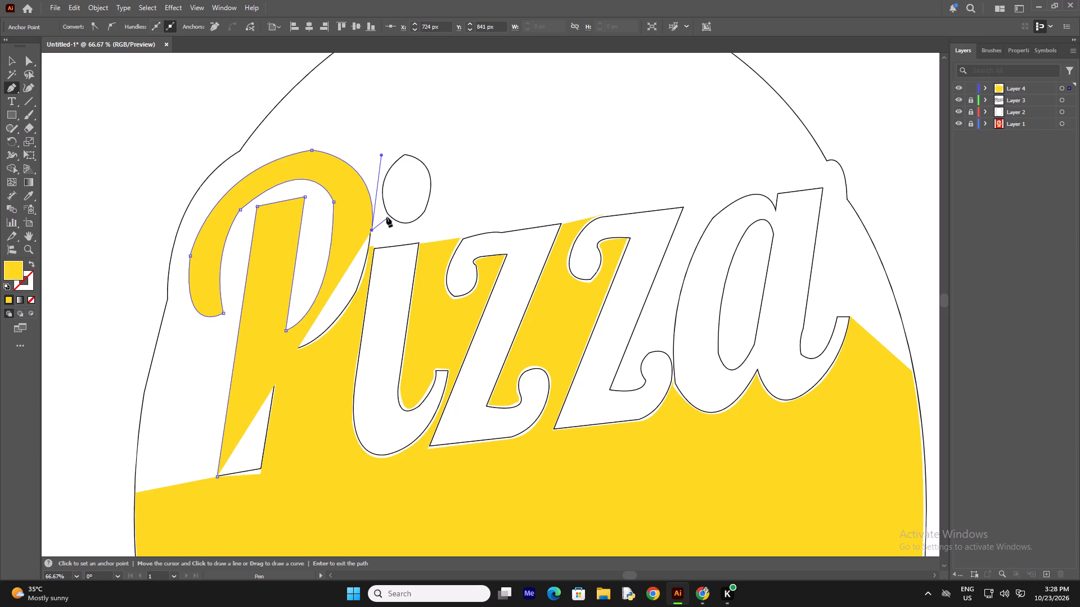
# Trace around the i's dot from its lower left over the top to its lower right, ending in a corner point.
pyautogui.click(386, 215)
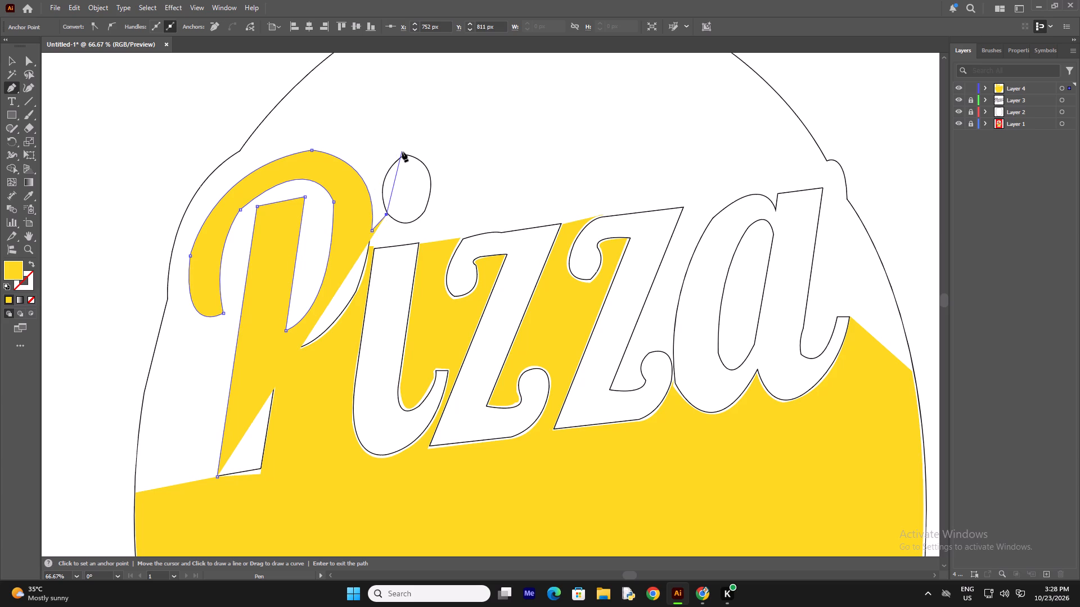
pyautogui.moveTo(402, 152); pyautogui.dragTo(440, 117)
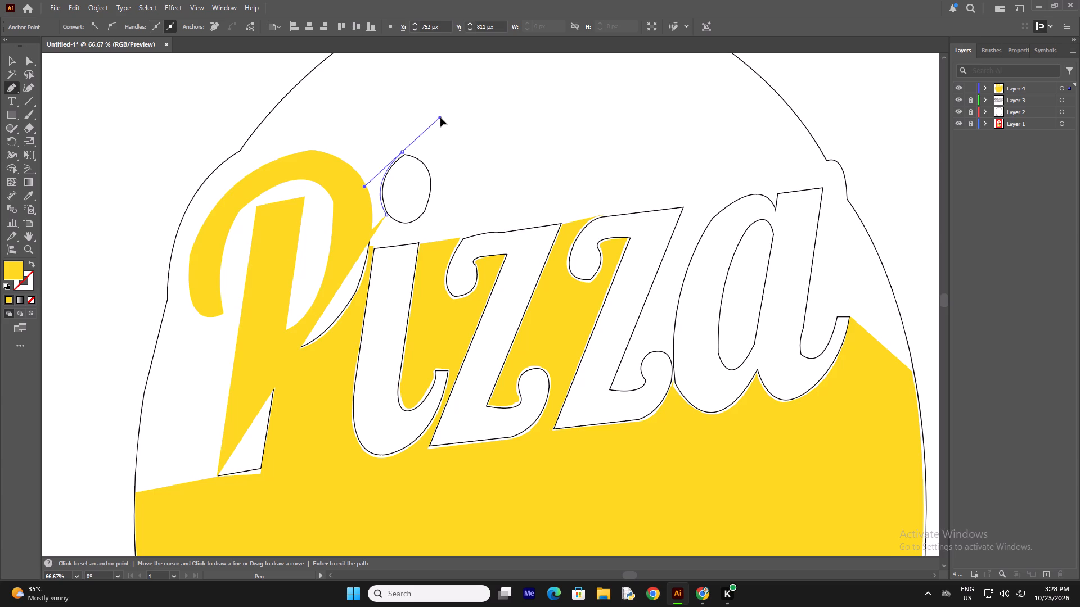
pyautogui.moveTo(440, 117); pyautogui.dragTo(440, 118)
pyautogui.click(404, 153)
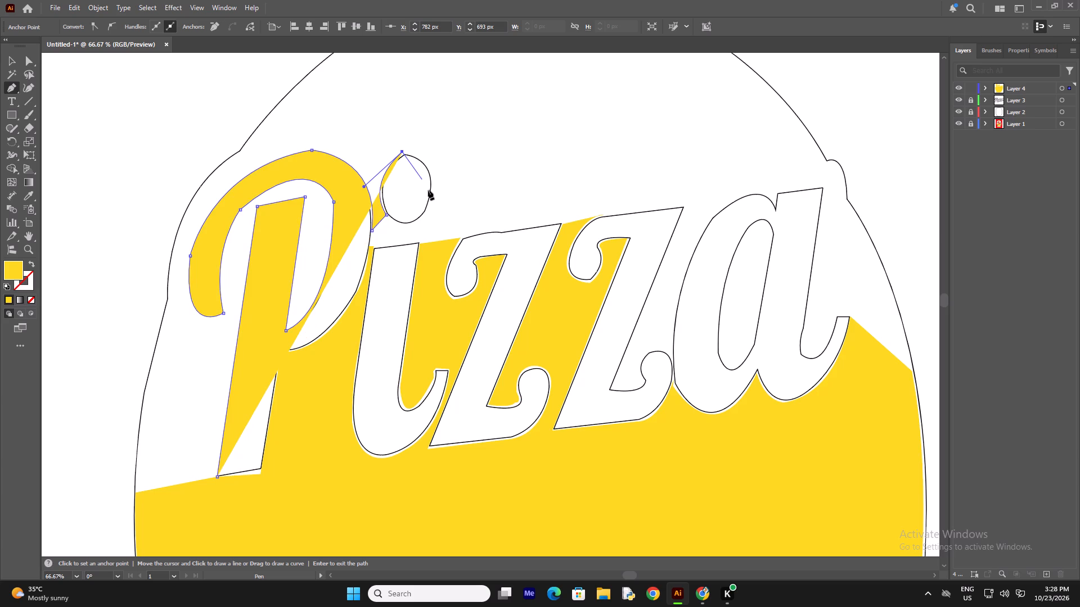
pyautogui.moveTo(425, 215); pyautogui.dragTo(417, 242)
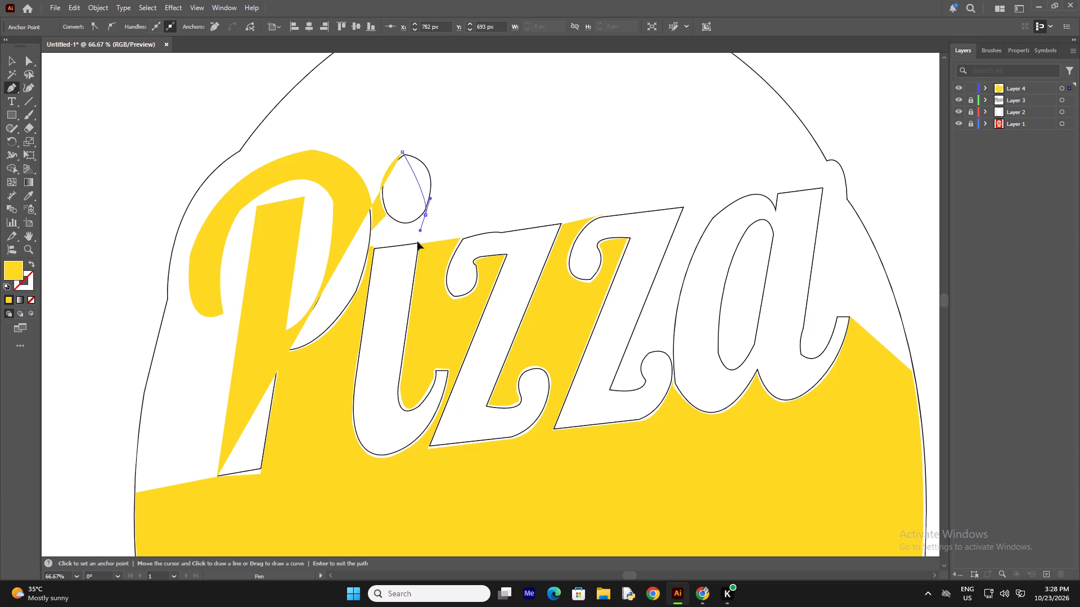
pyautogui.moveTo(417, 242); pyautogui.dragTo(397, 274)
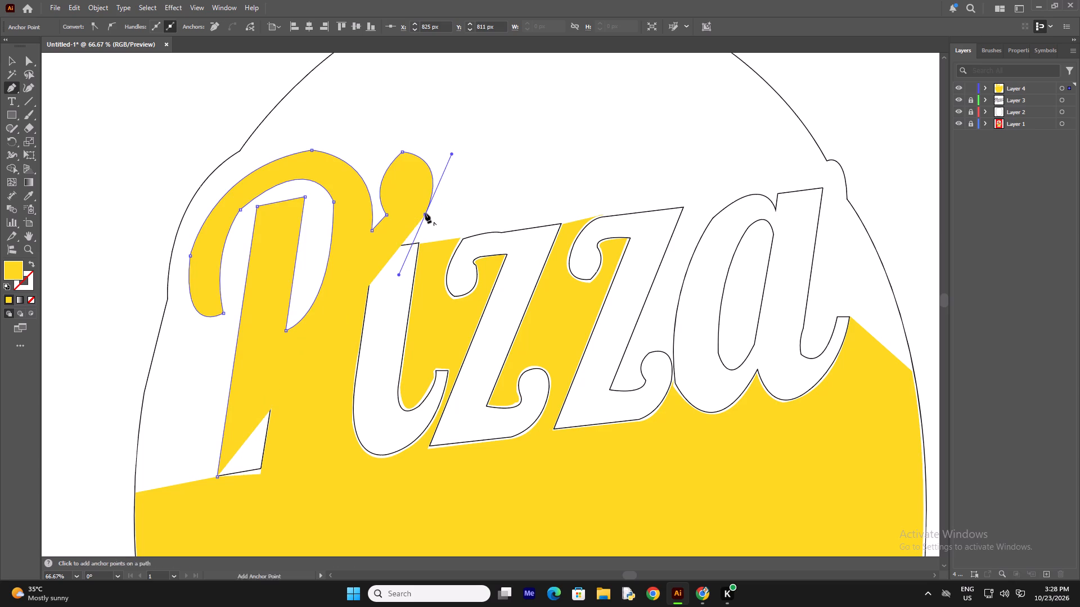
pyautogui.click(425, 214)
# Extend the path straight to the outline's notch above the a, and curve it along the pizza outline to a corner point at the top.
pyautogui.scroll(10, 489, 144)
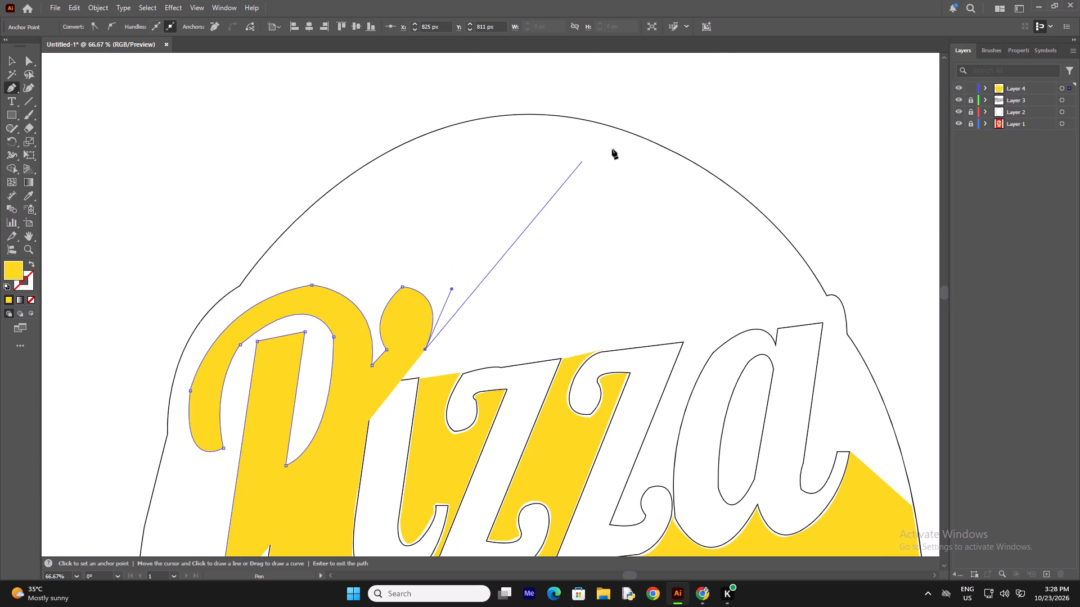
pyautogui.scroll(-1, 637, 148)
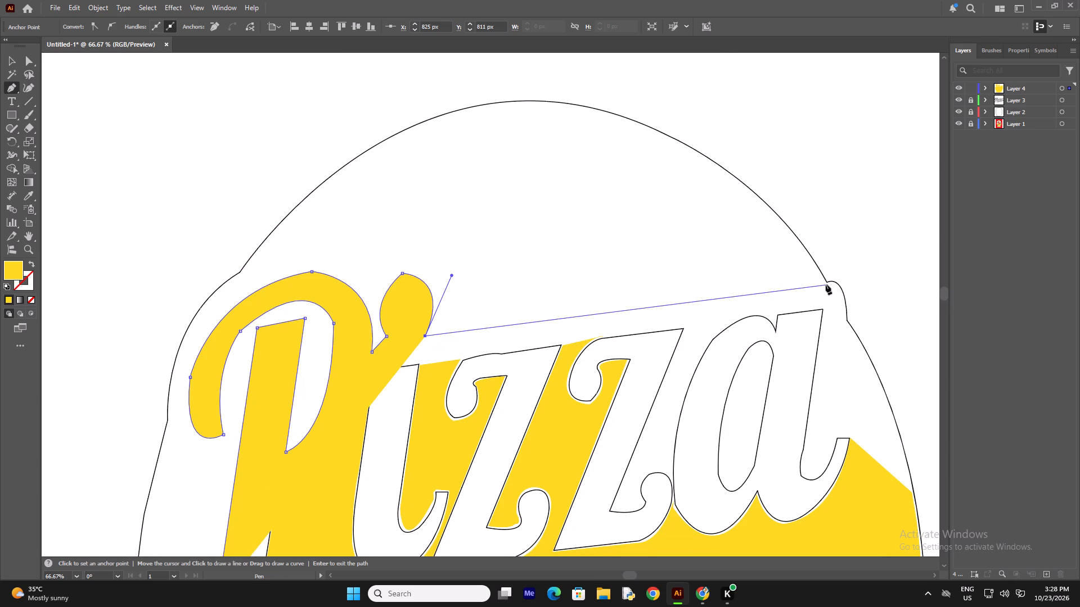
pyautogui.click(826, 284)
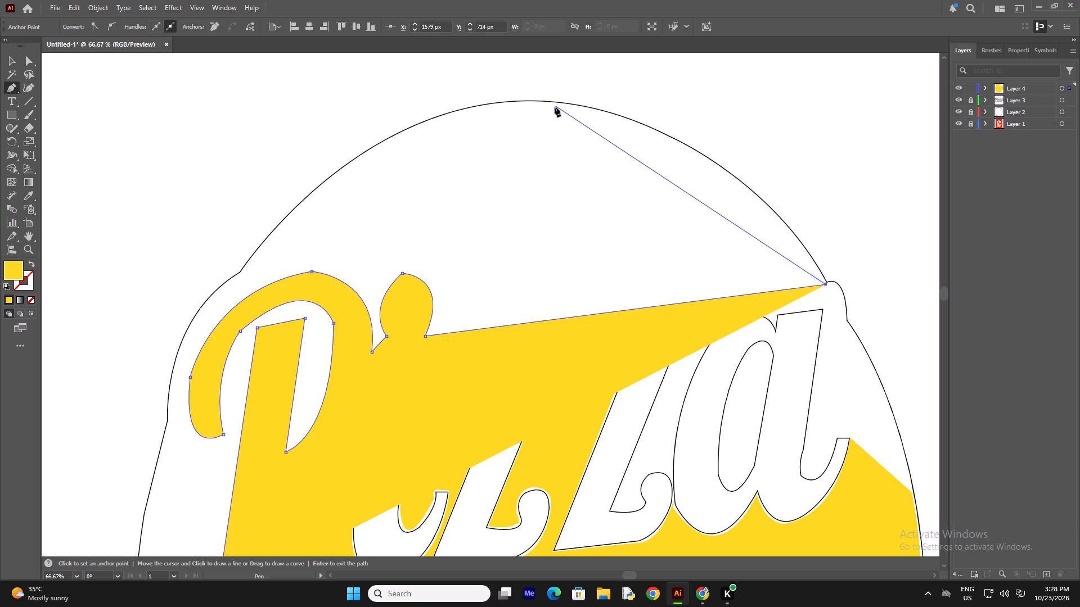
pyautogui.moveTo(541, 103); pyautogui.dragTo(522, 104)
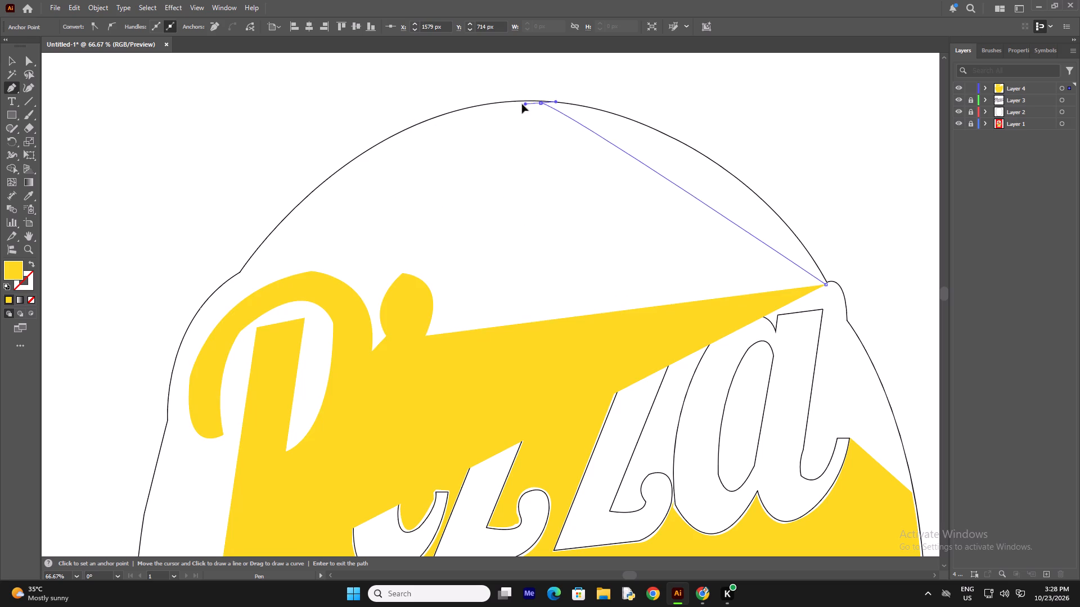
pyautogui.moveTo(522, 104); pyautogui.dragTo(334, 79)
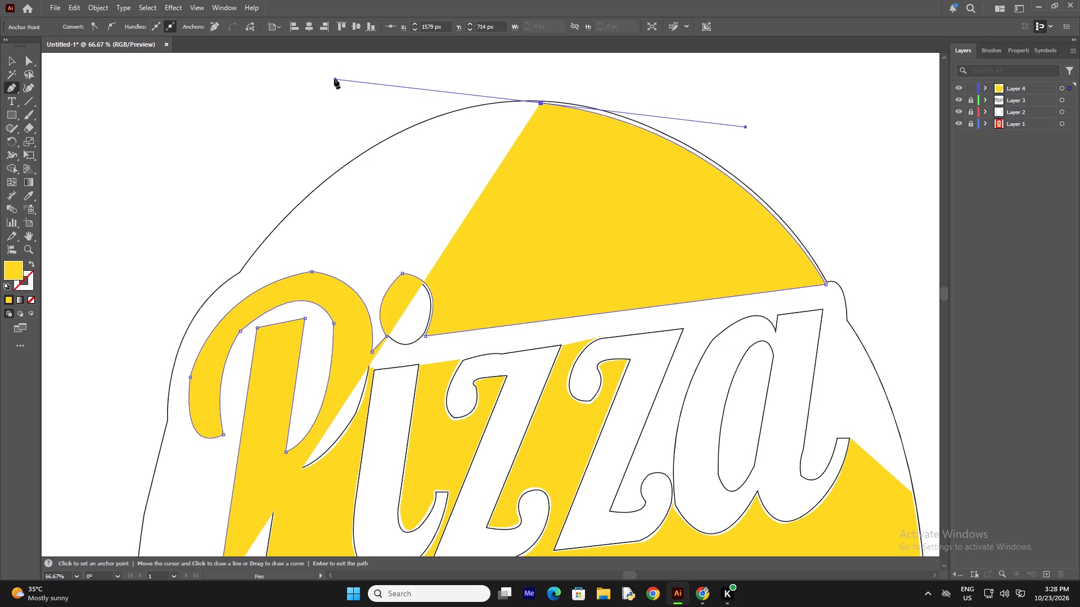
pyautogui.click(539, 103)
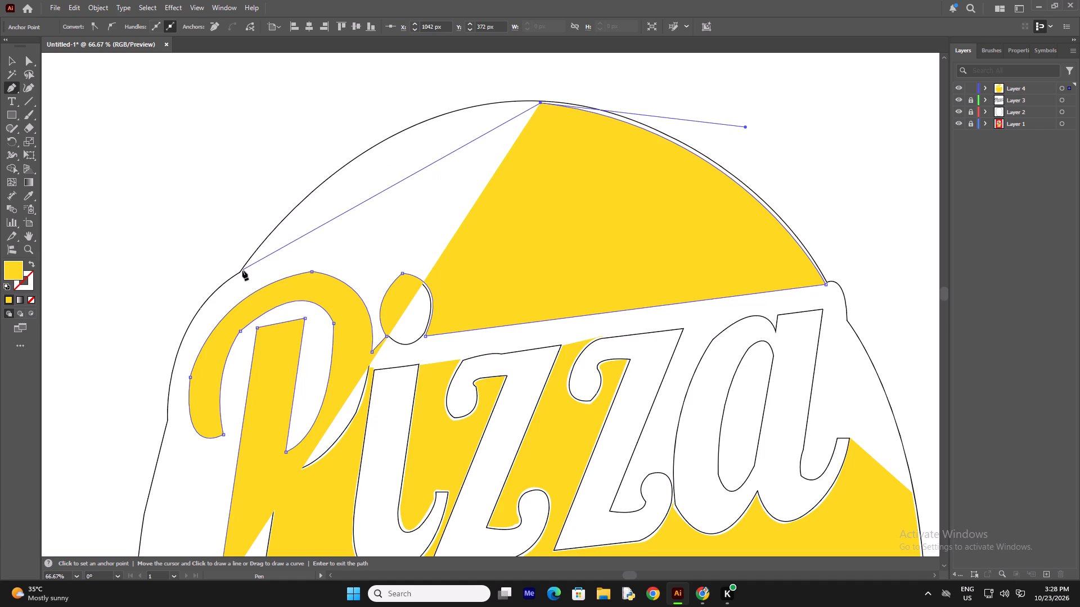
# Curve the path from the pizza's top down the left side of the outline to a corner point at the notch above the P.
pyautogui.moveTo(241, 275); pyautogui.dragTo(228, 306)
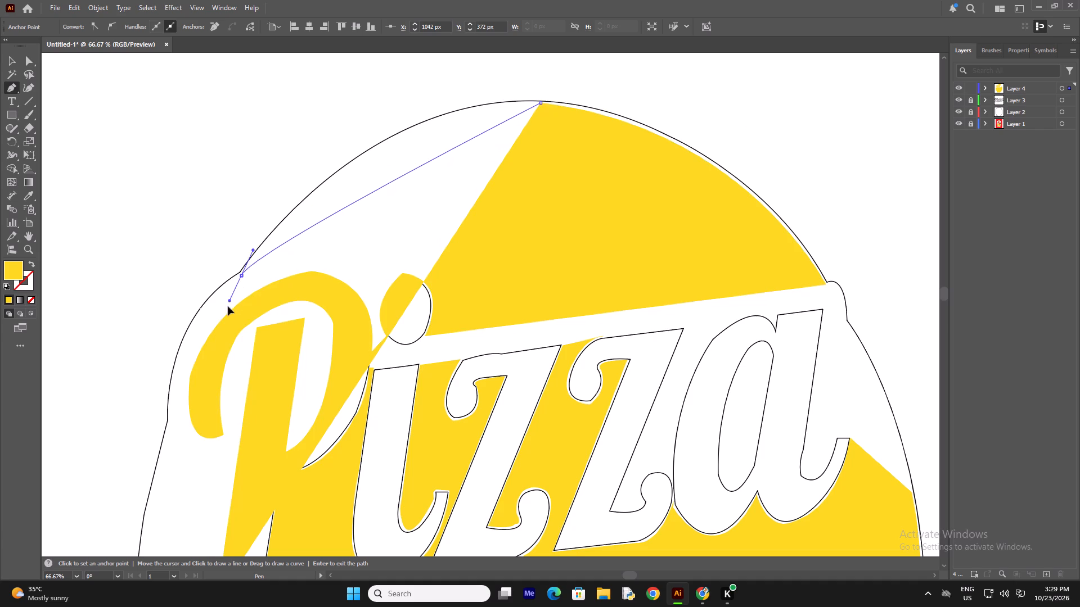
pyautogui.moveTo(228, 306); pyautogui.dragTo(615, 451)
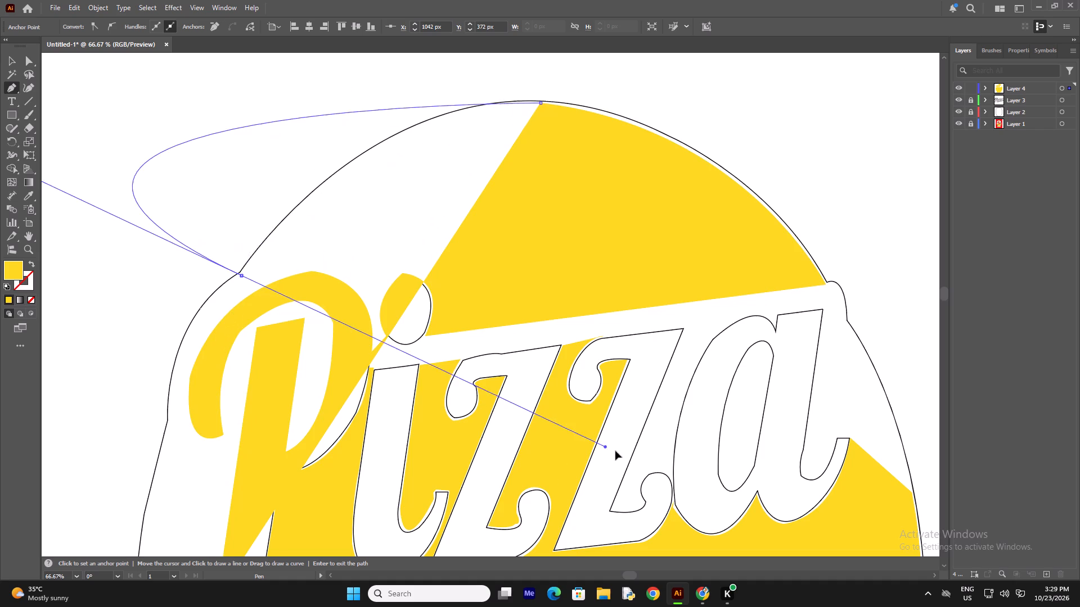
pyautogui.moveTo(615, 451); pyautogui.dragTo(516, 318)
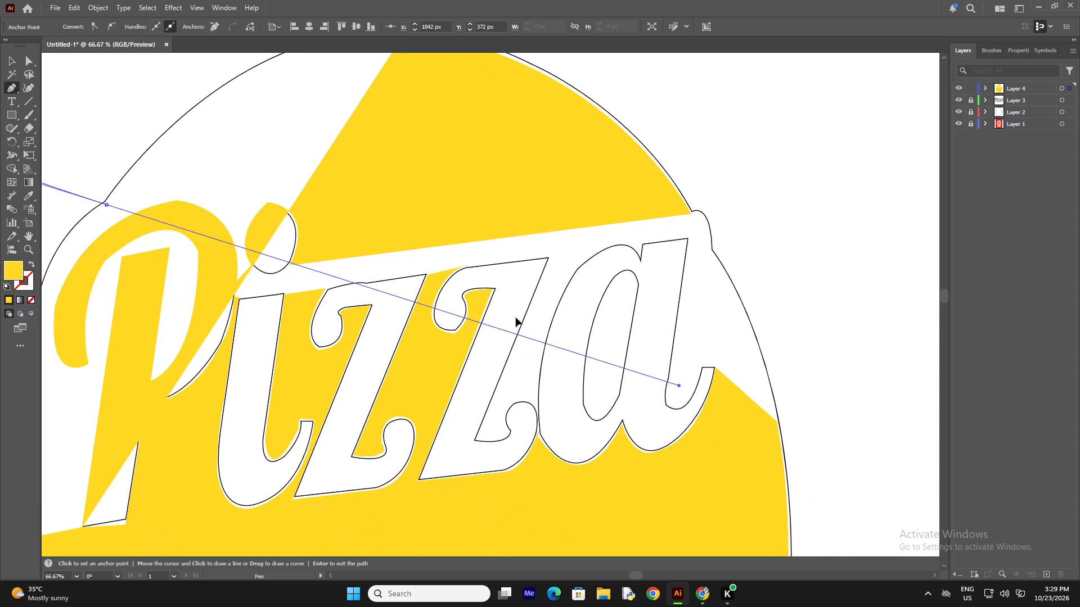
pyautogui.moveTo(516, 318); pyautogui.dragTo(66, 332)
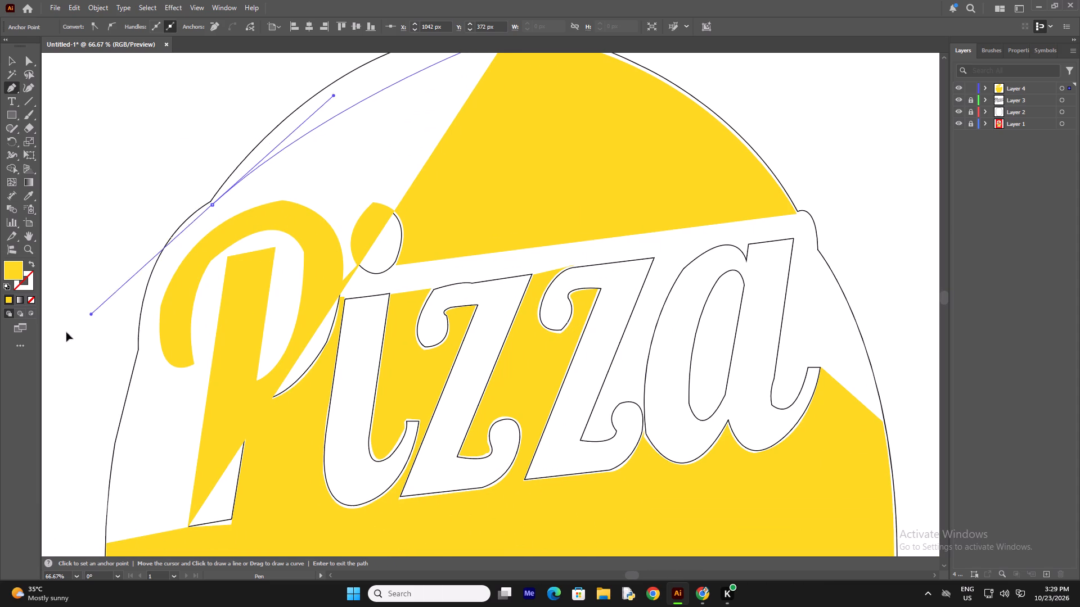
pyautogui.moveTo(66, 332); pyautogui.dragTo(153, 379)
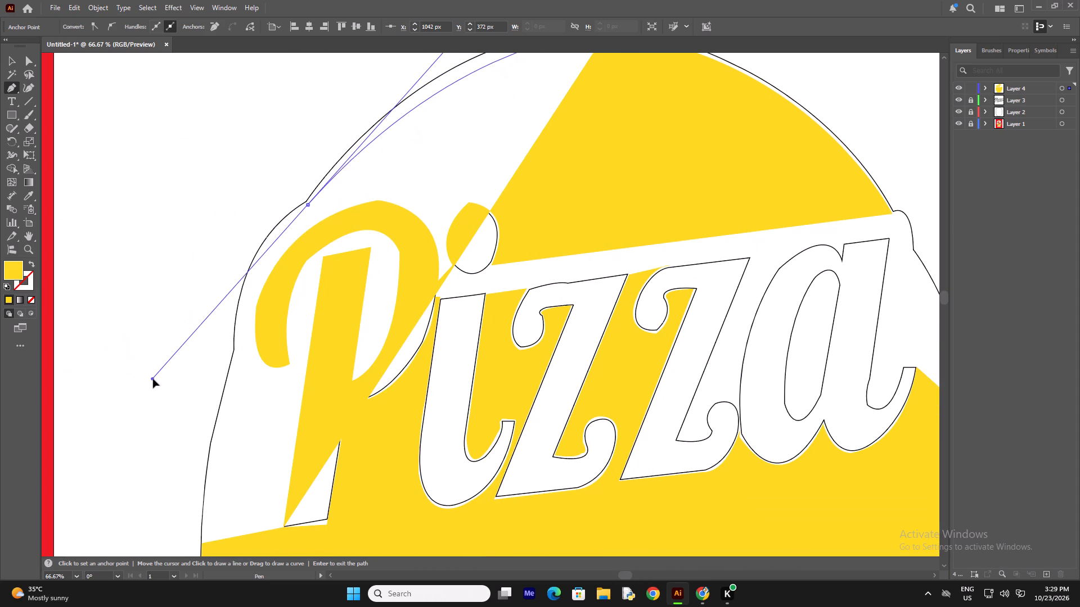
pyautogui.moveTo(153, 379); pyautogui.dragTo(151, 402)
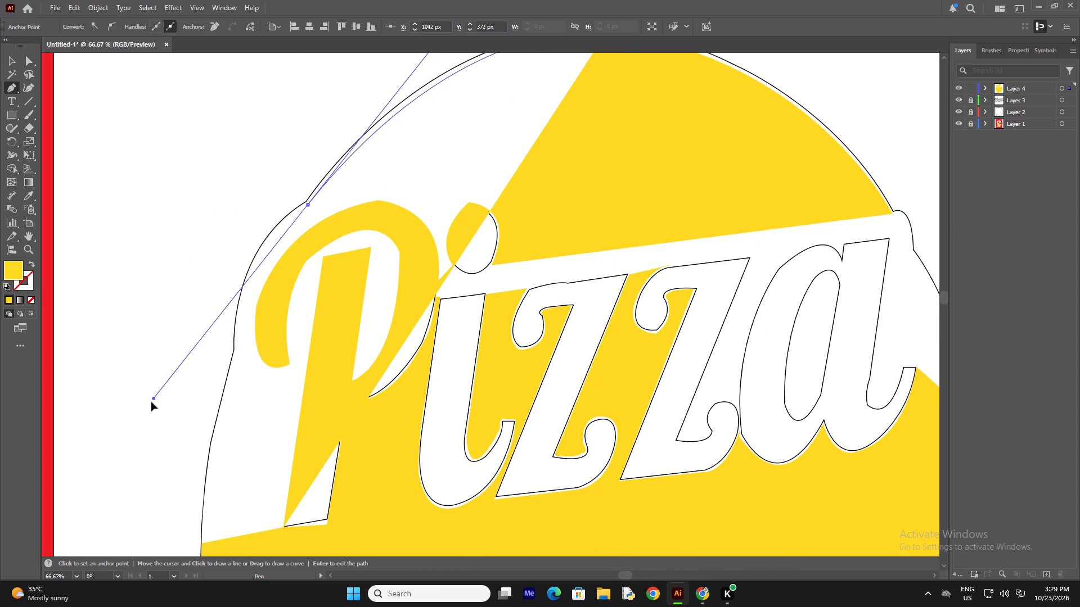
pyautogui.moveTo(151, 402); pyautogui.dragTo(171, 396)
pyautogui.scroll(5, 354, 329)
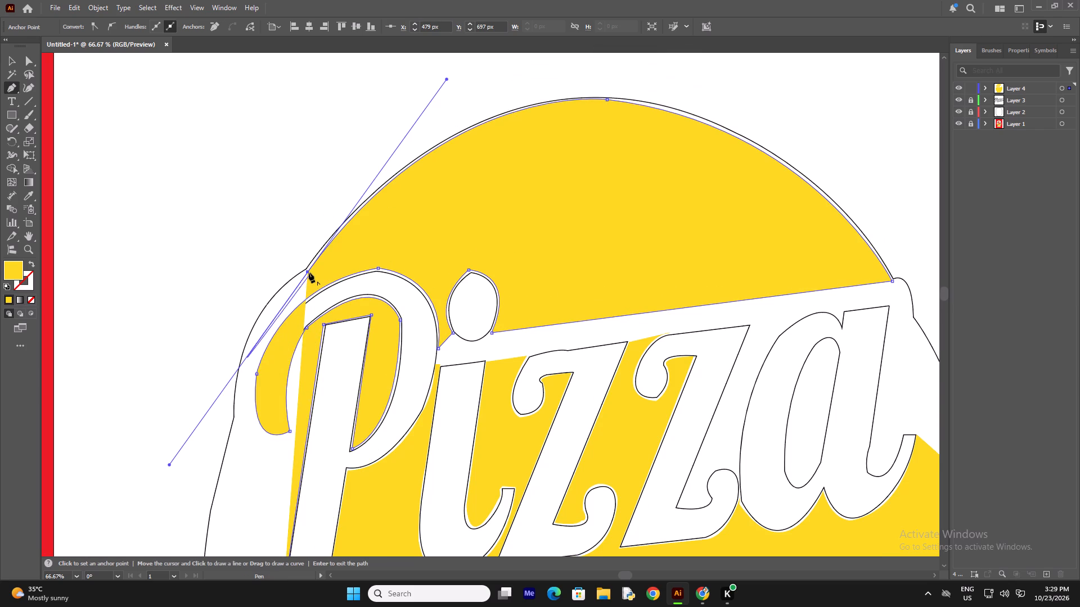
pyautogui.click(308, 273)
# Curve the path from the notch above the P down the pizza outline's left side to a corner point beside the P.
pyautogui.scroll(-5, 300, 279)
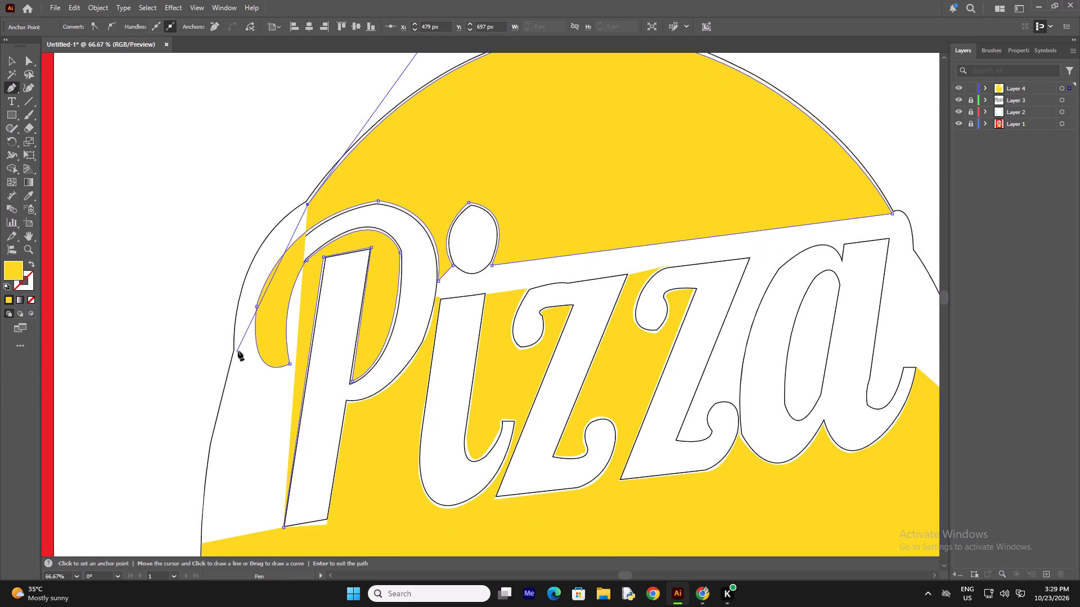
pyautogui.moveTo(235, 351); pyautogui.dragTo(239, 372)
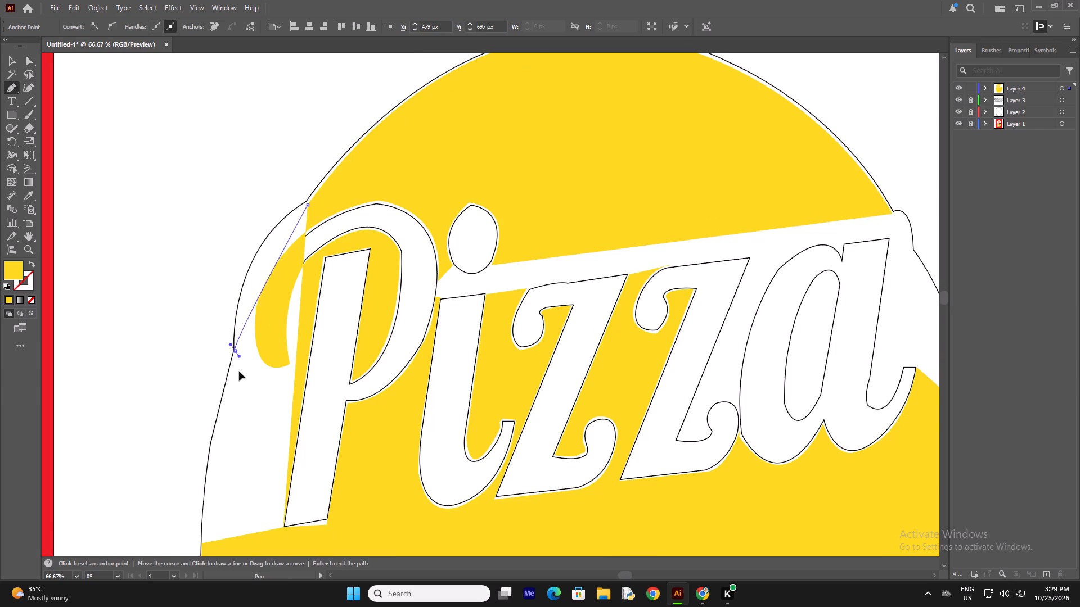
pyautogui.moveTo(239, 372); pyautogui.dragTo(228, 479)
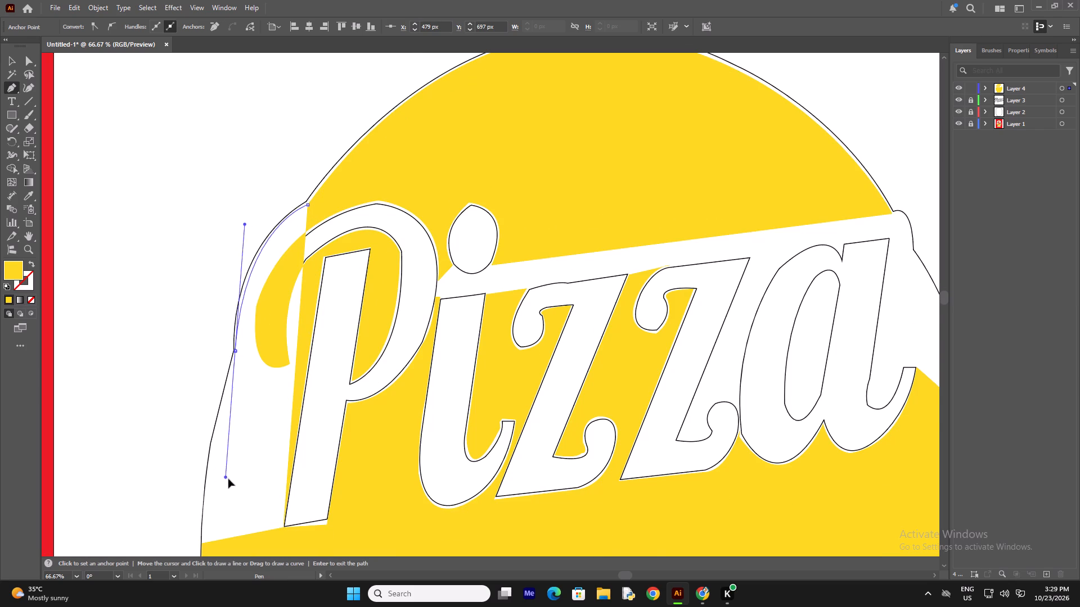
pyautogui.moveTo(228, 479); pyautogui.dragTo(230, 465)
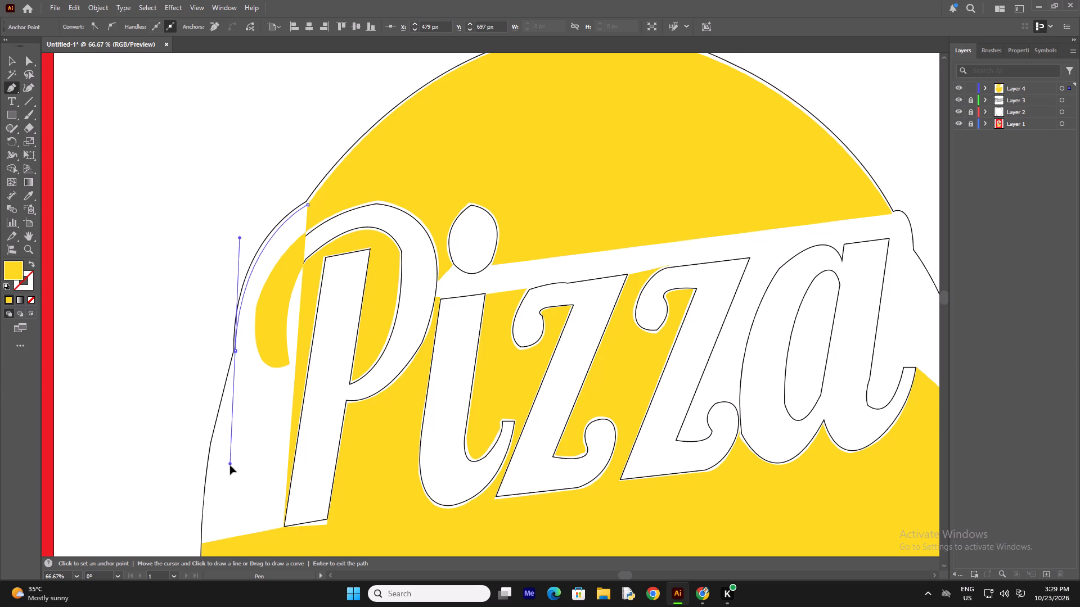
pyautogui.moveTo(230, 465); pyautogui.dragTo(230, 466)
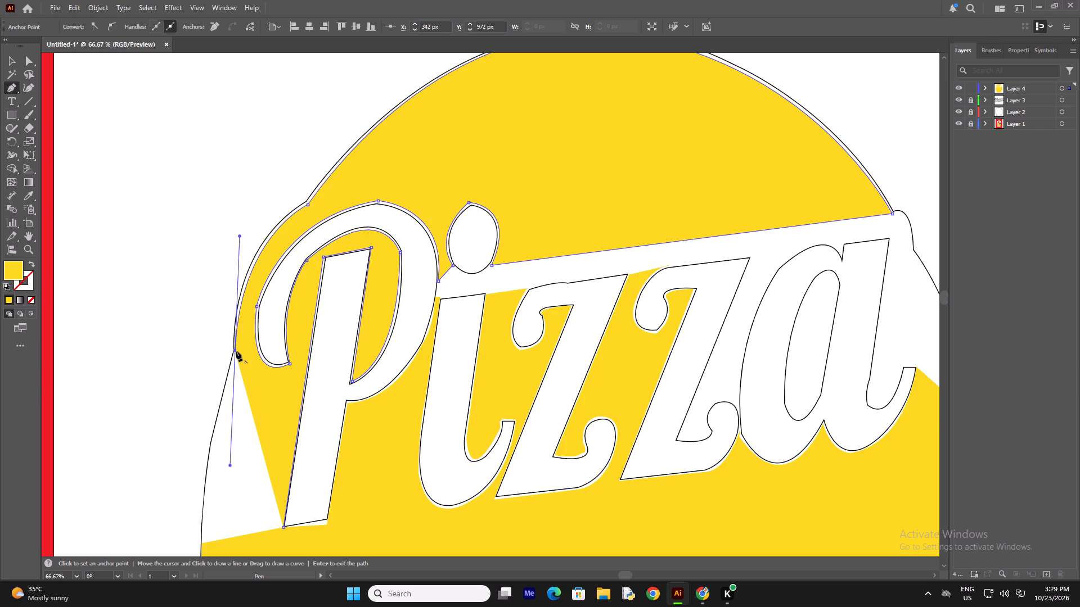
pyautogui.click(236, 351)
# Extend the path straight down the outline's left side, and curve it to the lower yellow area's upper left corner.
pyautogui.scroll(-6, 233, 361)
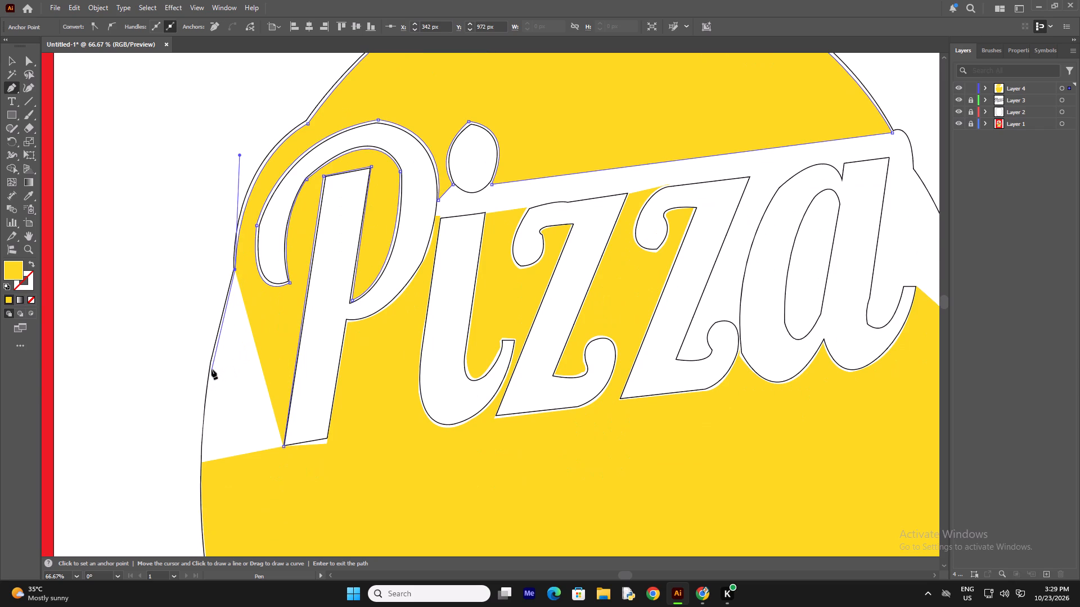
pyautogui.click(211, 368)
pyautogui.scroll(-4, 211, 368)
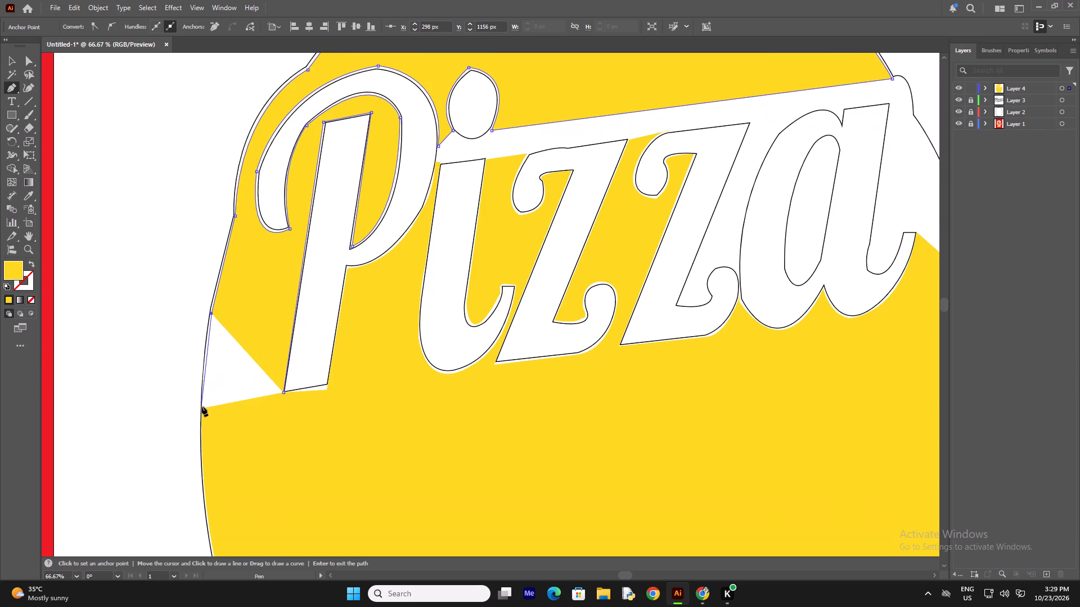
pyautogui.moveTo(203, 410); pyautogui.dragTo(202, 479)
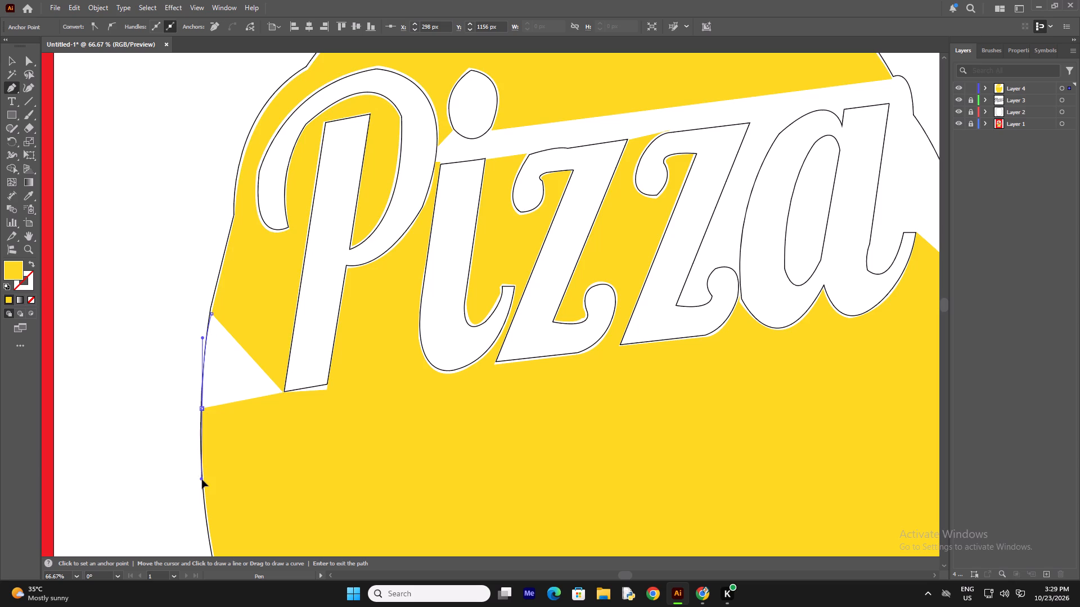
pyautogui.moveTo(202, 479); pyautogui.dragTo(196, 478)
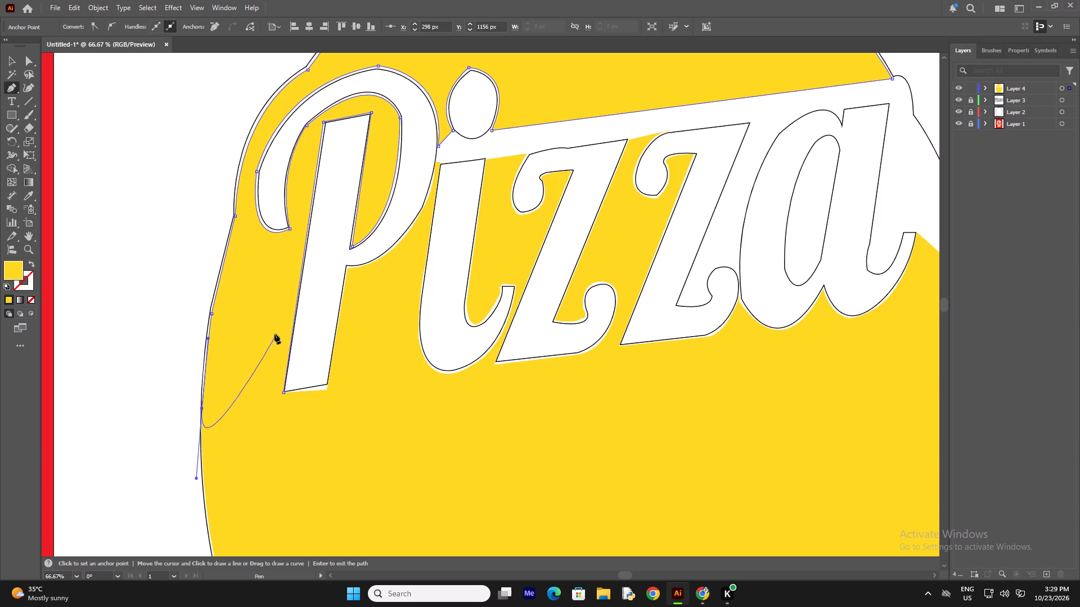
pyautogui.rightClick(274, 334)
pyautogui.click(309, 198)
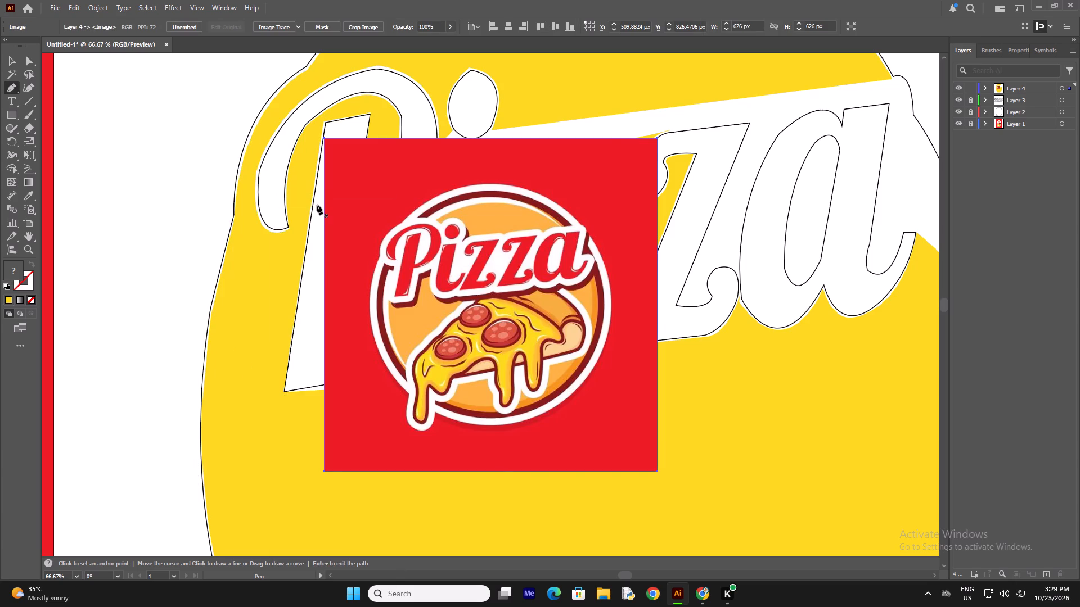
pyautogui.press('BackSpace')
# Start a new yellow path at the i's upper left corner and trace straight over its stem to the first z's upper left.
pyautogui.hotkey('ctrl', '-')
pyautogui.hotkey('ctrl', '-')
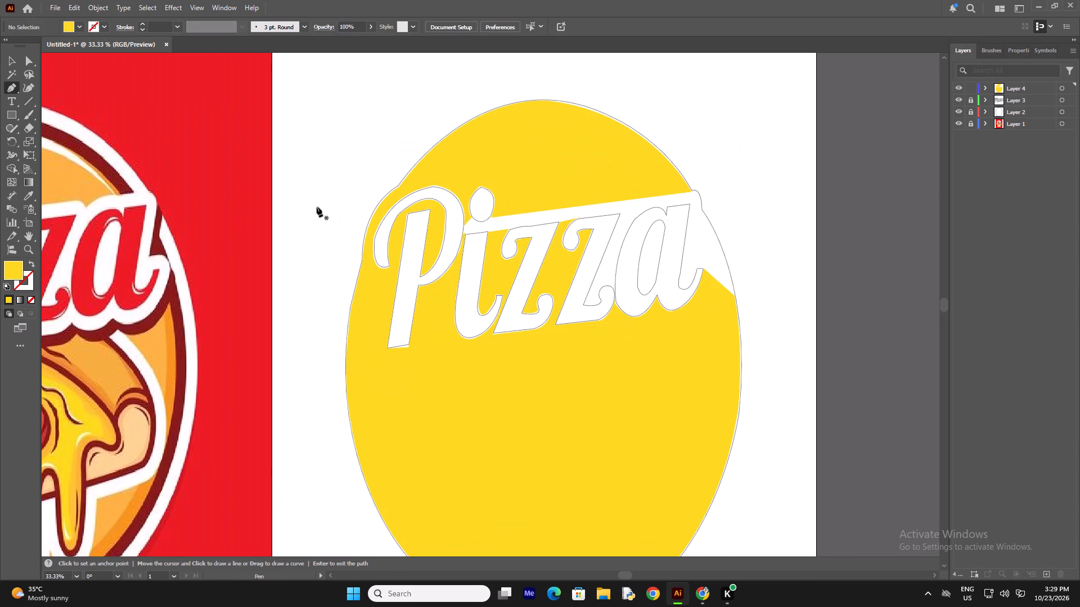
pyautogui.press('+')
pyautogui.hotkey('ctrl', '+')
pyautogui.hotkey('ctrl', '+')
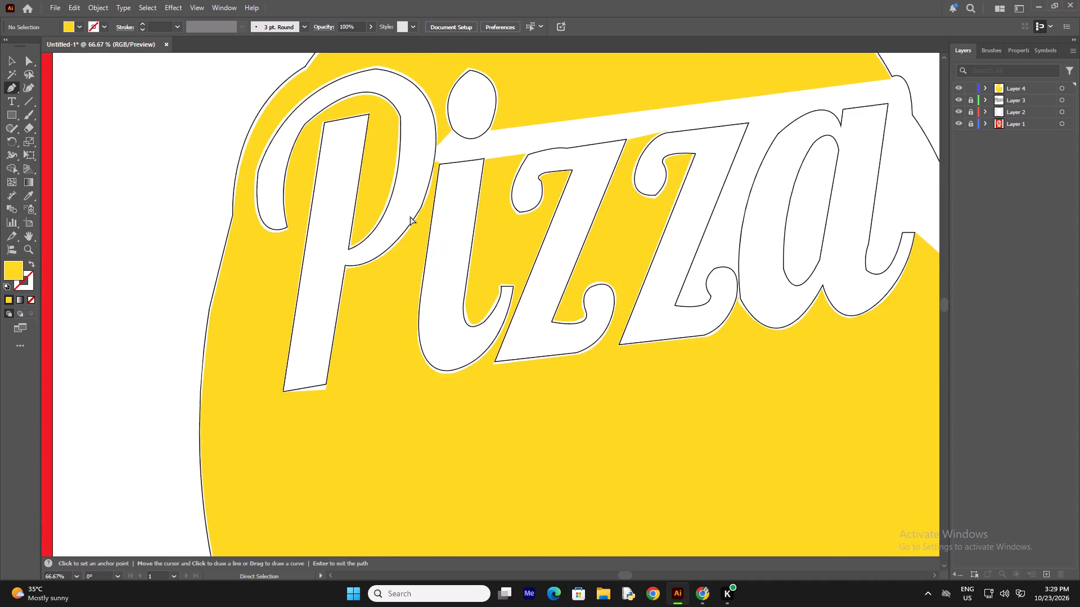
pyautogui.hotkey('ctrl', '+')
pyautogui.hotkey('ctrl', '+')
pyautogui.scroll(19, 426, 210)
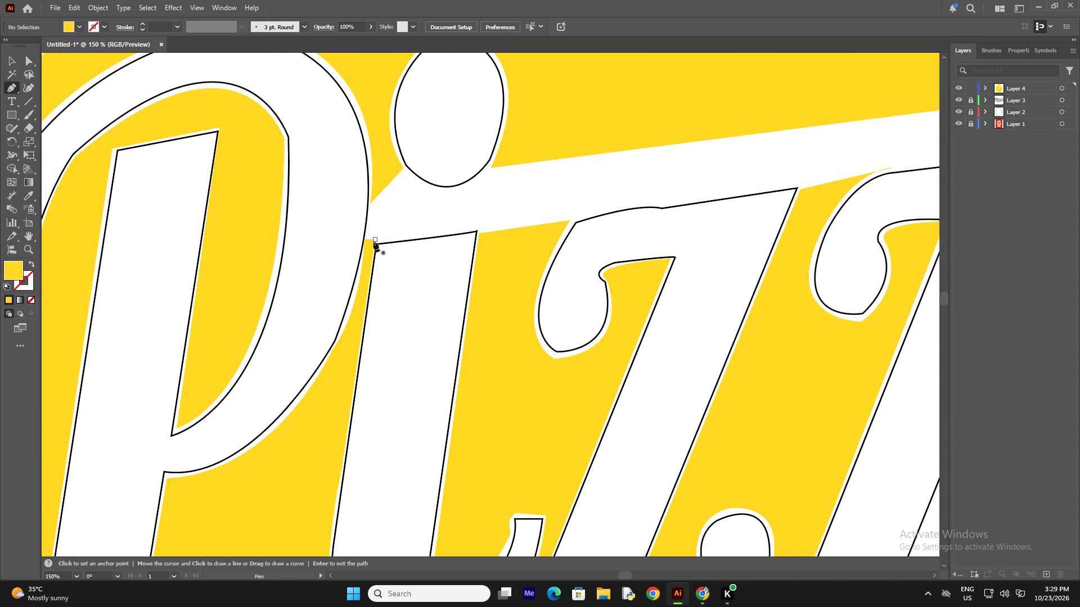
pyautogui.click(376, 239)
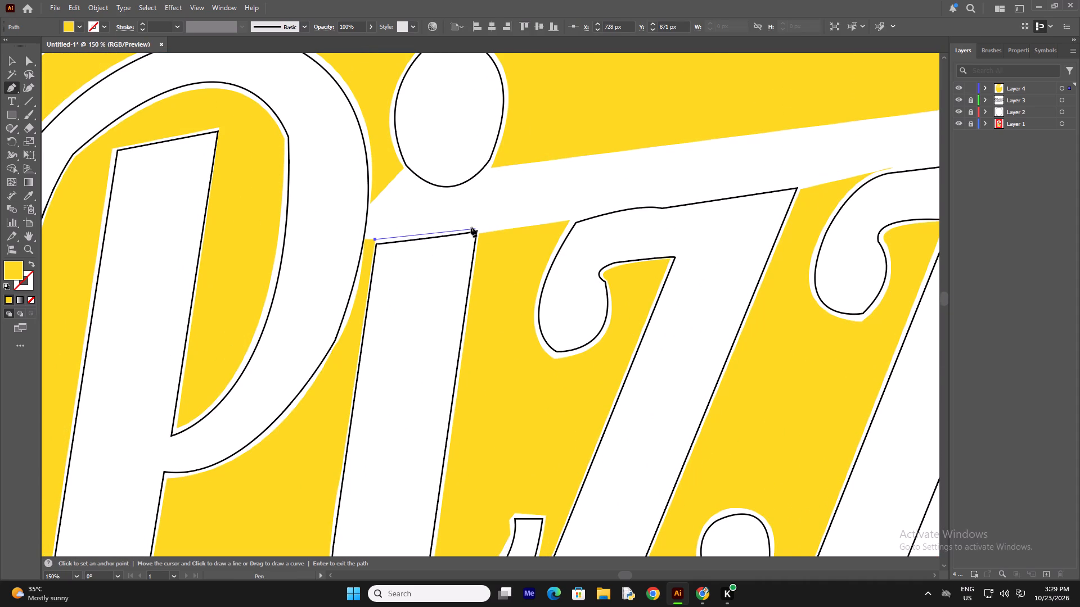
pyautogui.click(479, 229)
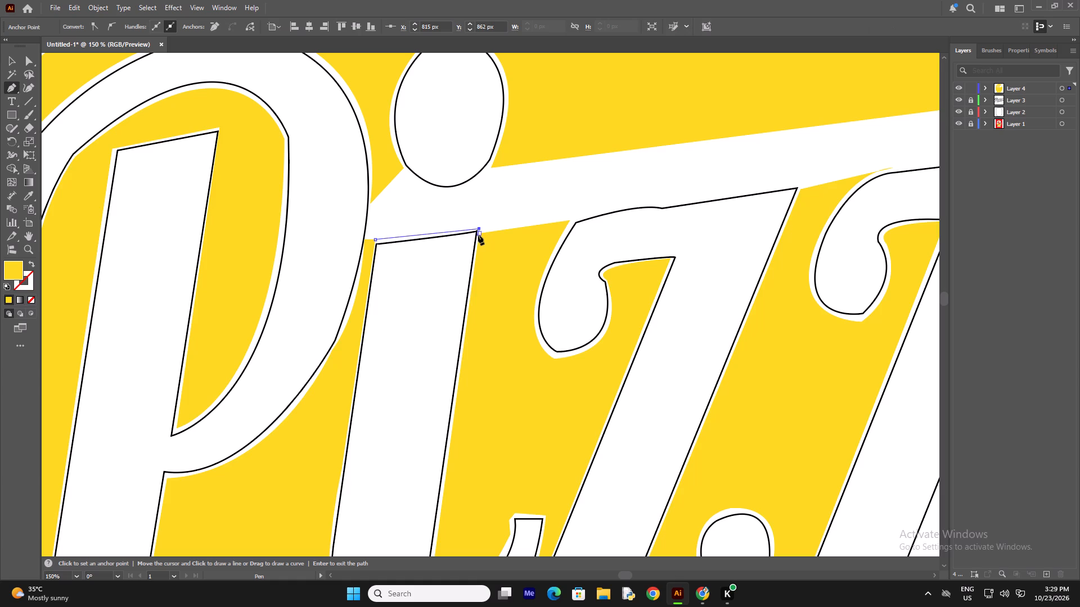
pyautogui.click(478, 235)
pyautogui.click(570, 221)
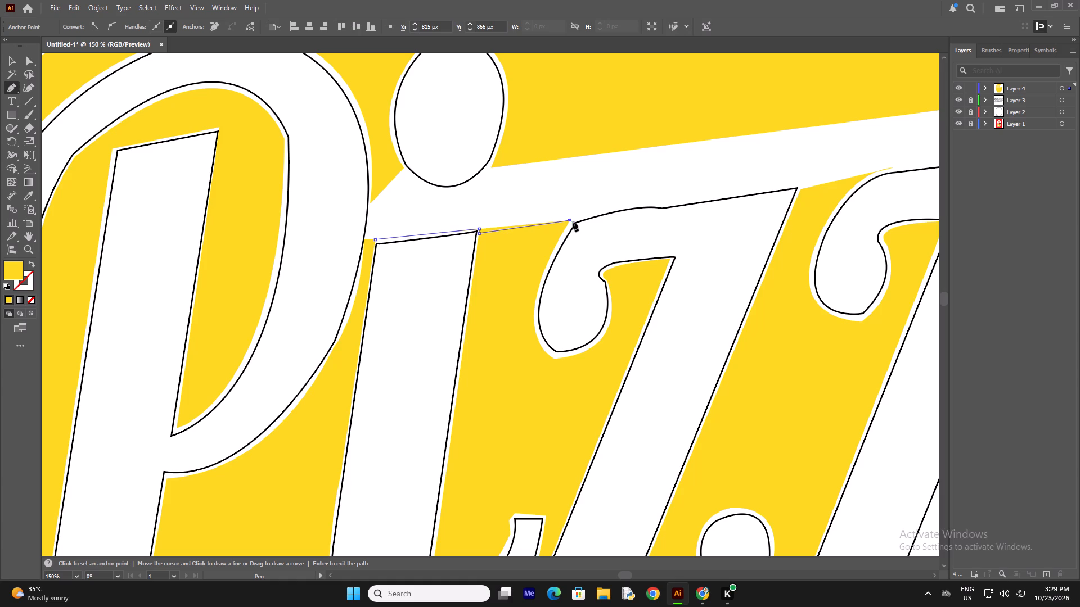
pyautogui.click(574, 221)
# Trace the tops of both z's, curving over the first z's upper left, and end at the second z's upper right corner.
pyautogui.moveTo(666, 206); pyautogui.dragTo(686, 207)
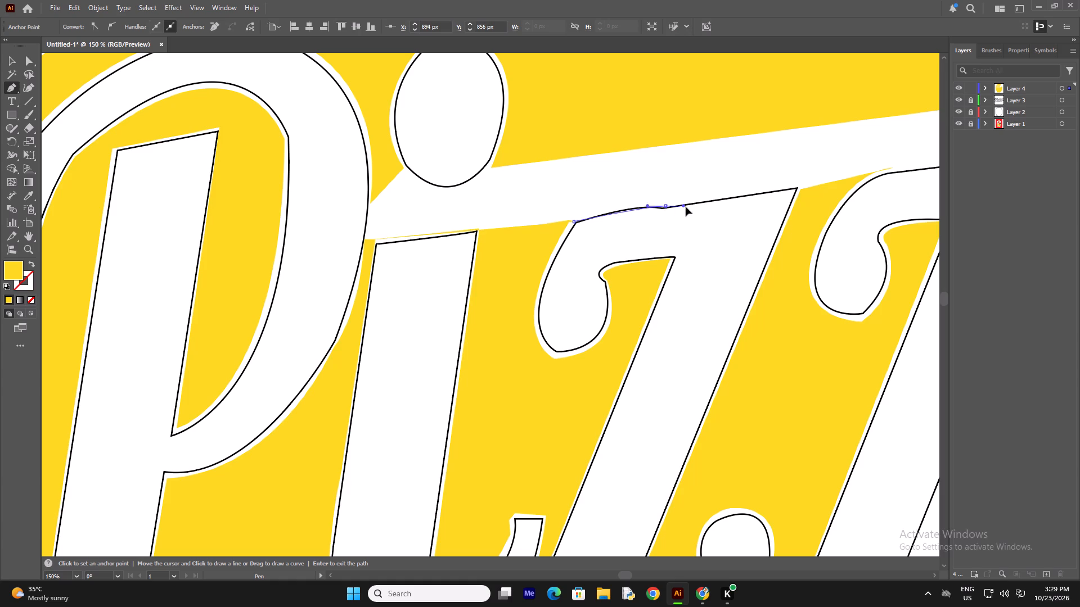
pyautogui.moveTo(686, 207); pyautogui.dragTo(705, 211)
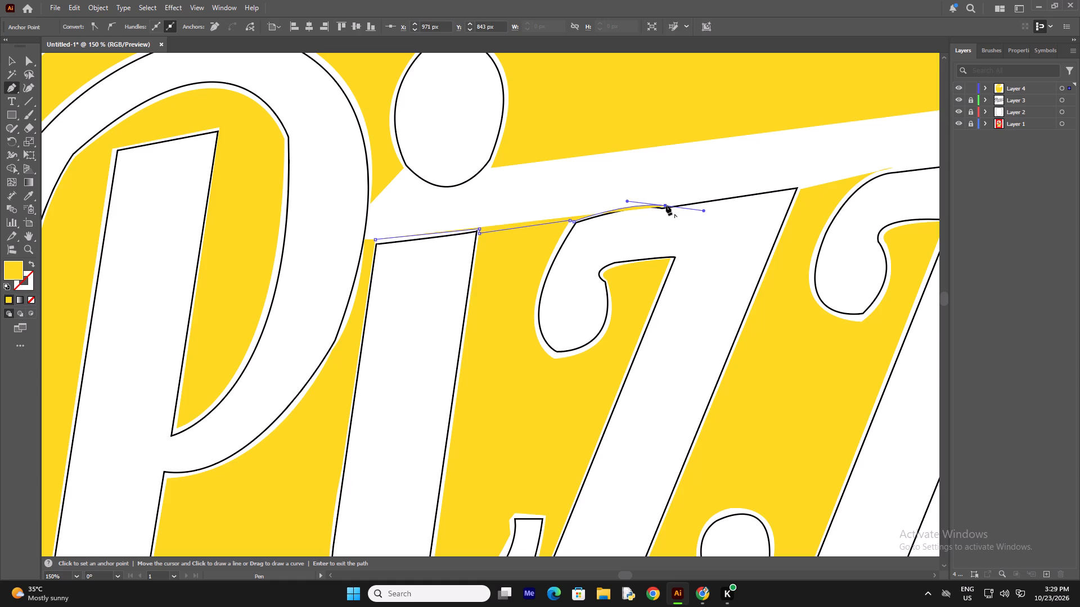
pyautogui.click(666, 205)
pyautogui.click(799, 185)
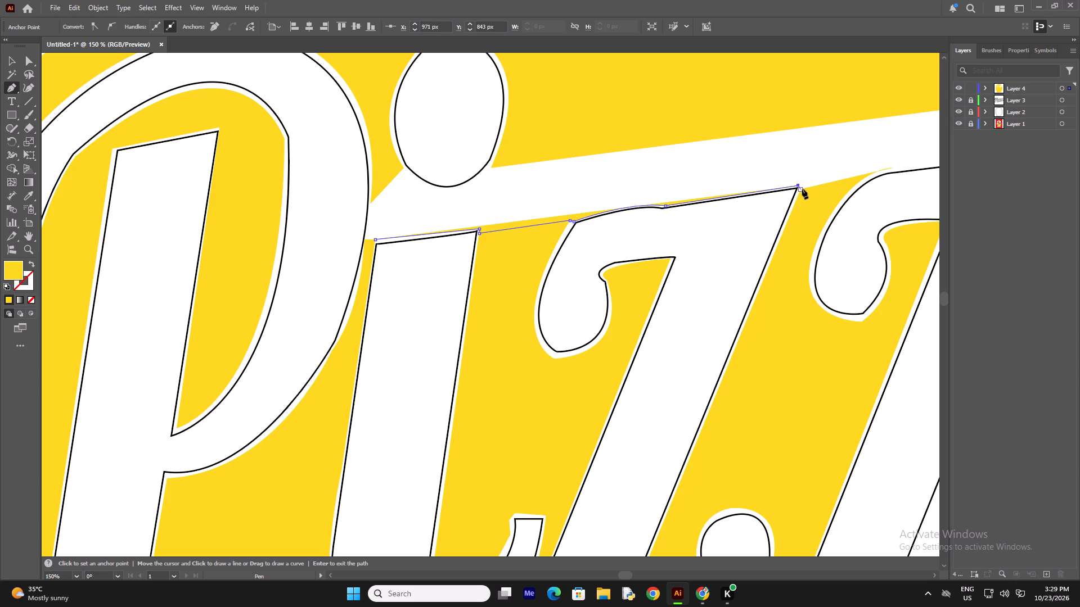
pyautogui.click(802, 189)
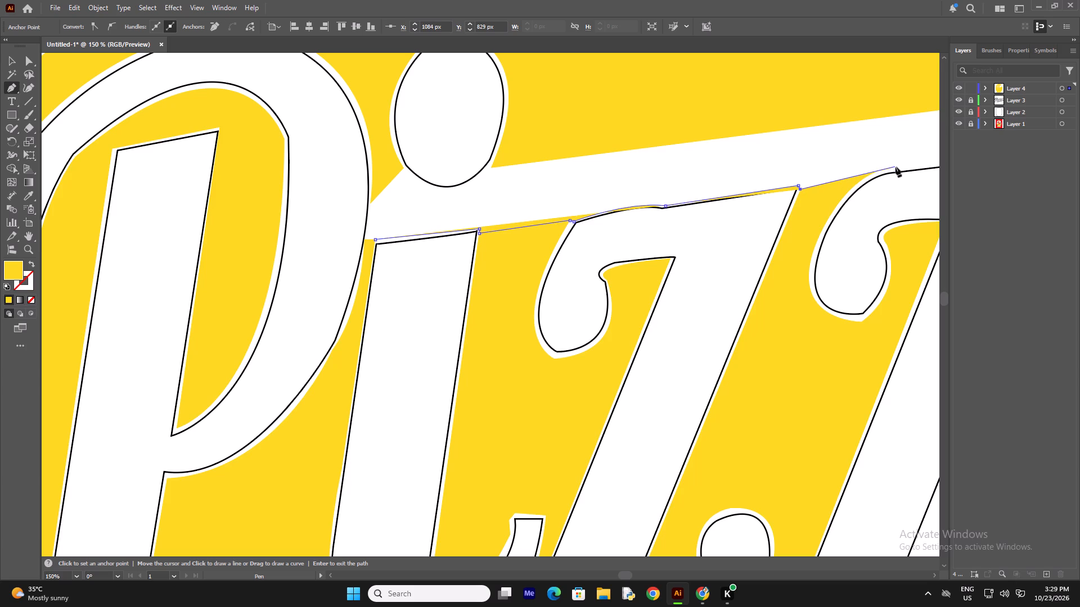
pyautogui.click(893, 169)
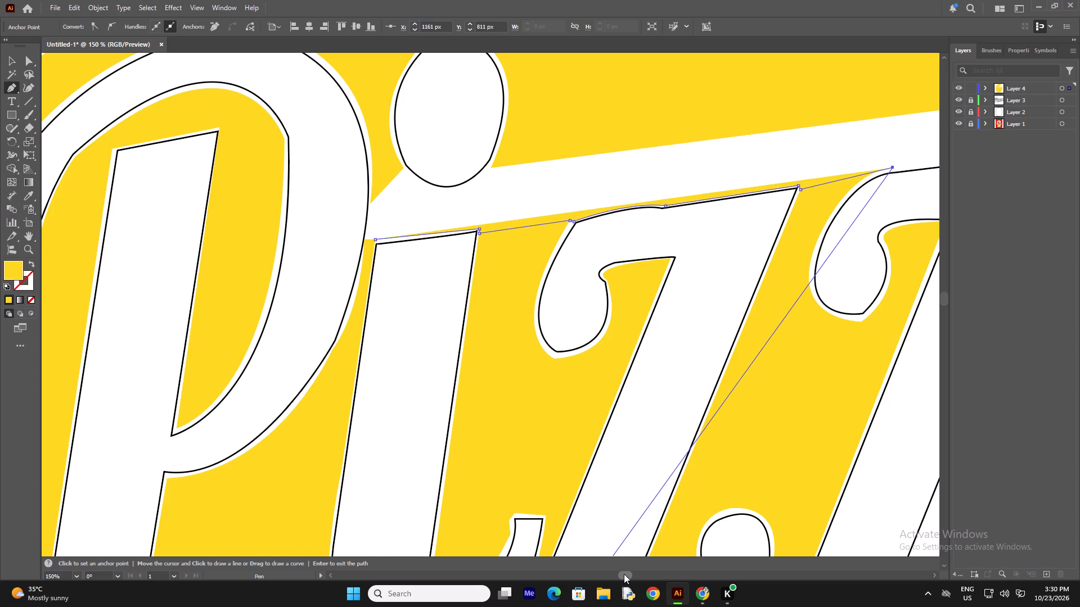
pyautogui.moveTo(624, 574); pyautogui.dragTo(636, 569)
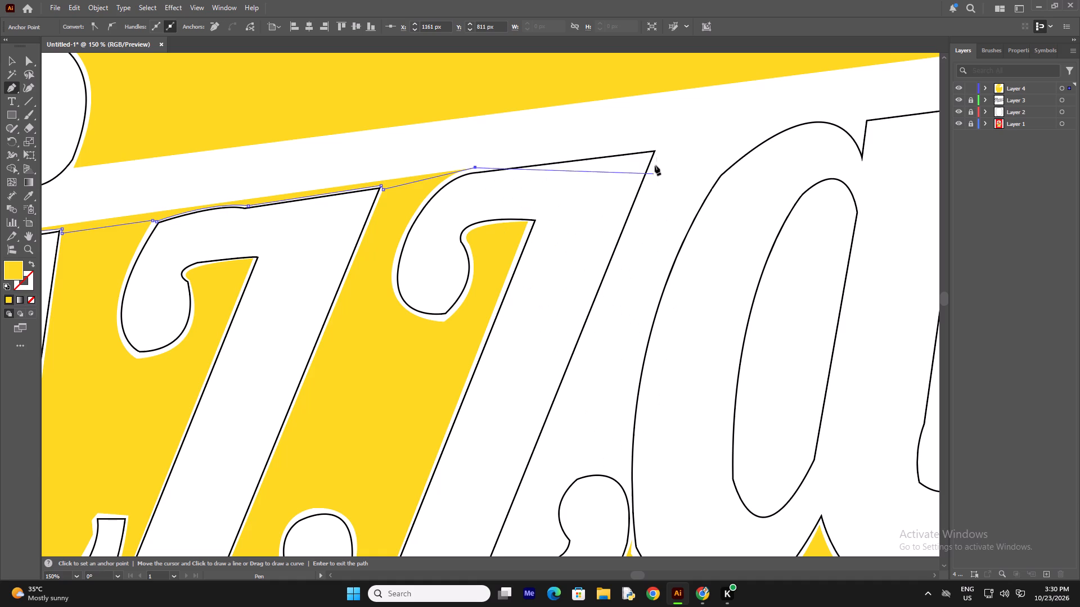
pyautogui.click(658, 148)
# Trace down the second z's long diagonal to its inner corner, and curve along the tail's inner edge to a corner point.
pyautogui.scroll(-4, 652, 176)
pyautogui.scroll(5, 762, 128)
pyautogui.scroll(-11, 615, 366)
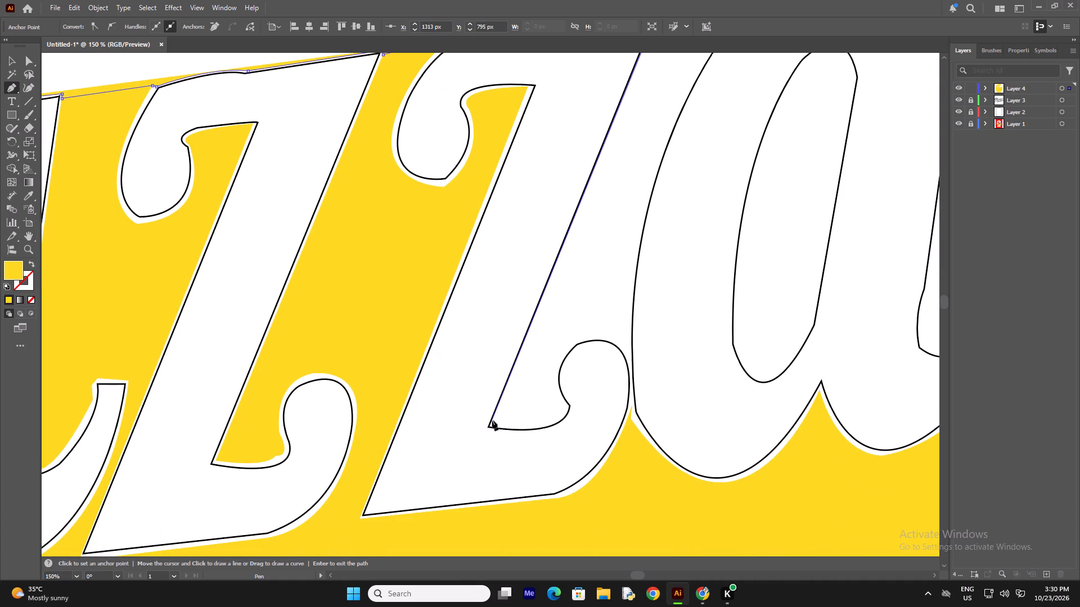
pyautogui.click(493, 424)
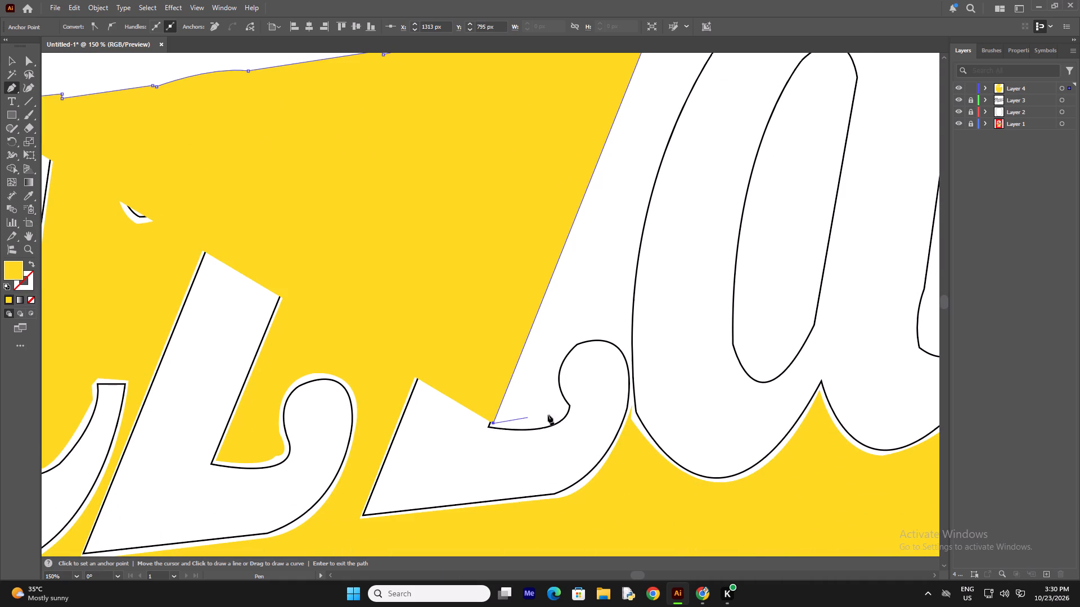
pyautogui.moveTo(566, 406); pyautogui.dragTo(569, 372)
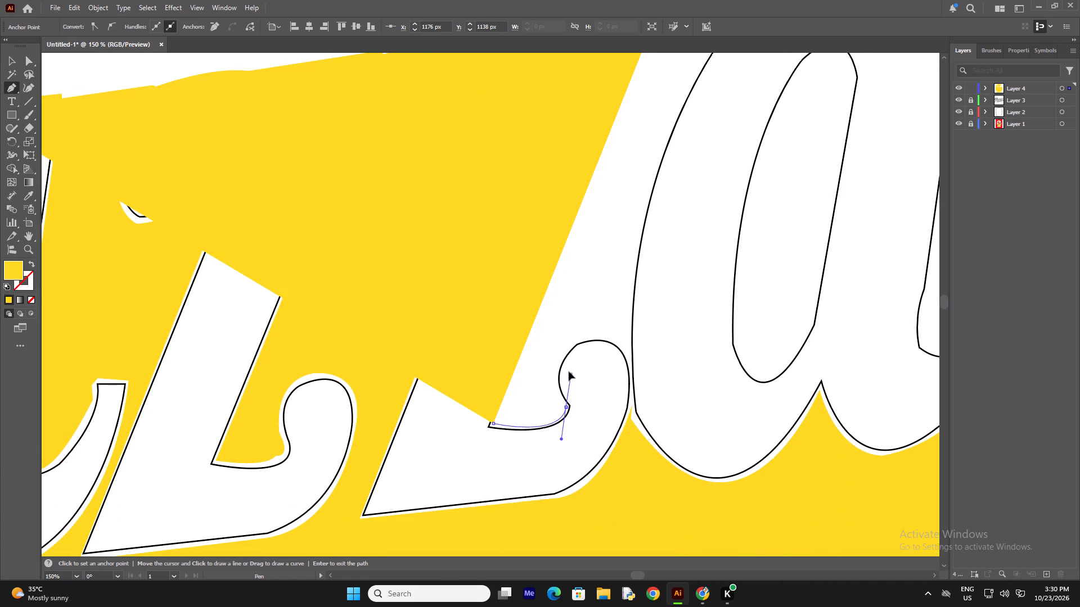
pyautogui.moveTo(569, 372); pyautogui.dragTo(565, 380)
pyautogui.click(565, 408)
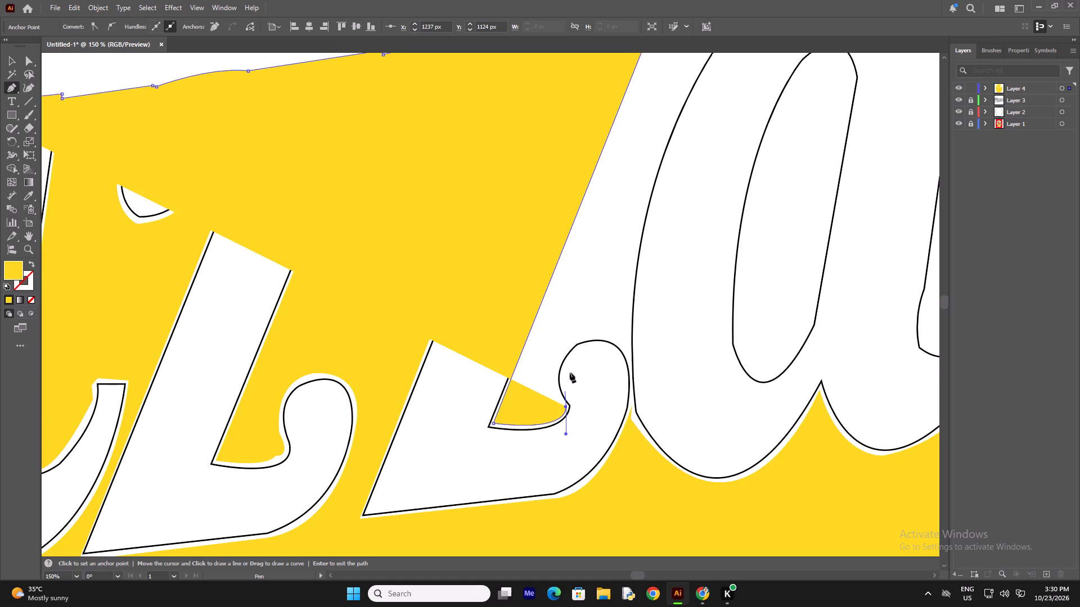
# Curve the path around the second z's rounded tail end to a corner point where the z meets the a.
pyautogui.moveTo(574, 342); pyautogui.dragTo(613, 302)
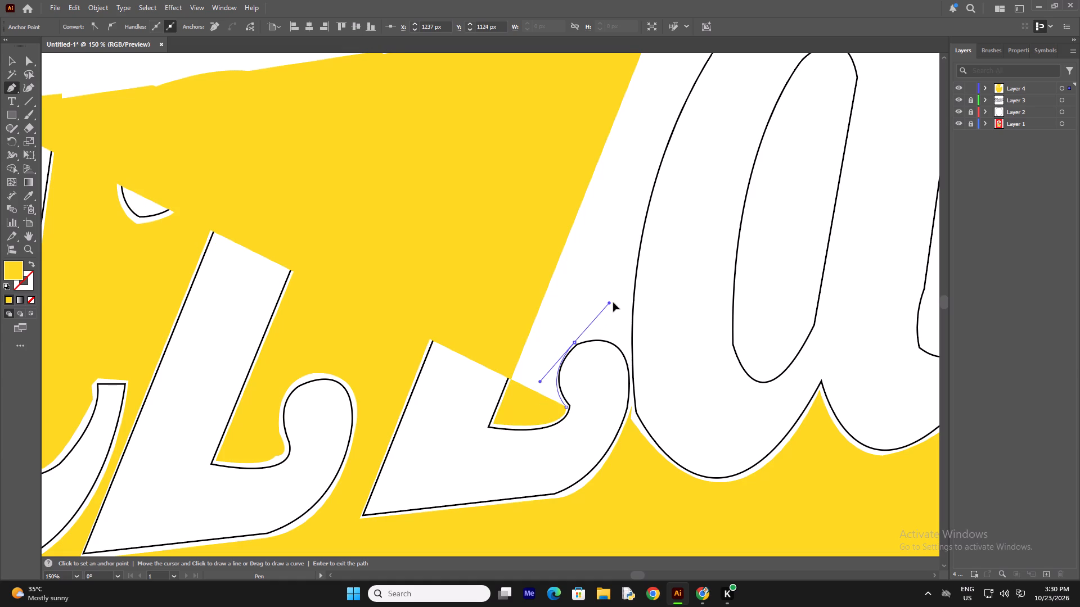
pyautogui.moveTo(613, 302); pyautogui.dragTo(609, 307)
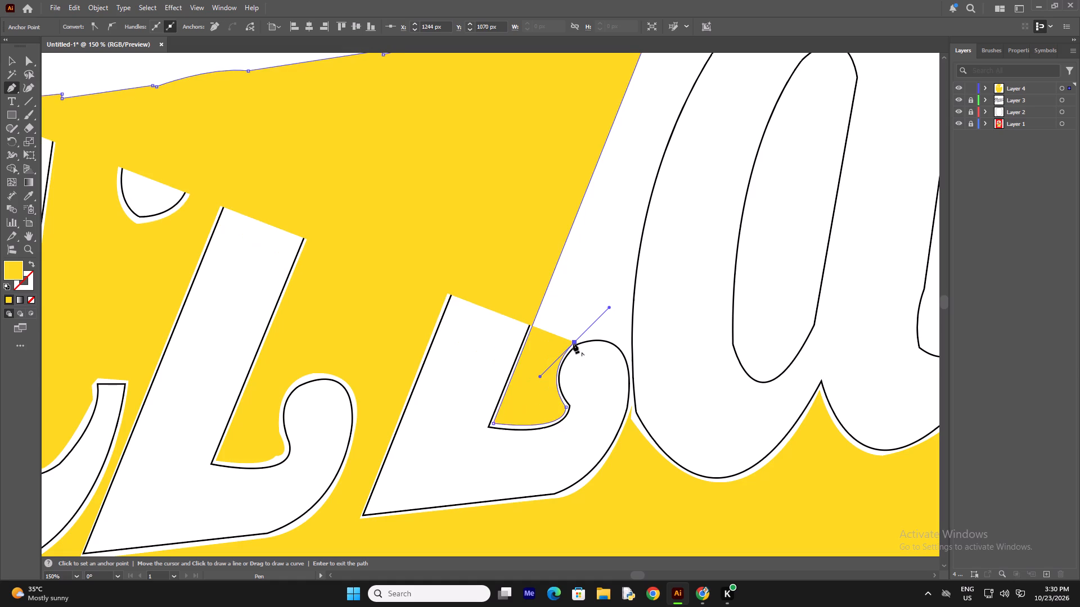
pyautogui.click(573, 343)
pyautogui.moveTo(630, 415); pyautogui.dragTo(630, 419)
pyautogui.moveTo(630, 419); pyautogui.dragTo(616, 528)
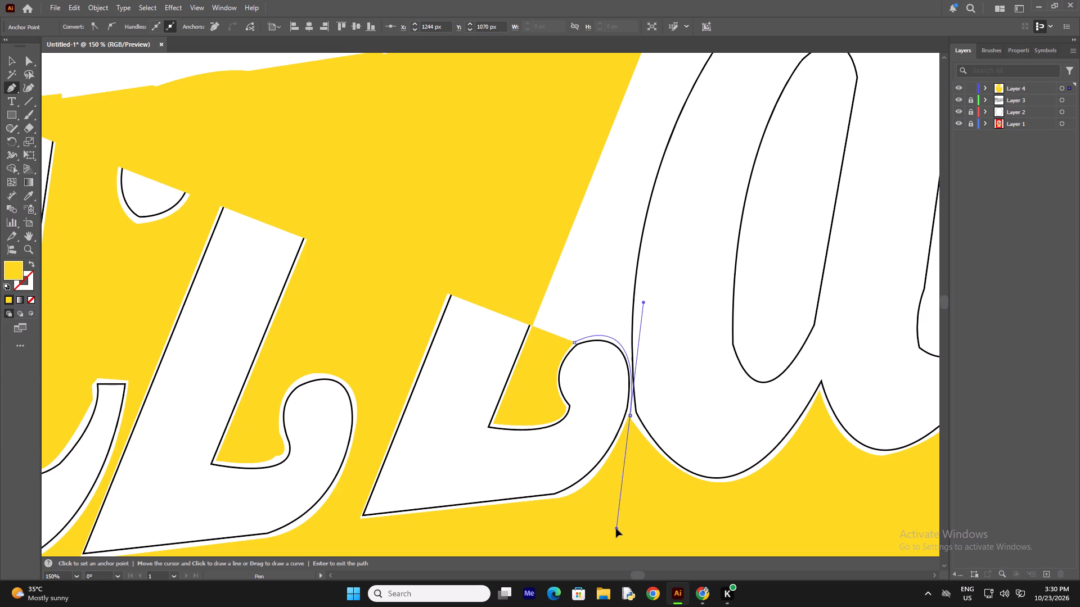
pyautogui.moveTo(616, 528); pyautogui.dragTo(619, 528)
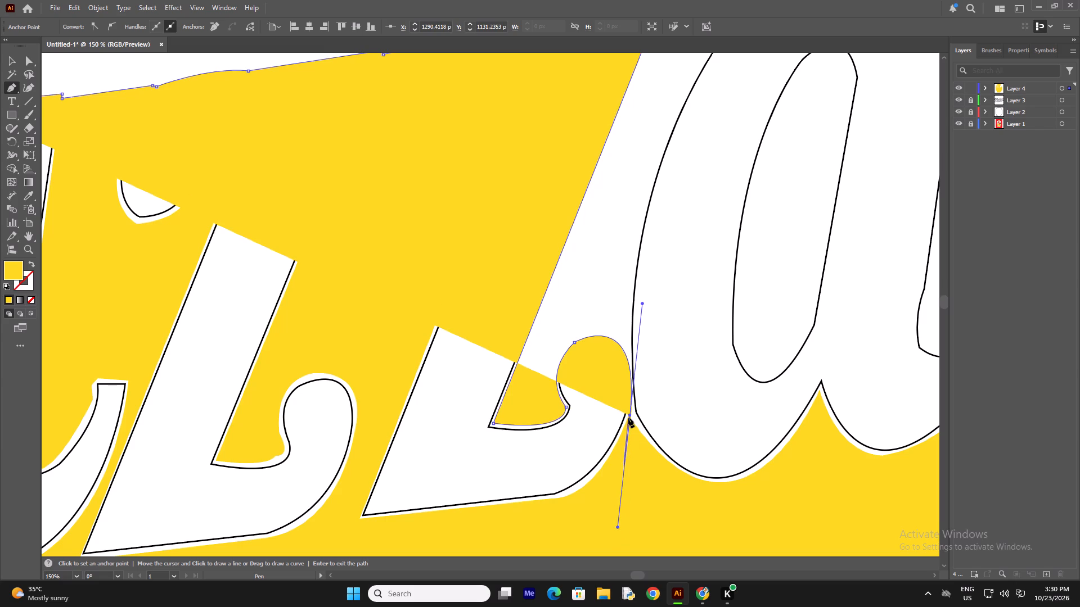
pyautogui.click(630, 415)
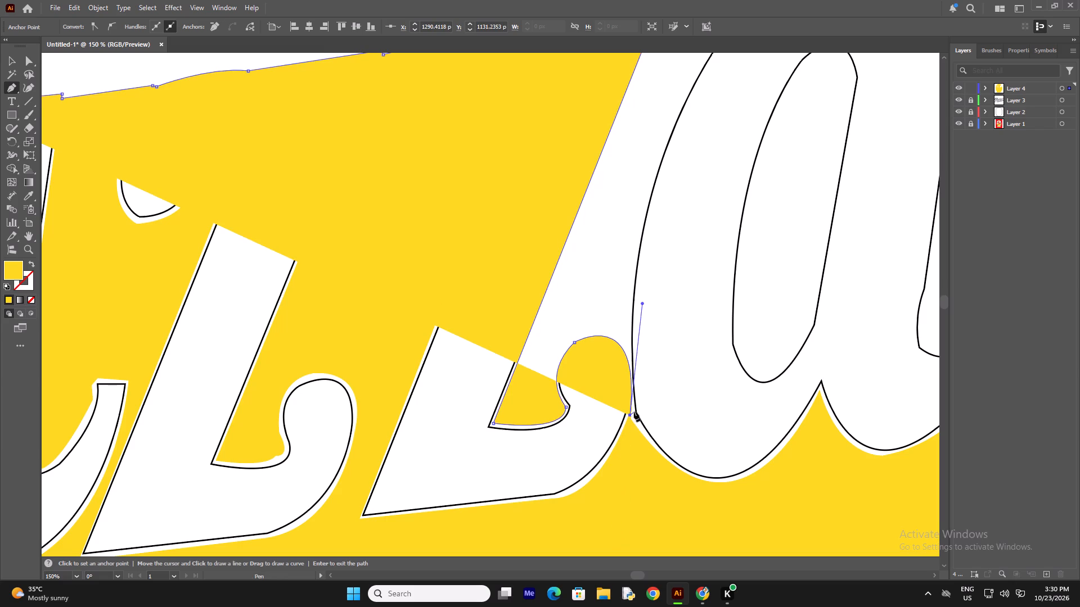
# Continue the yellow path up the a's curved outer left edge, ending at a corner point on its upper left shoulder.
pyautogui.click(634, 411)
pyautogui.scroll(3, 619, 306)
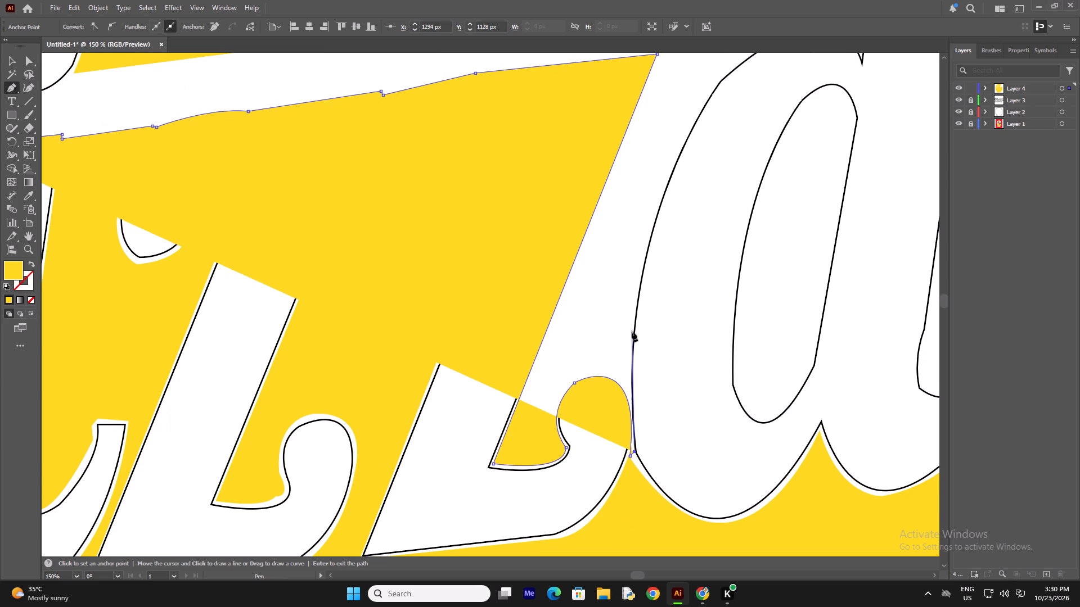
pyautogui.moveTo(632, 332); pyautogui.dragTo(640, 271)
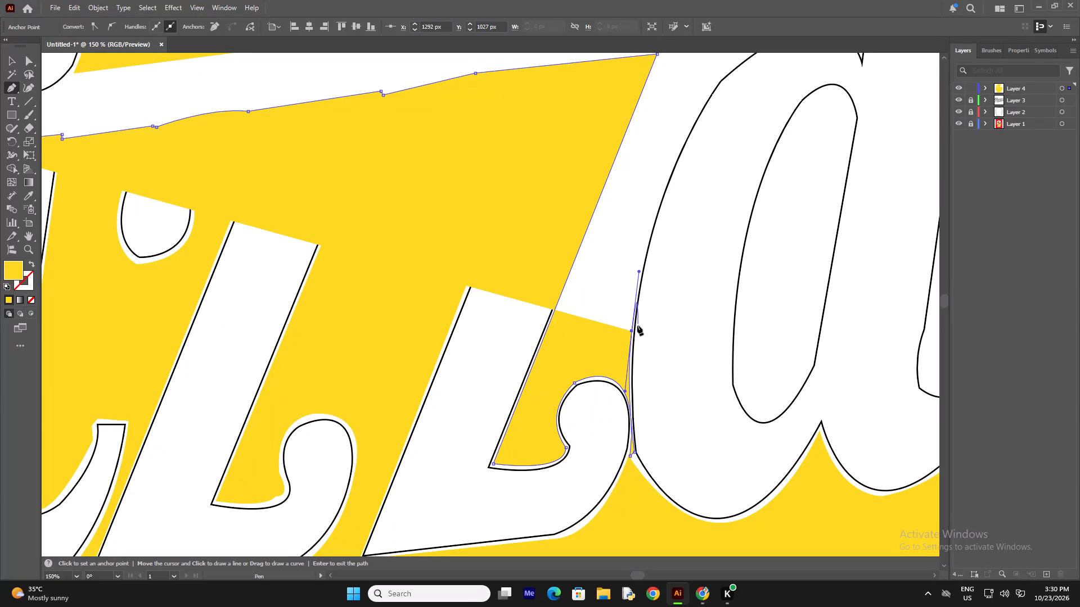
pyautogui.click(633, 330)
pyautogui.scroll(5, 659, 244)
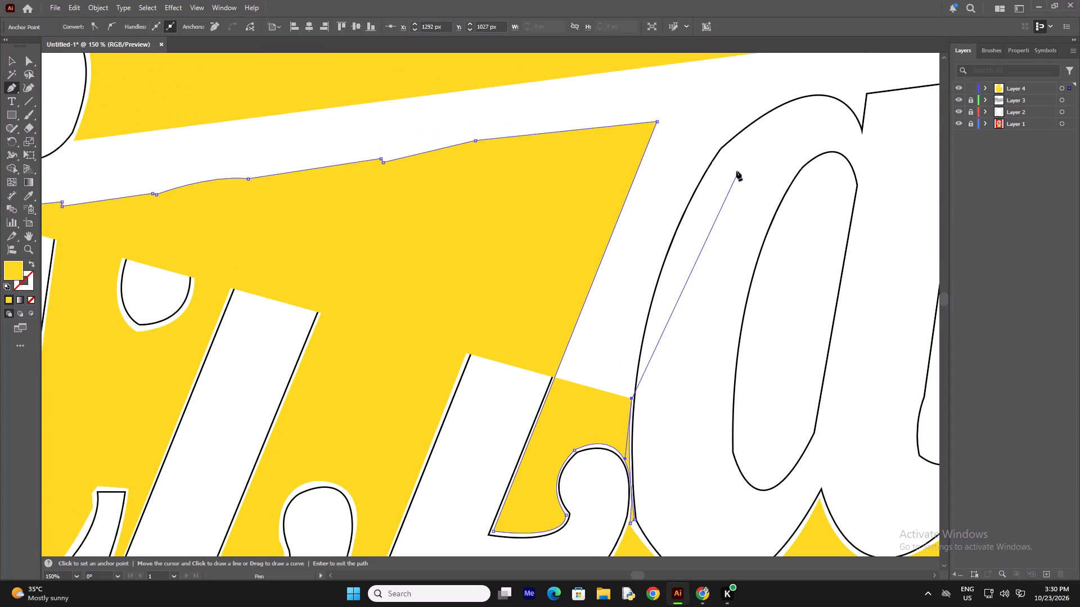
pyautogui.moveTo(719, 146); pyautogui.dragTo(796, 64)
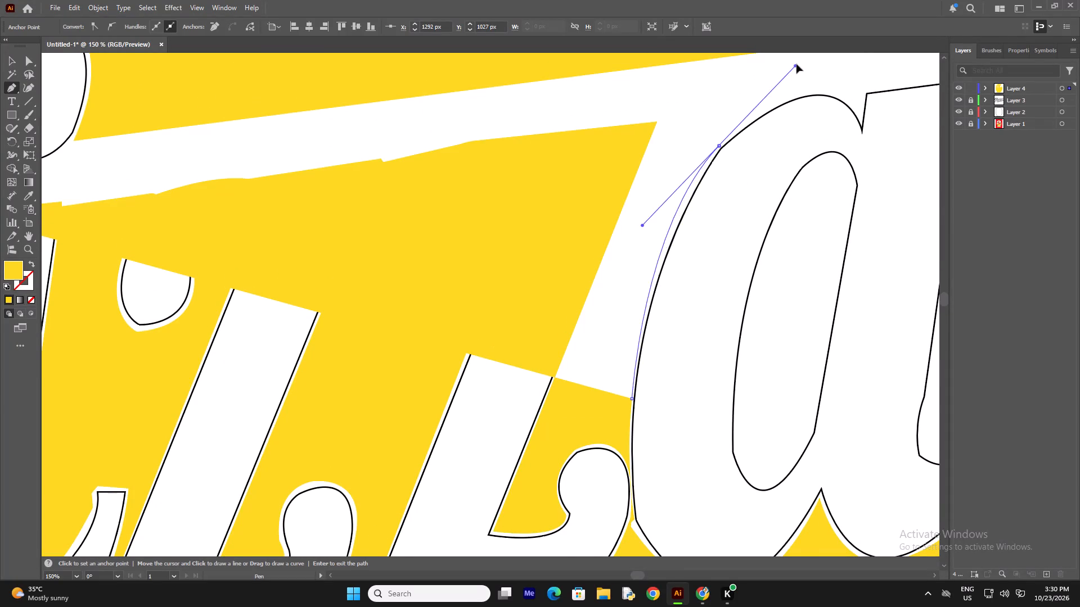
pyautogui.moveTo(796, 64); pyautogui.dragTo(801, 111)
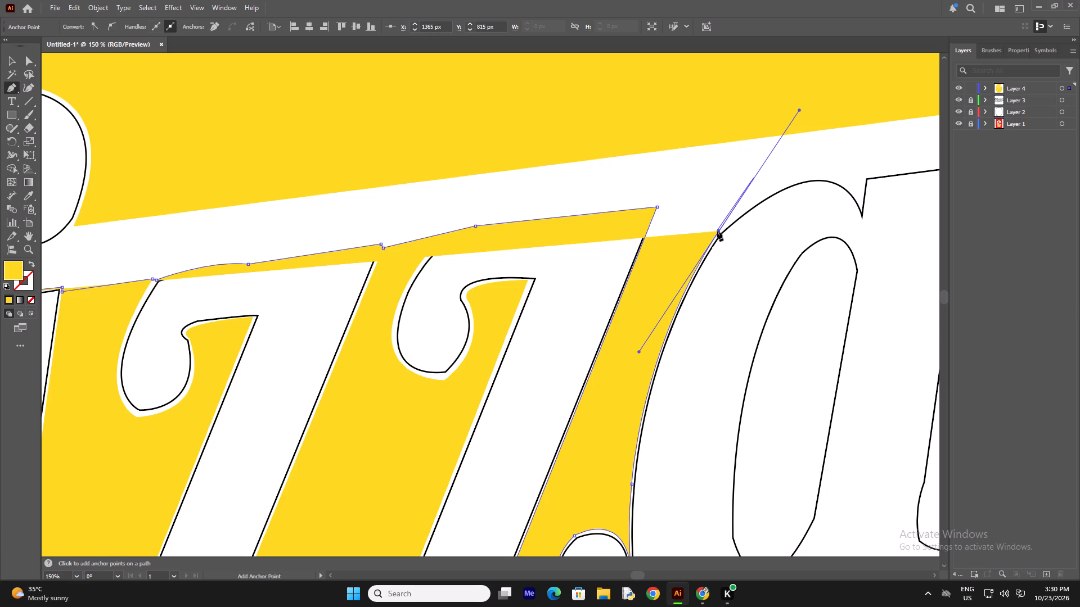
pyautogui.click(719, 230)
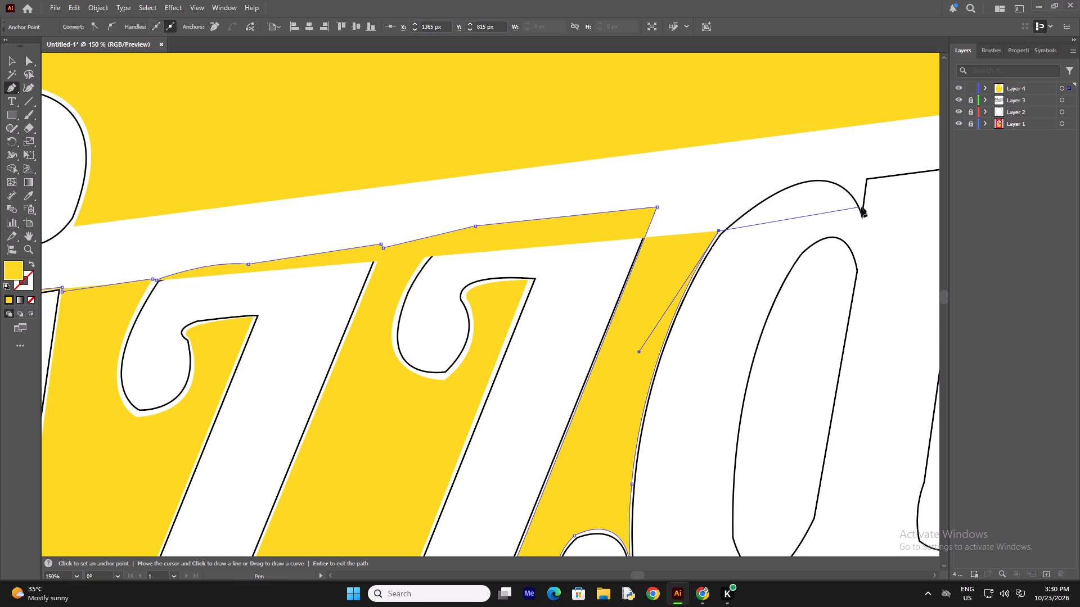
# Curve the path over the a's bowl into the notch, and trace straight along the stem's top to its upper right corner.
pyautogui.moveTo(861, 207); pyautogui.dragTo(901, 286)
pyautogui.click(863, 207)
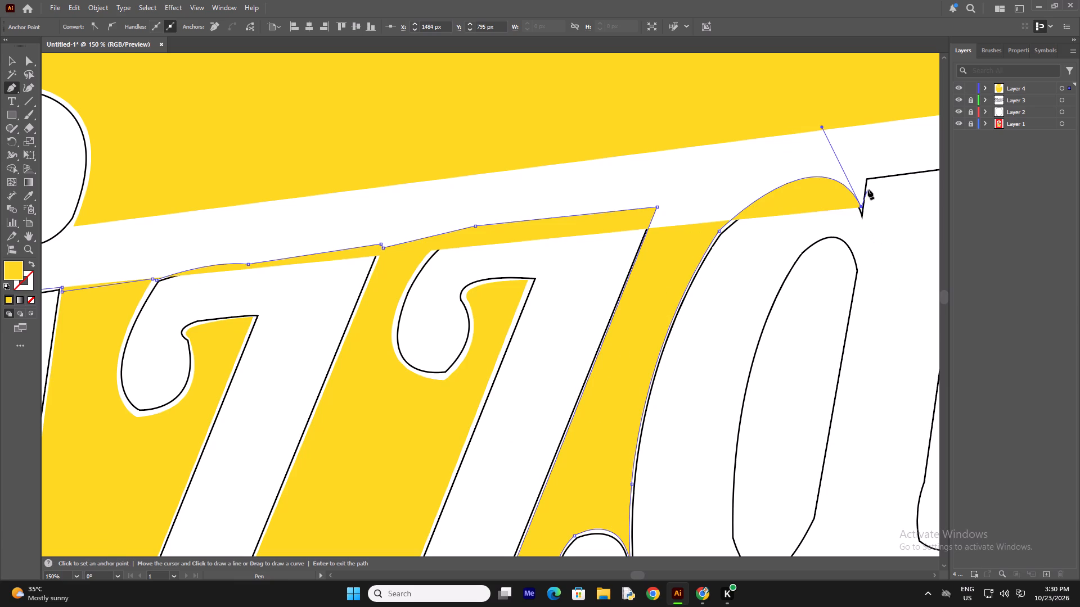
pyautogui.click(864, 178)
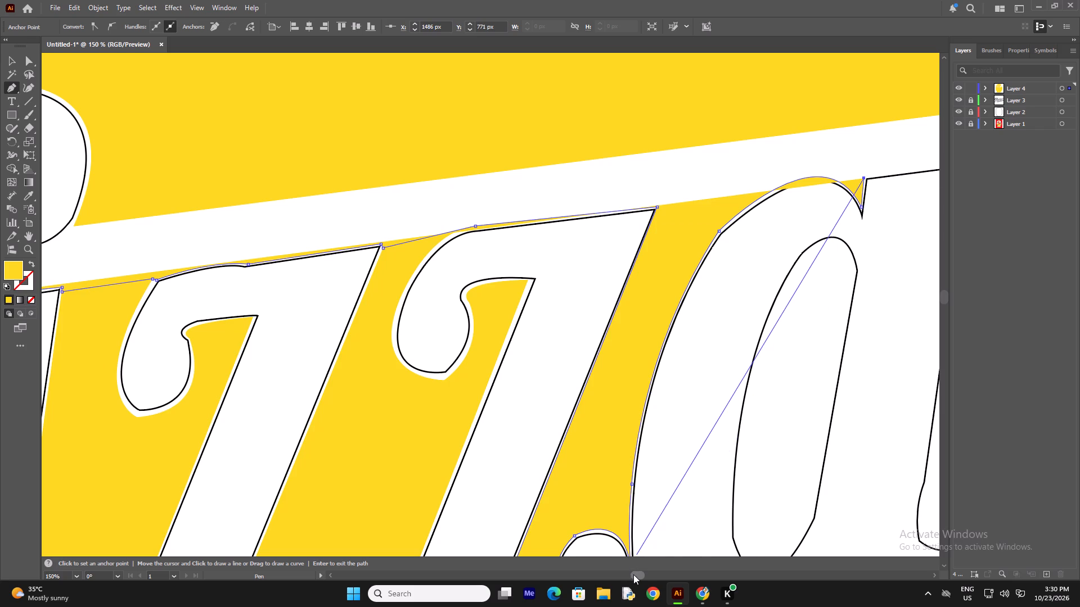
pyautogui.moveTo(633, 574); pyautogui.dragTo(642, 572)
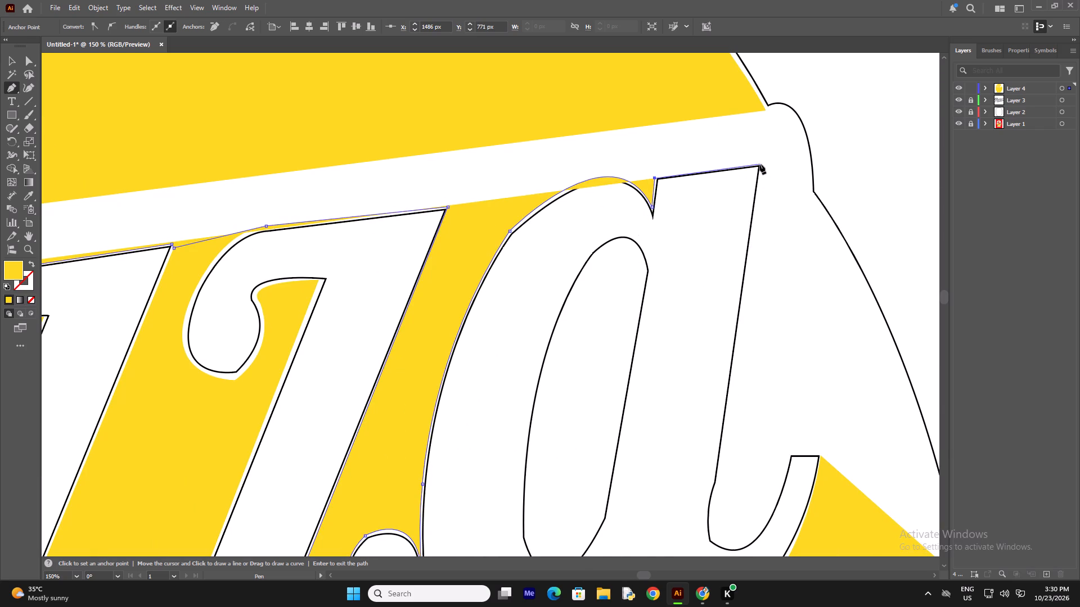
pyautogui.click(759, 165)
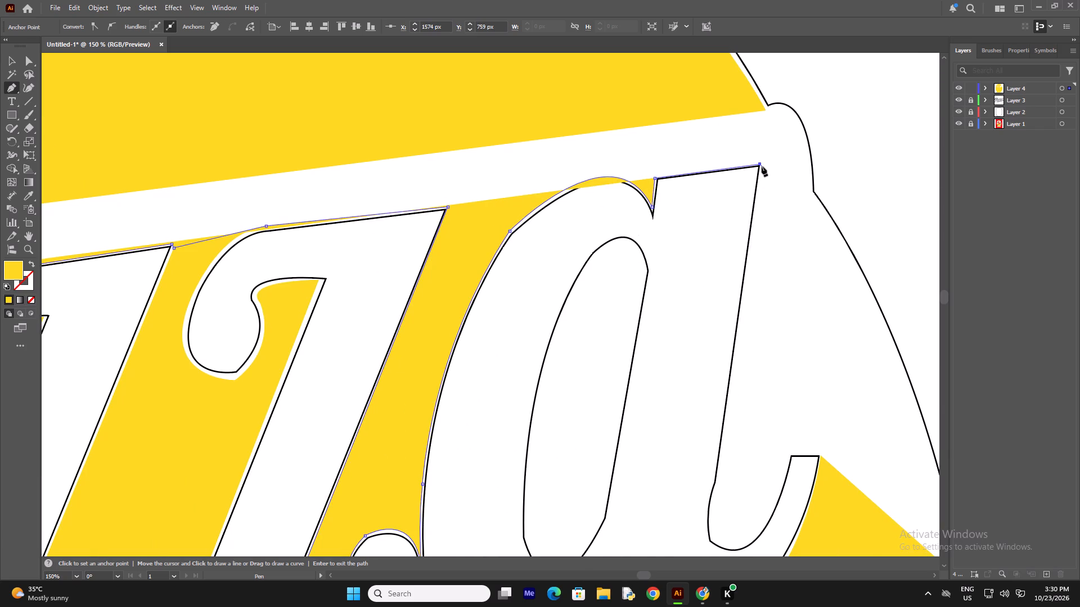
pyautogui.click(762, 166)
# Trace down the right side of the a's stem, curve around the tail's inner edge, and cross the tail's flat tip.
pyautogui.scroll(-6, 732, 415)
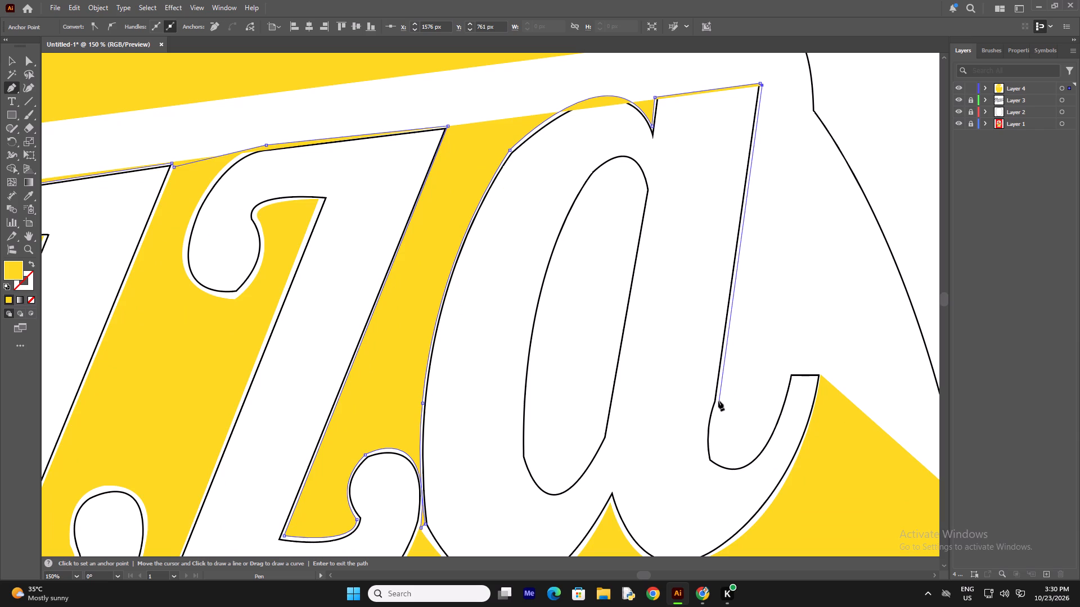
pyautogui.click(718, 403)
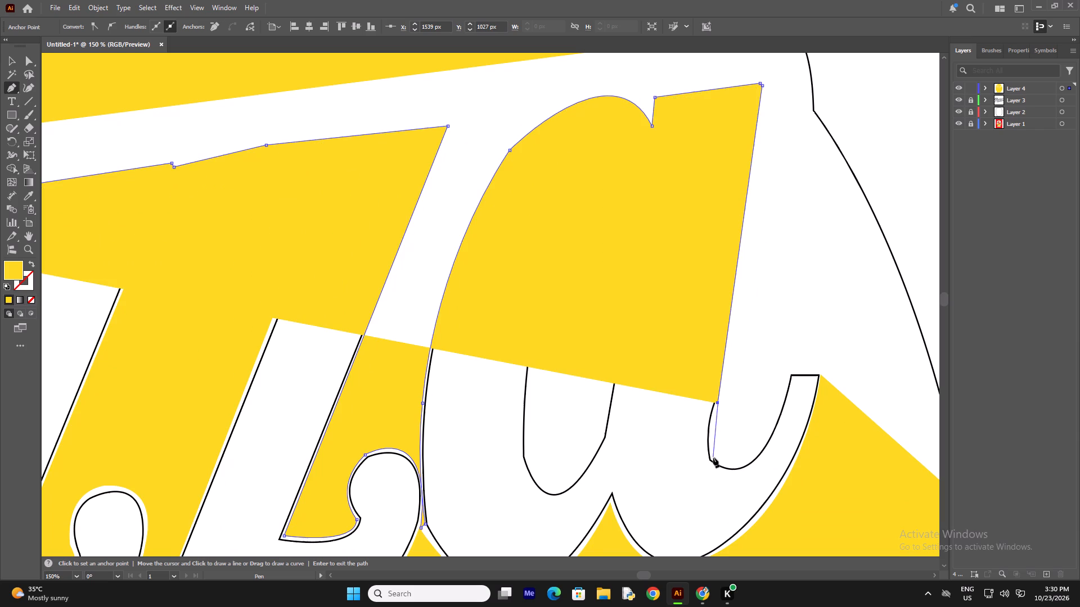
pyautogui.moveTo(712, 459); pyautogui.dragTo(717, 469)
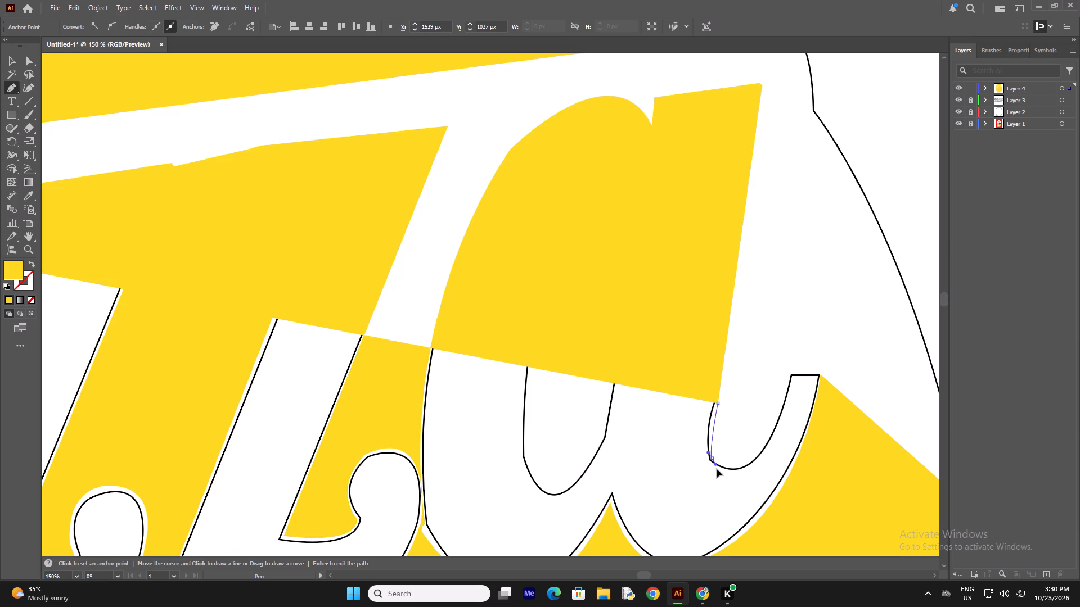
pyautogui.moveTo(717, 469); pyautogui.dragTo(716, 491)
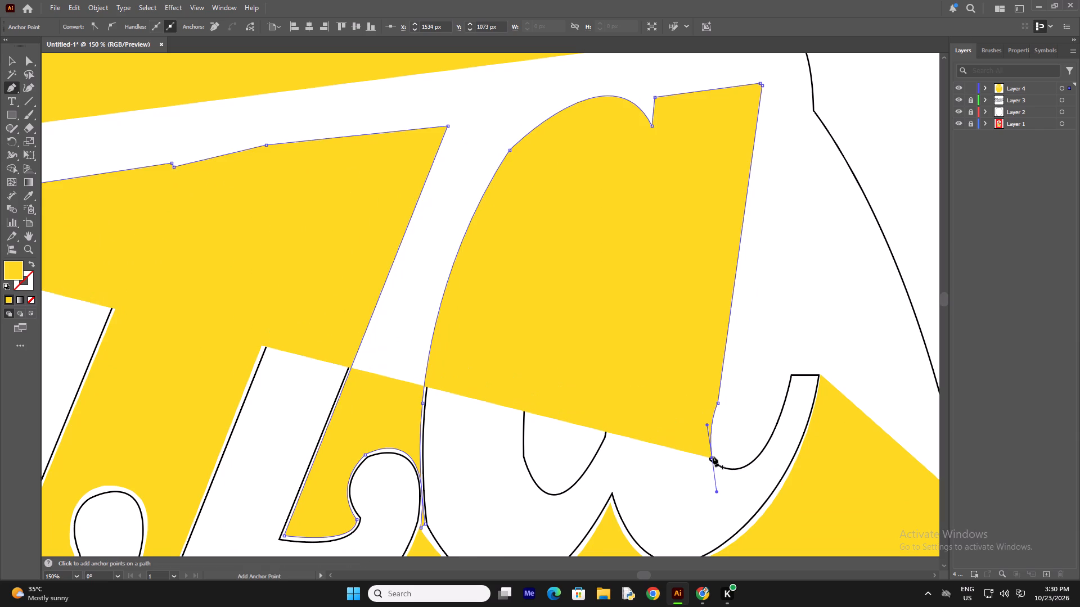
pyautogui.click(713, 458)
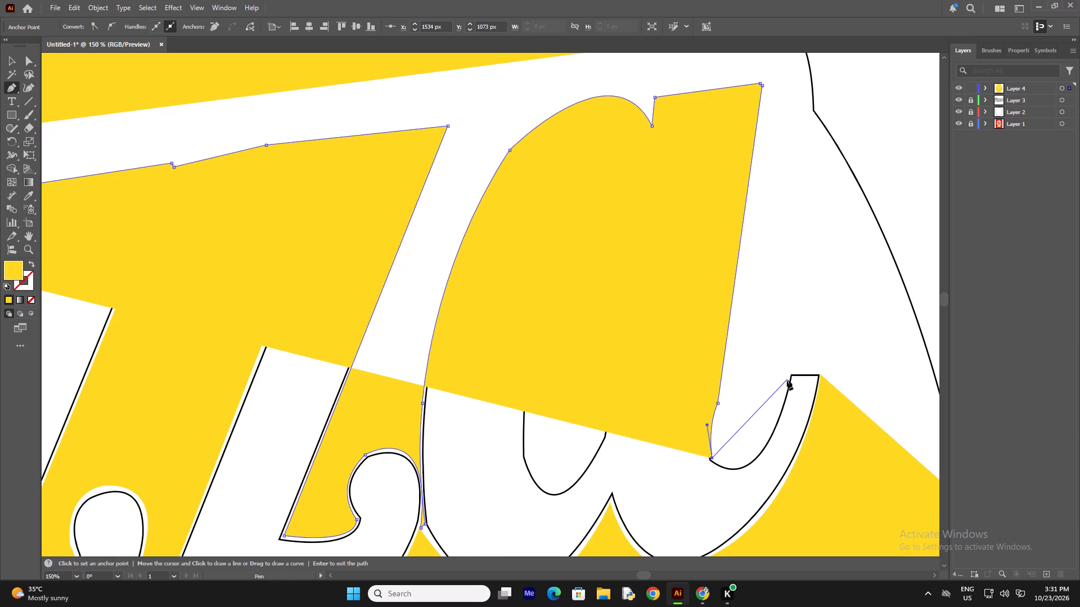
pyautogui.moveTo(790, 375); pyautogui.dragTo(790, 374)
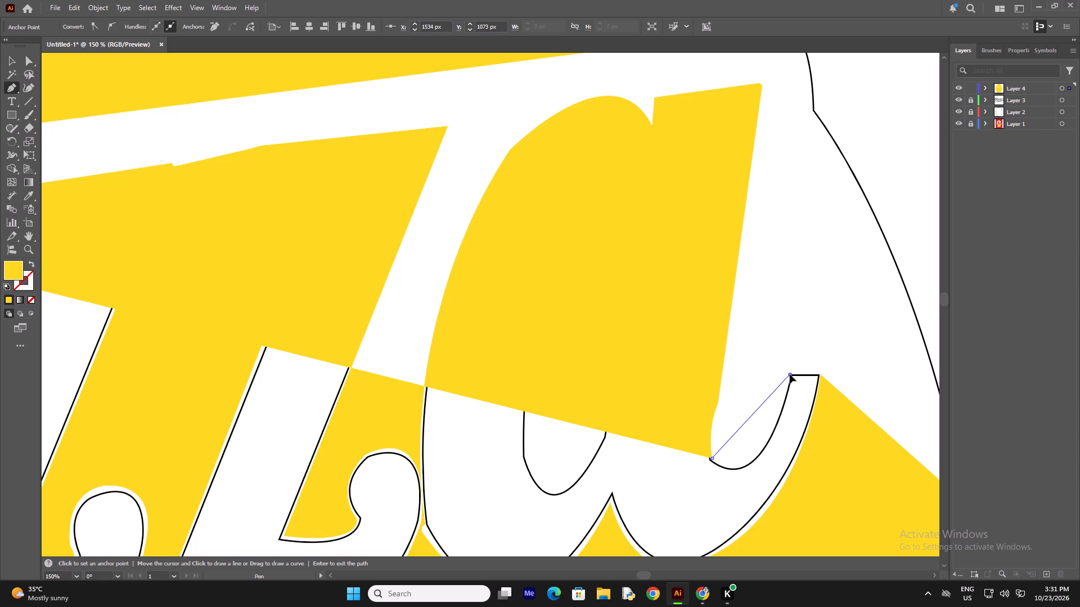
pyautogui.moveTo(790, 374); pyautogui.dragTo(818, 250)
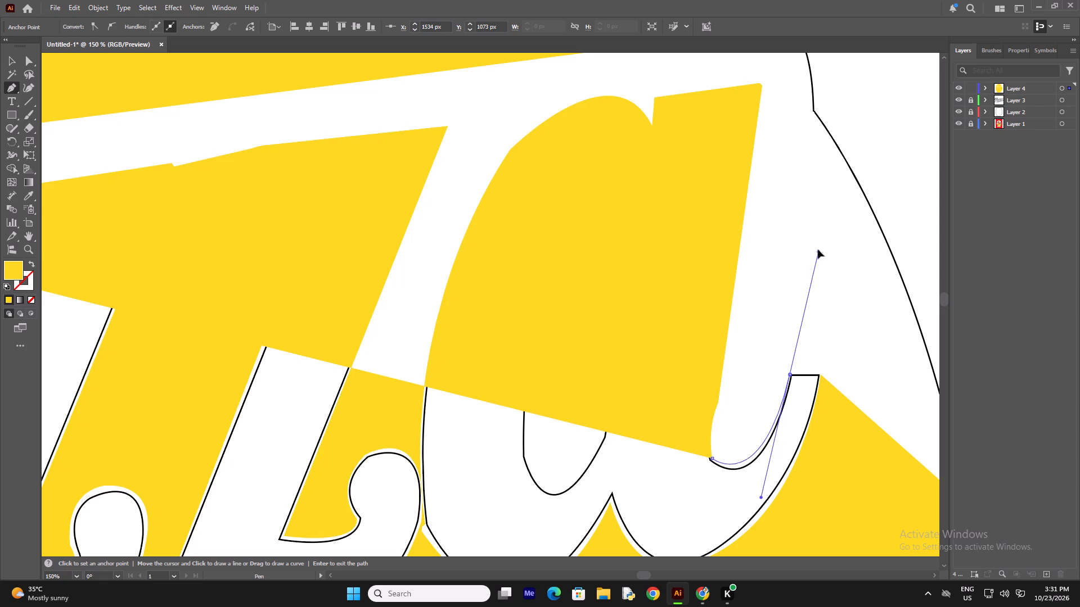
pyautogui.moveTo(818, 250); pyautogui.dragTo(817, 245)
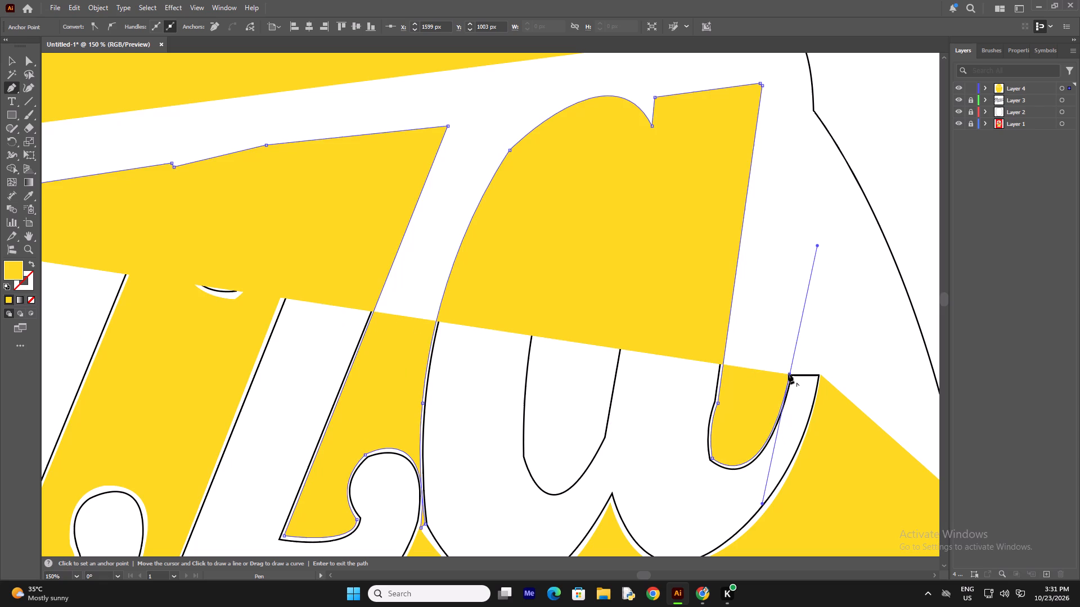
pyautogui.click(788, 374)
pyautogui.click(820, 374)
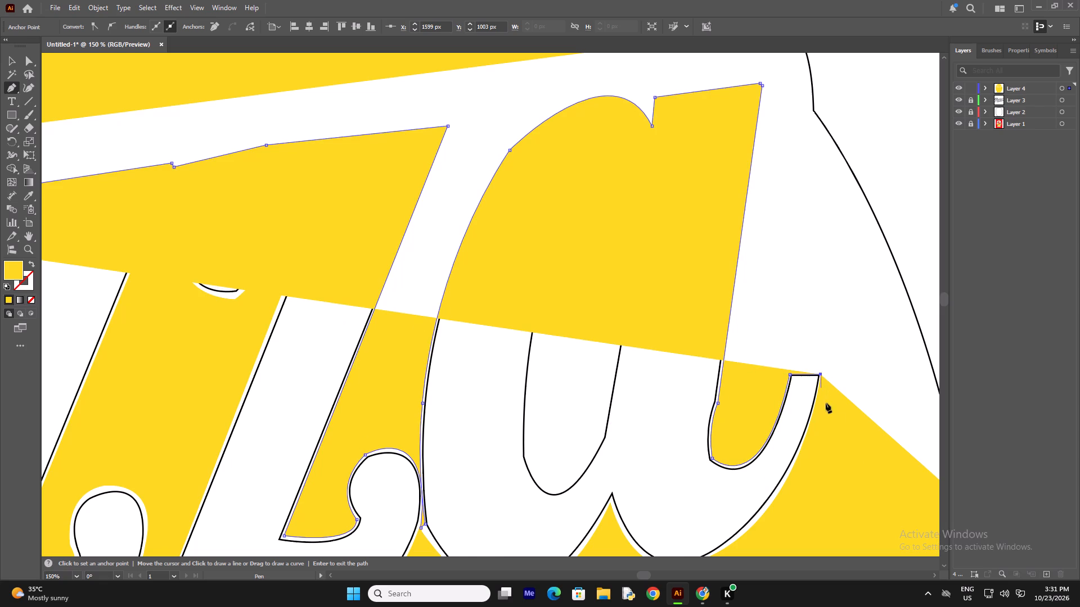
# Run the path from the a's tail tip to the pizza's outer edge, and curve up that edge to a corner point below the small bump.
pyautogui.scroll(-6, 854, 457)
pyautogui.moveTo(646, 571); pyautogui.dragTo(654, 570)
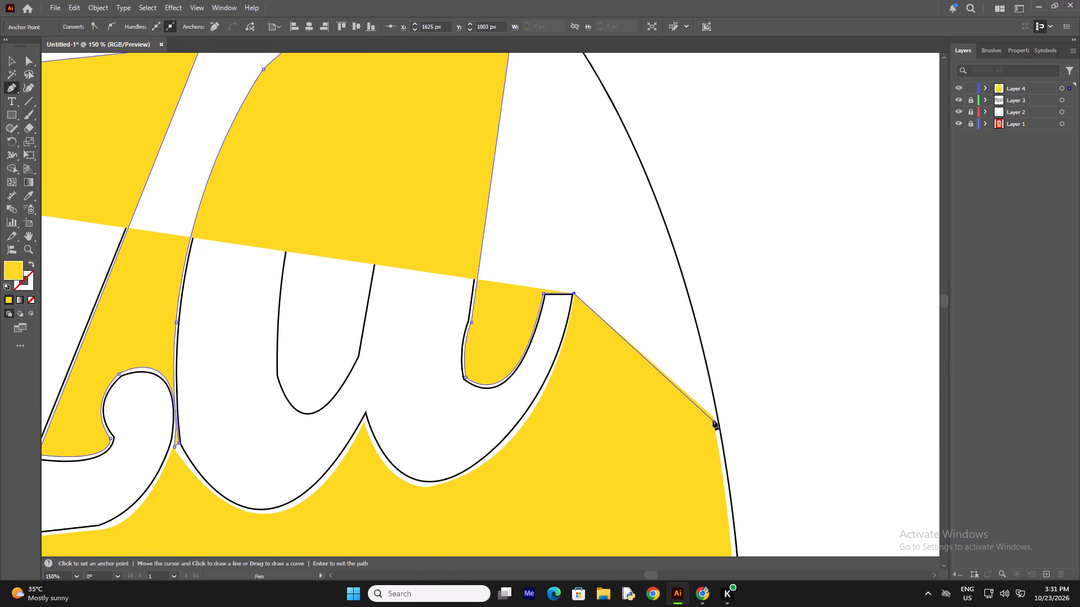
pyautogui.click(714, 417)
pyautogui.scroll(3, 659, 358)
pyautogui.scroll(-4, 516, 111)
pyautogui.scroll(4, 575, 67)
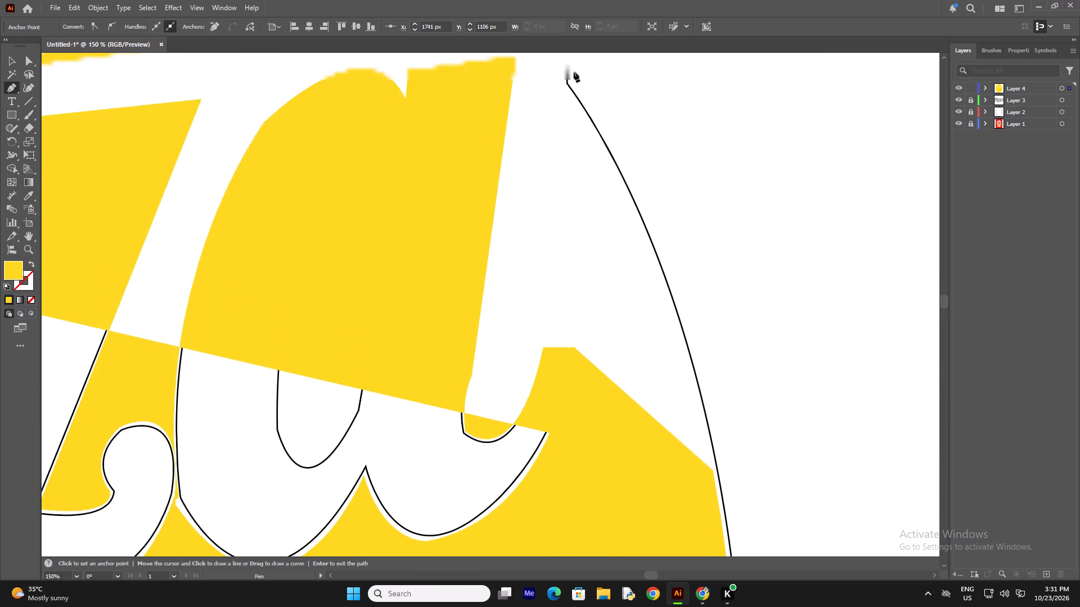
pyautogui.scroll(1, 574, 72)
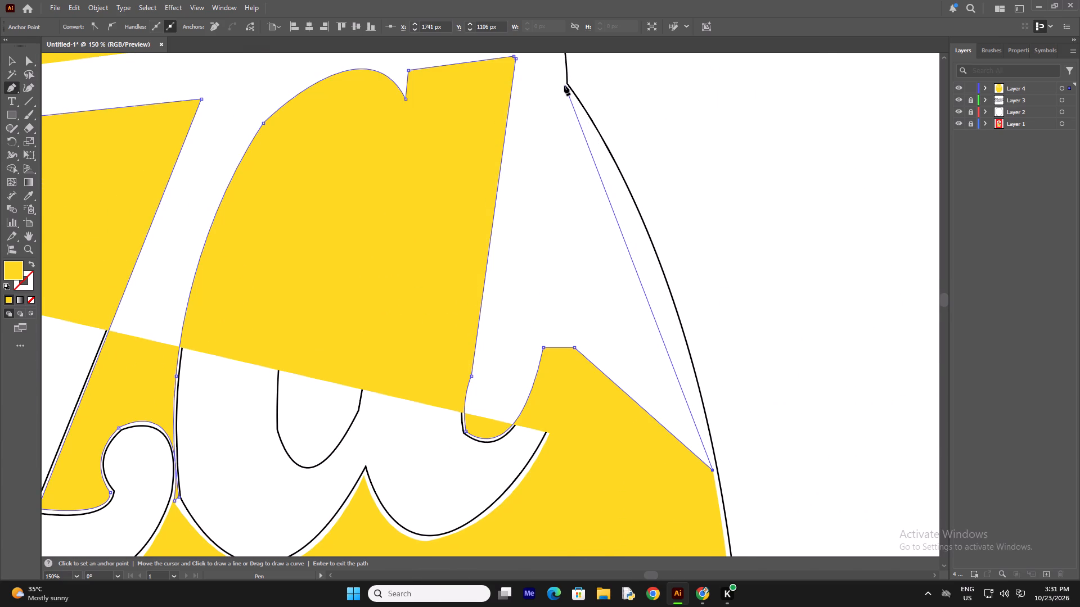
pyautogui.moveTo(564, 85); pyautogui.dragTo(455, 96)
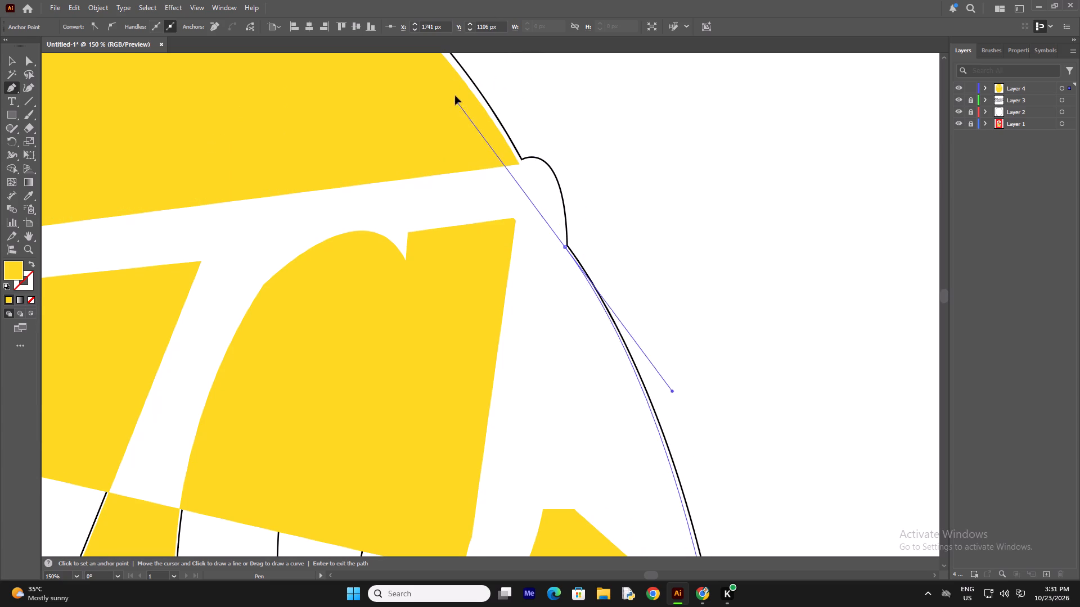
pyautogui.moveTo(455, 96); pyautogui.dragTo(449, 79)
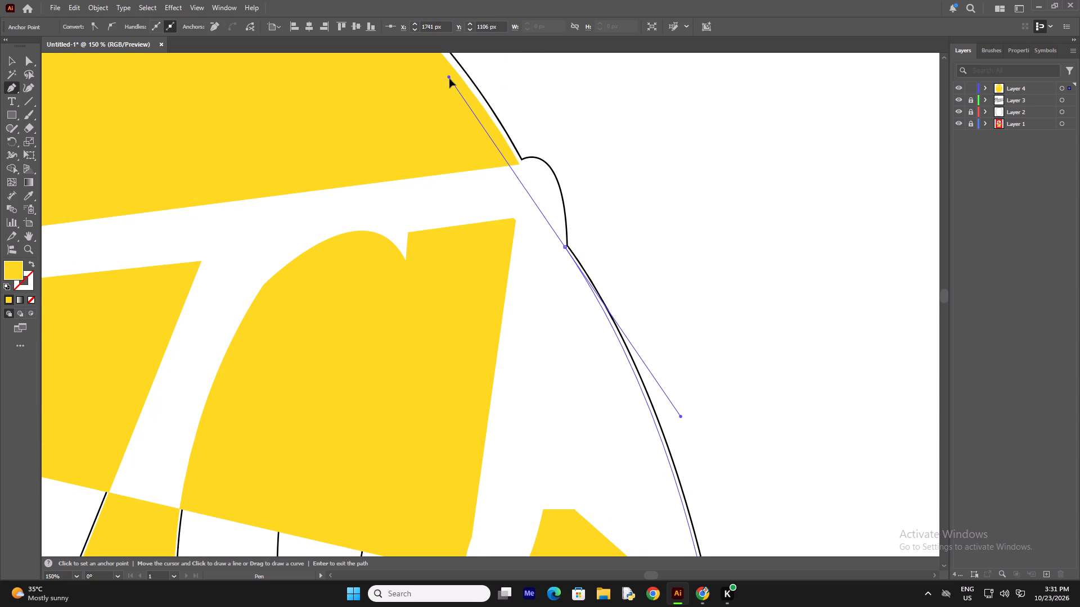
pyautogui.moveTo(449, 79); pyautogui.dragTo(452, 87)
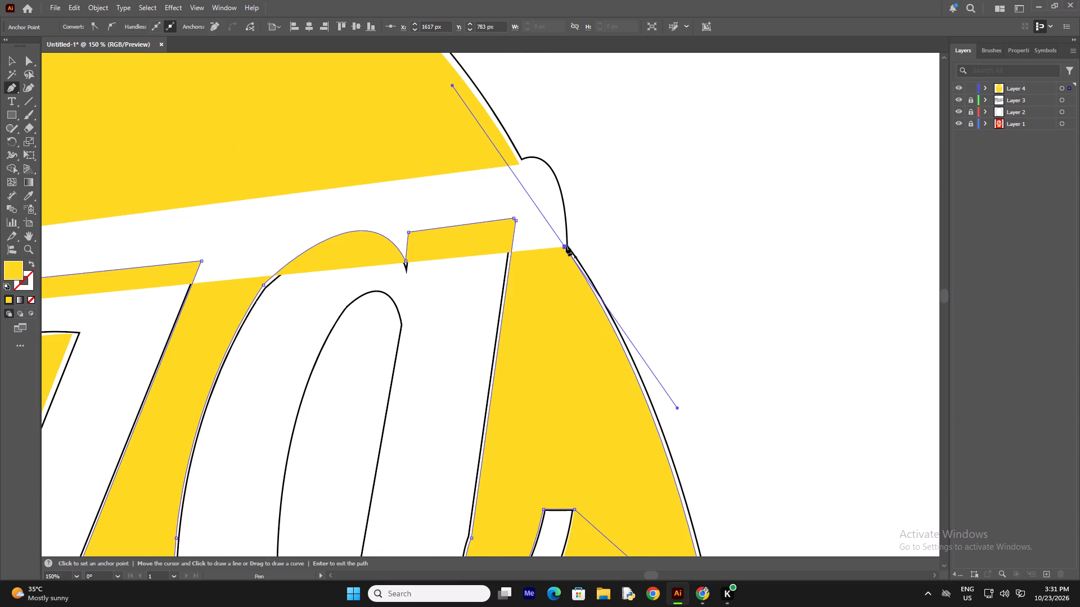
pyautogui.click(566, 246)
# Curve the path over the edge bump to the upper yellow area's corner, and run it straight back to the i dot's lower right.
pyautogui.moveTo(518, 164); pyautogui.dragTo(467, 184)
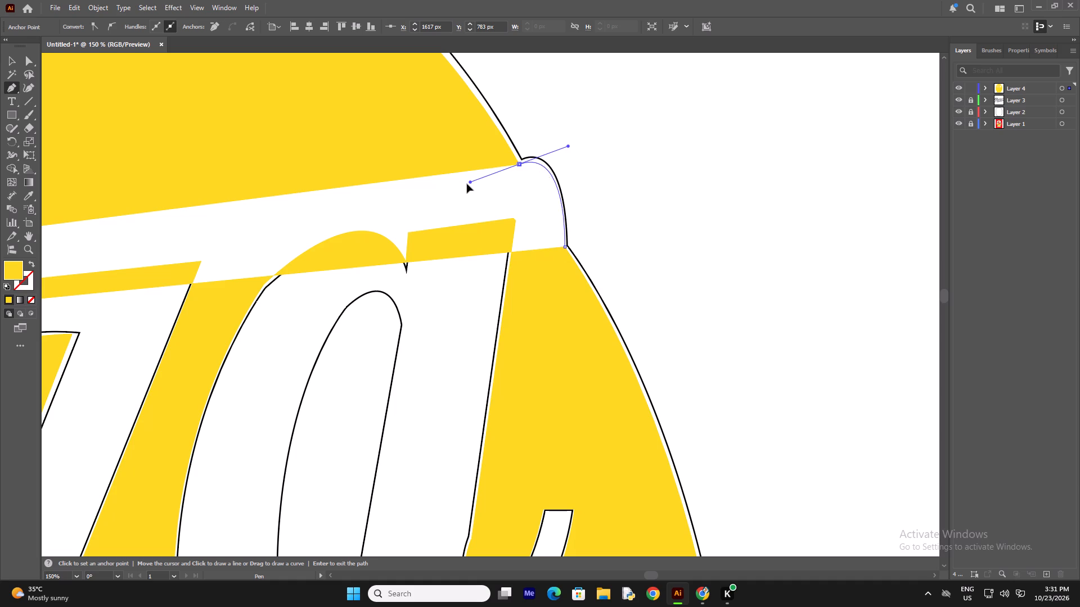
pyautogui.moveTo(467, 184); pyautogui.dragTo(474, 185)
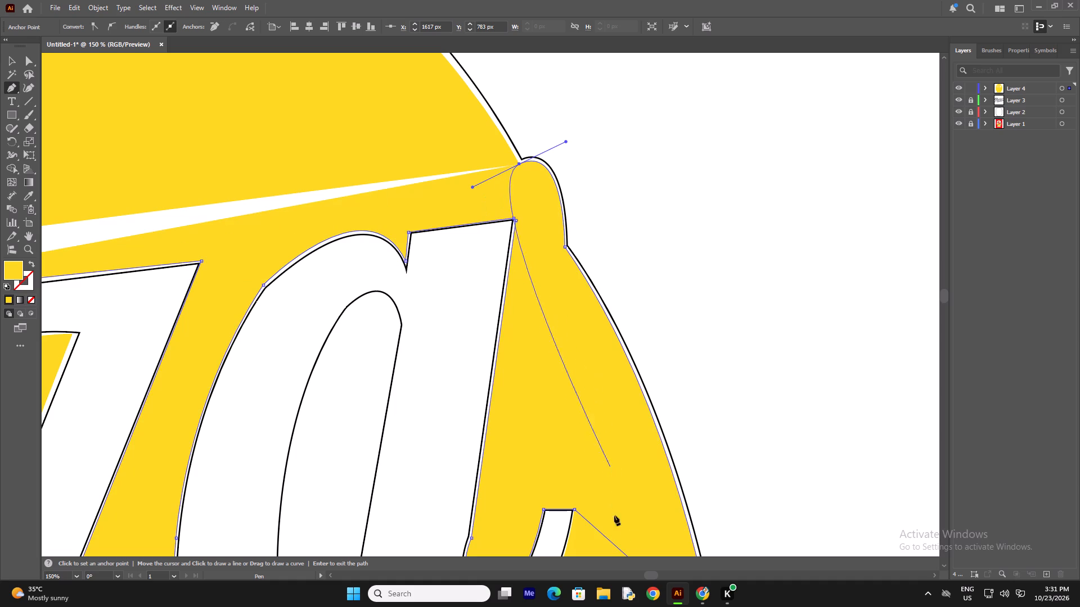
pyautogui.moveTo(649, 578); pyautogui.dragTo(636, 577)
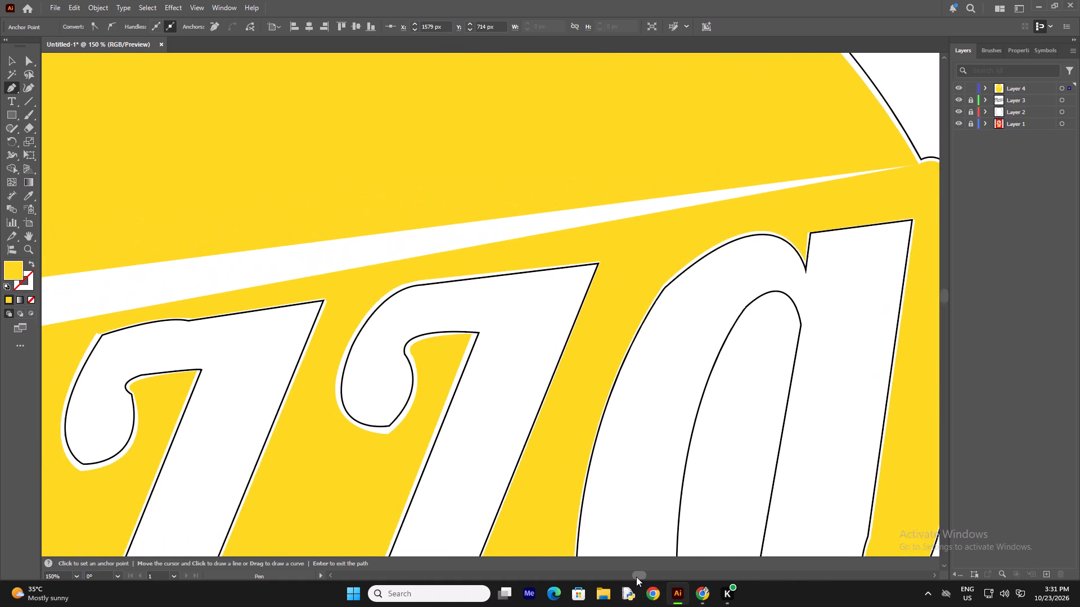
pyautogui.moveTo(636, 577); pyautogui.dragTo(631, 573)
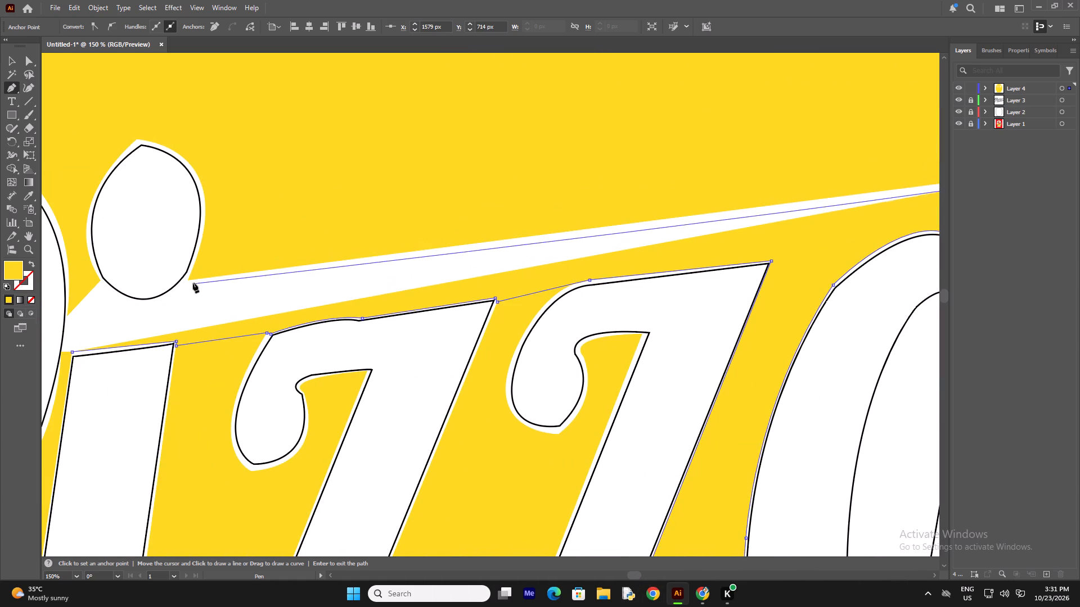
pyautogui.click(188, 280)
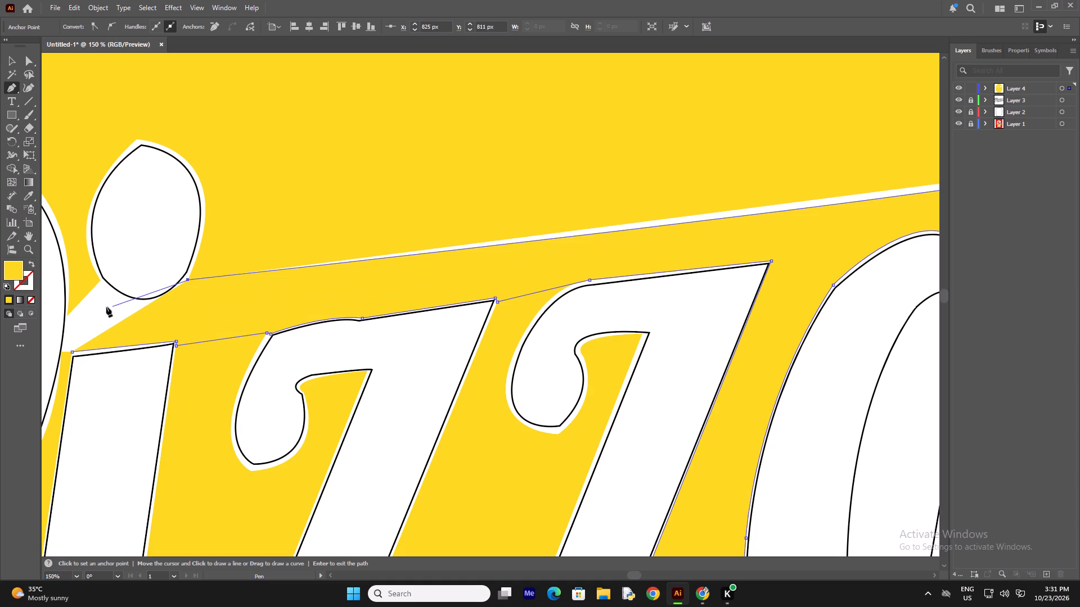
# Curve the path under the i's dot to a corner point at its lower left, and extend it straight to the P's edge.
pyautogui.moveTo(101, 280); pyautogui.dragTo(69, 235)
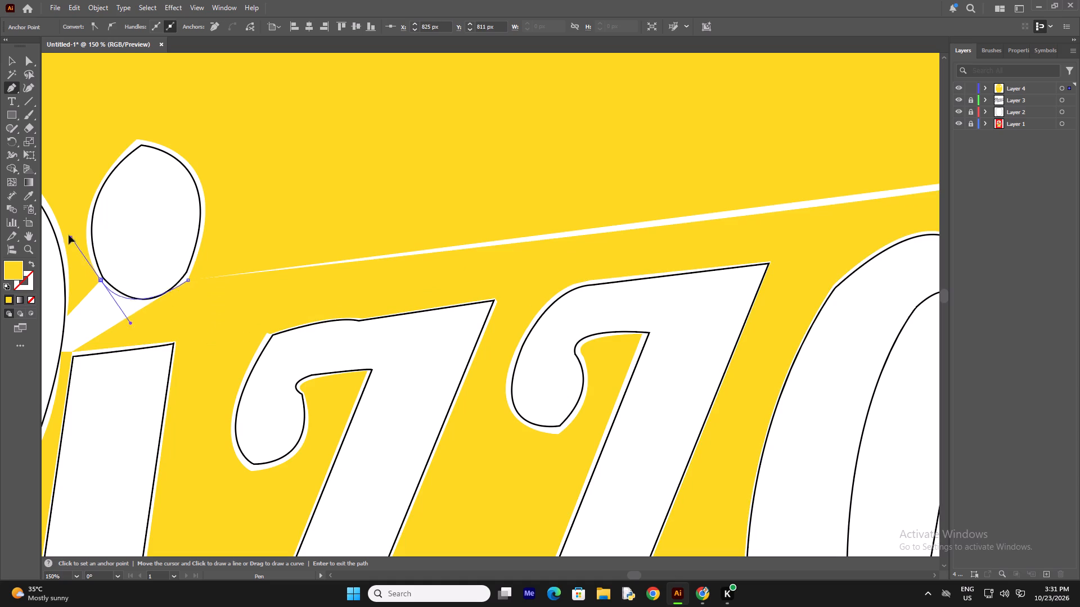
pyautogui.moveTo(69, 235); pyautogui.dragTo(55, 234)
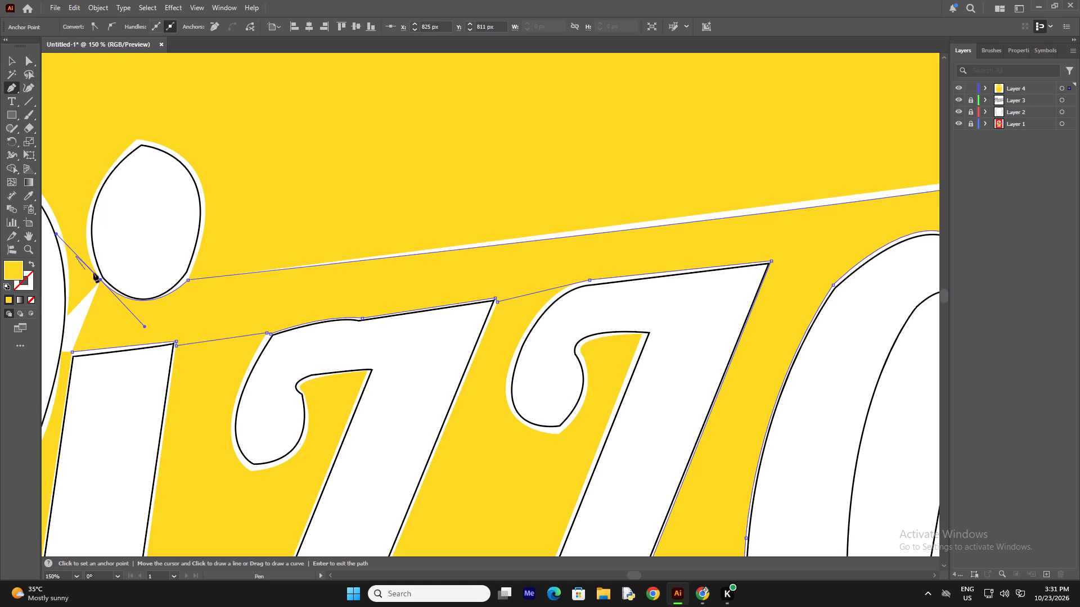
pyautogui.click(101, 279)
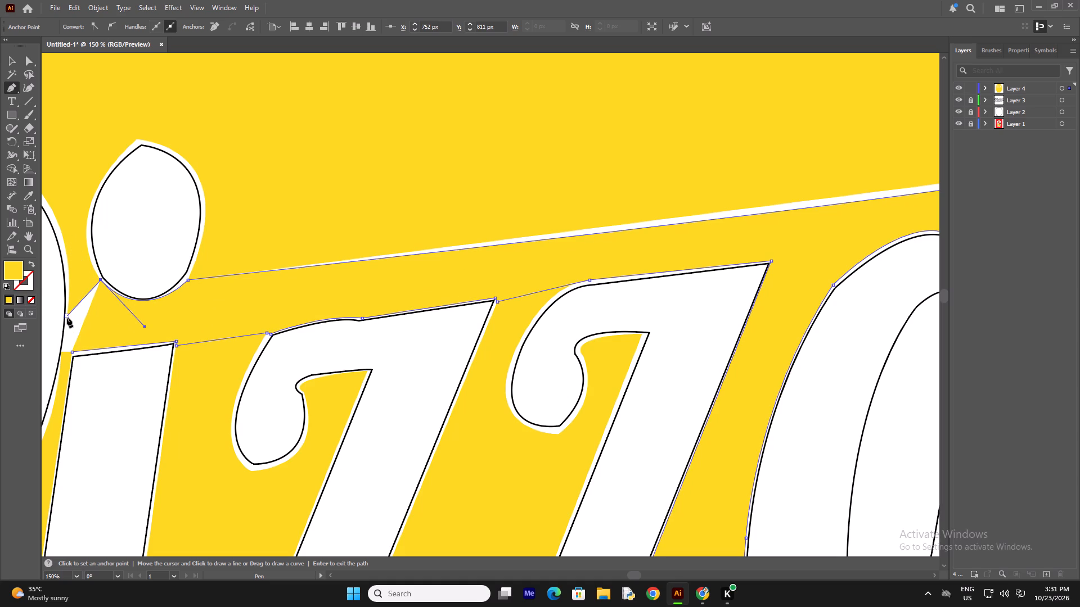
pyautogui.click(67, 318)
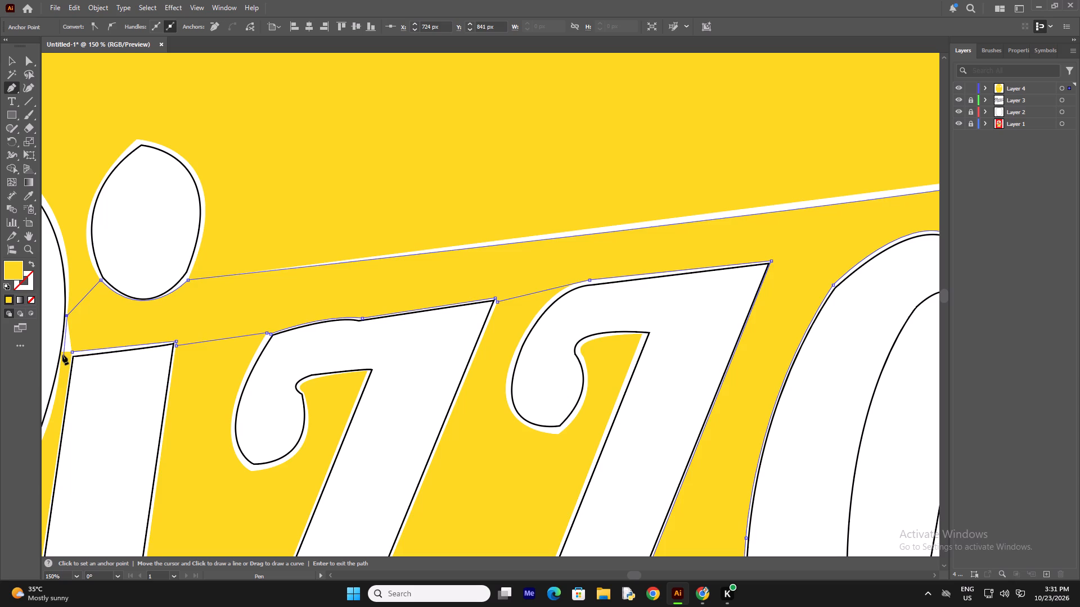
# Add the final point on the P's edge beside the i stem's upper corner and end the yellow path.
pyautogui.click(62, 355)
pyautogui.rightClick(210, 315)
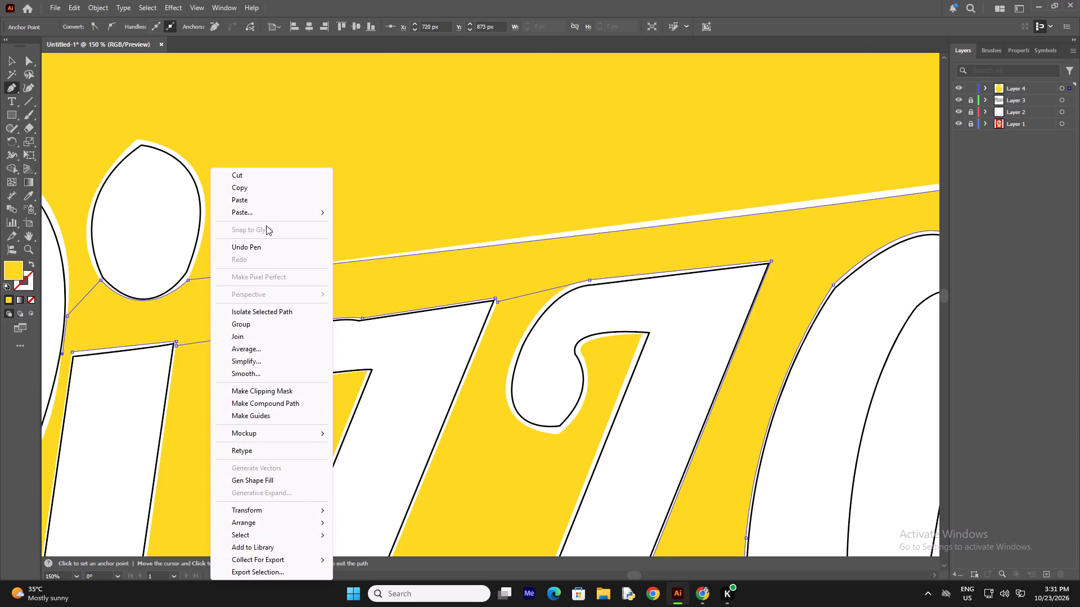
pyautogui.click(258, 197)
pyautogui.press('BackSpace')
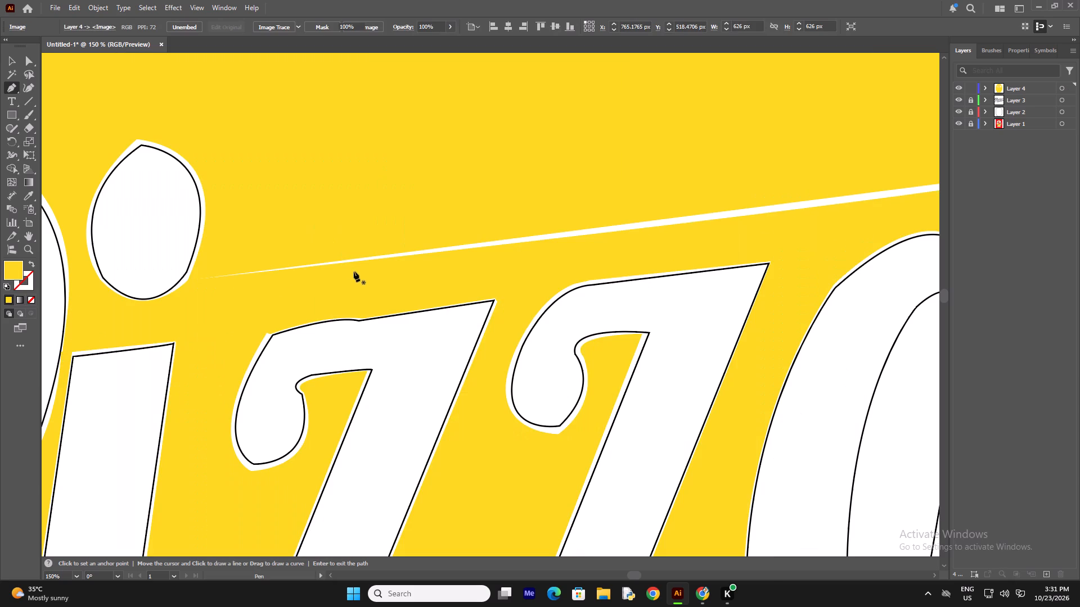
# Cover the thin white sliver between the i's dot and the pizza's edge bump with a narrow yellow Pen shape.
pyautogui.hotkey('ctrl', '-')
pyautogui.hotkey('ctrl', '-')
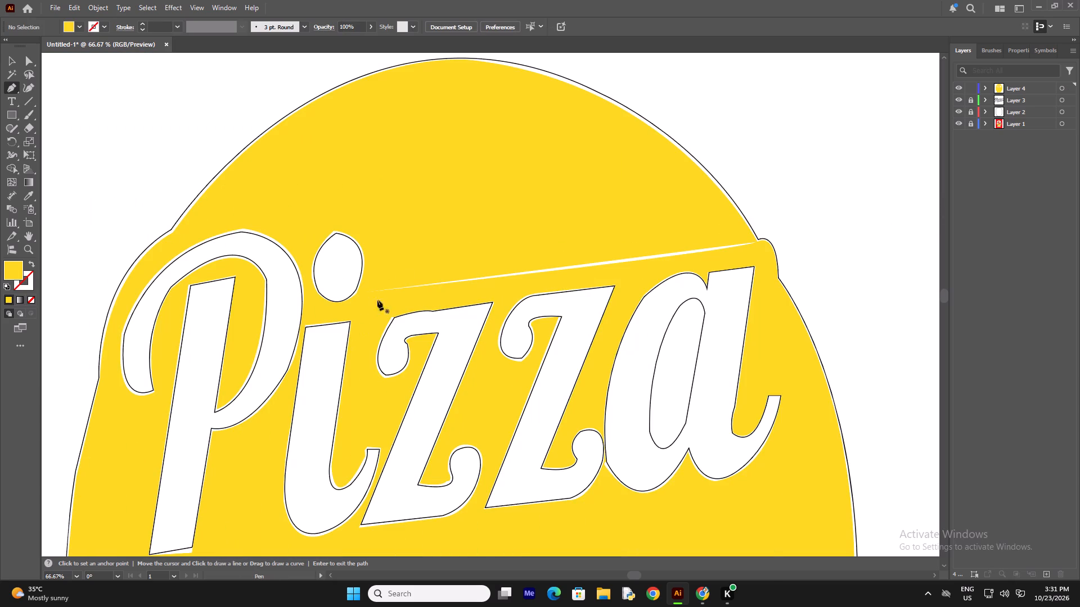
pyautogui.click(395, 252)
pyautogui.click(367, 302)
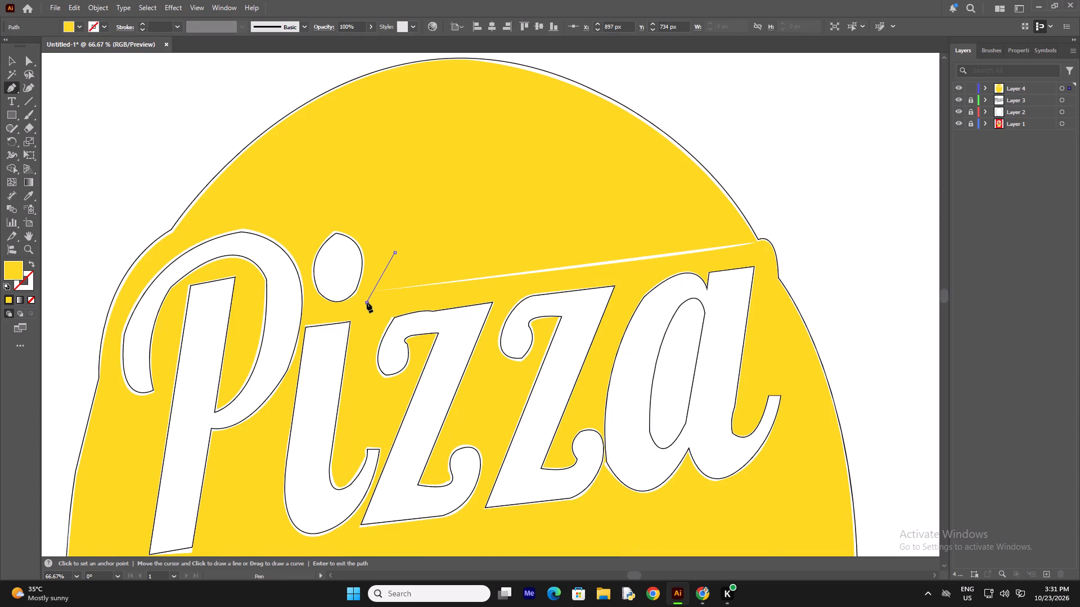
pyautogui.click(755, 248)
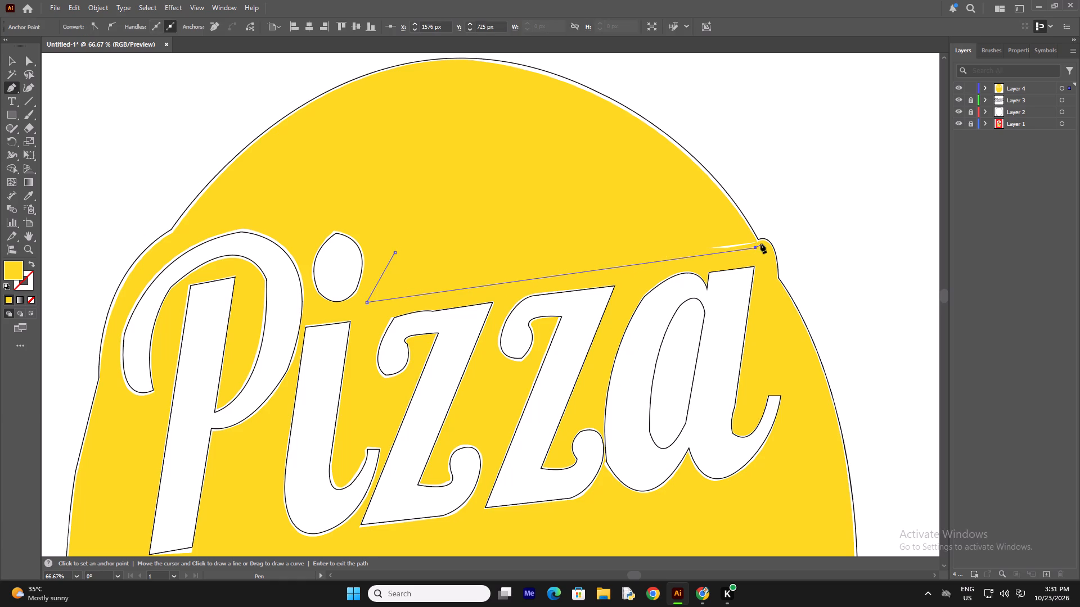
pyautogui.click(762, 243)
pyautogui.click(746, 240)
pyautogui.rightClick(651, 255)
pyautogui.click(685, 202)
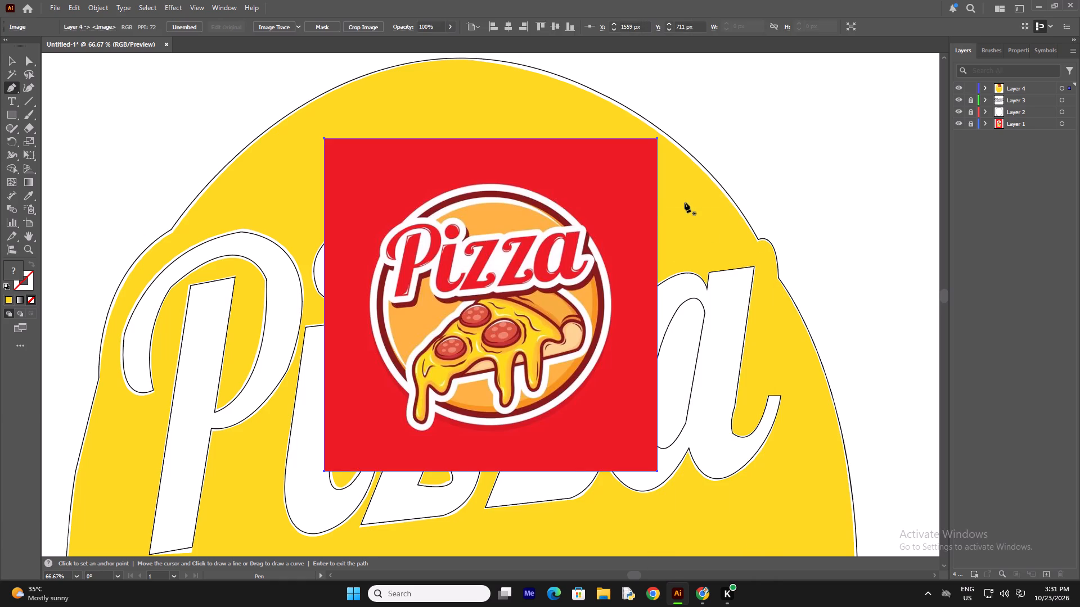
pyautogui.press('BackSpace')
# Start a yellow shape inside the a's counter, tracing straight down its stem side and curving around the bottom to a corner point.
pyautogui.hotkey('ctrl', '-')
pyautogui.hotkey('ctrl', '-')
pyautogui.hotkey('ctrl', '-')
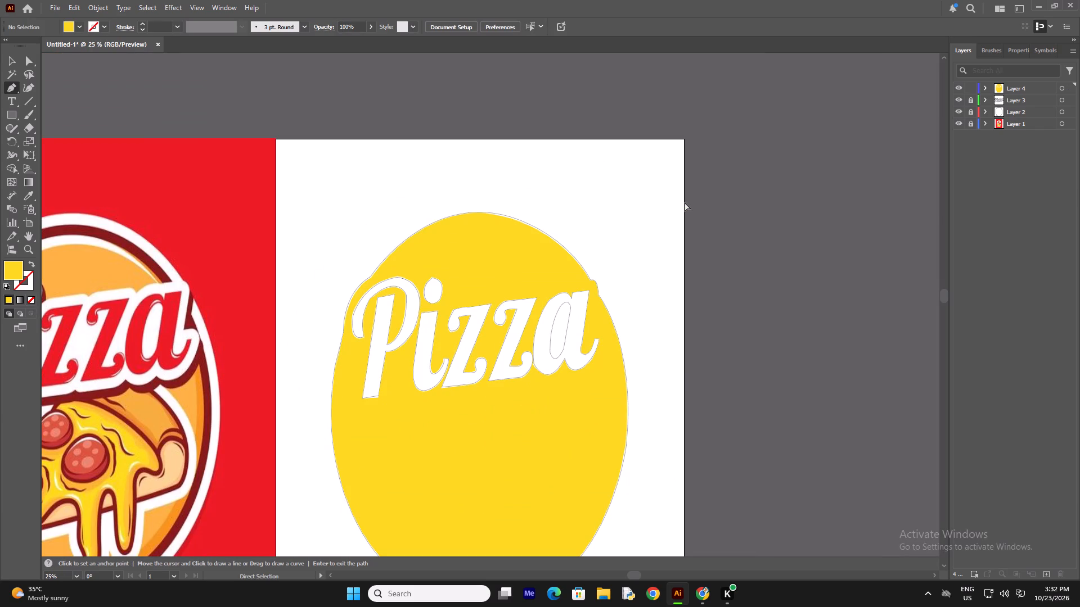
pyautogui.hotkey('ctrl', '+')
pyautogui.hotkey('ctrl', '+')
pyautogui.hotkey('ctrl', '+')
pyautogui.hotkey('ctrl', '+')
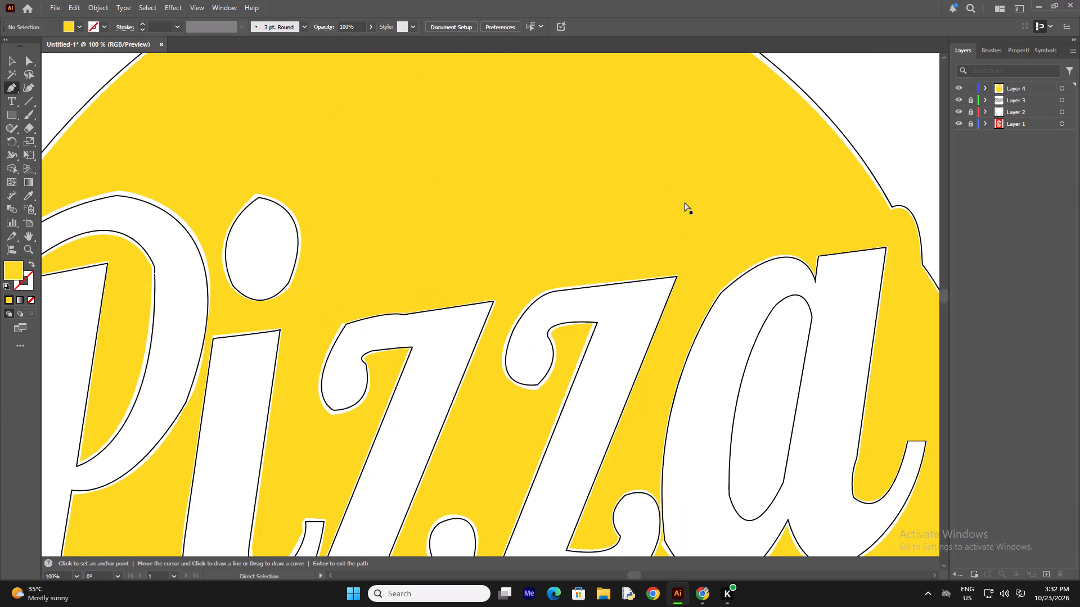
pyautogui.scroll(-5, 677, 319)
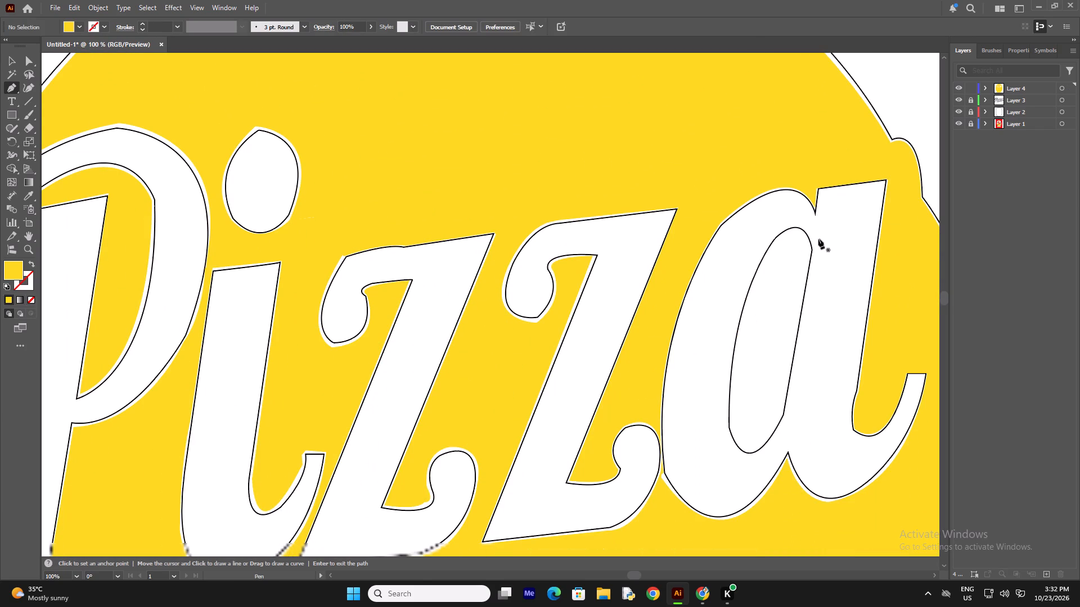
pyautogui.click(810, 250)
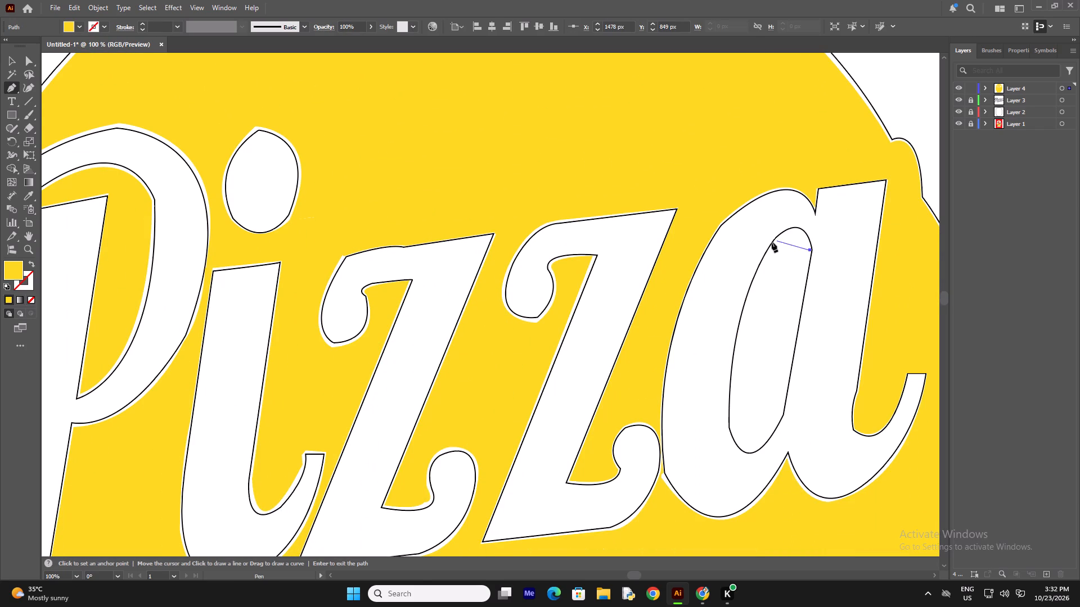
pyautogui.click(782, 415)
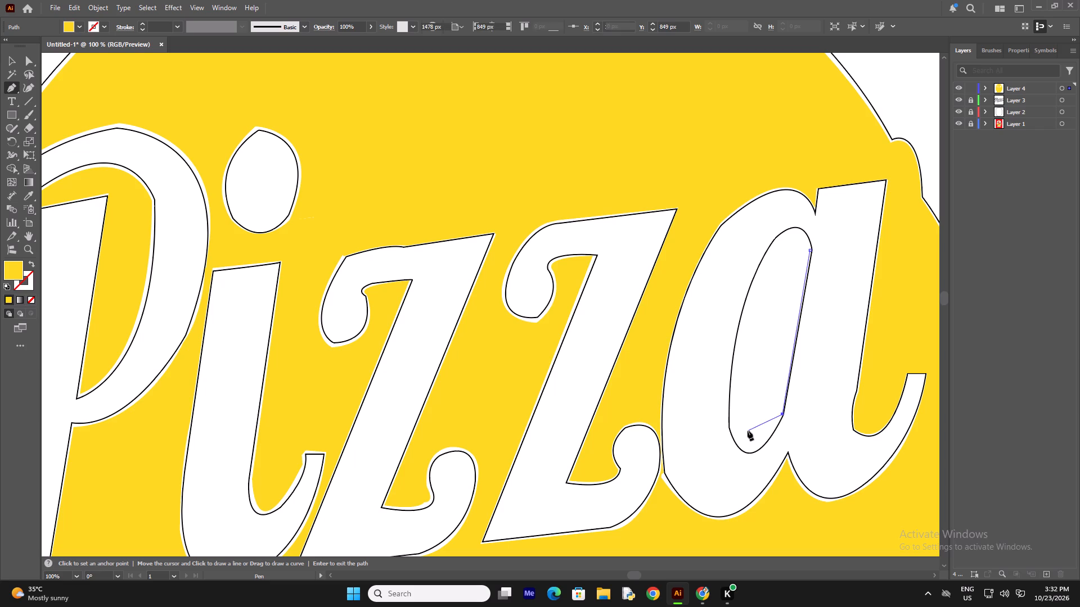
pyautogui.moveTo(731, 428); pyautogui.dragTo(714, 379)
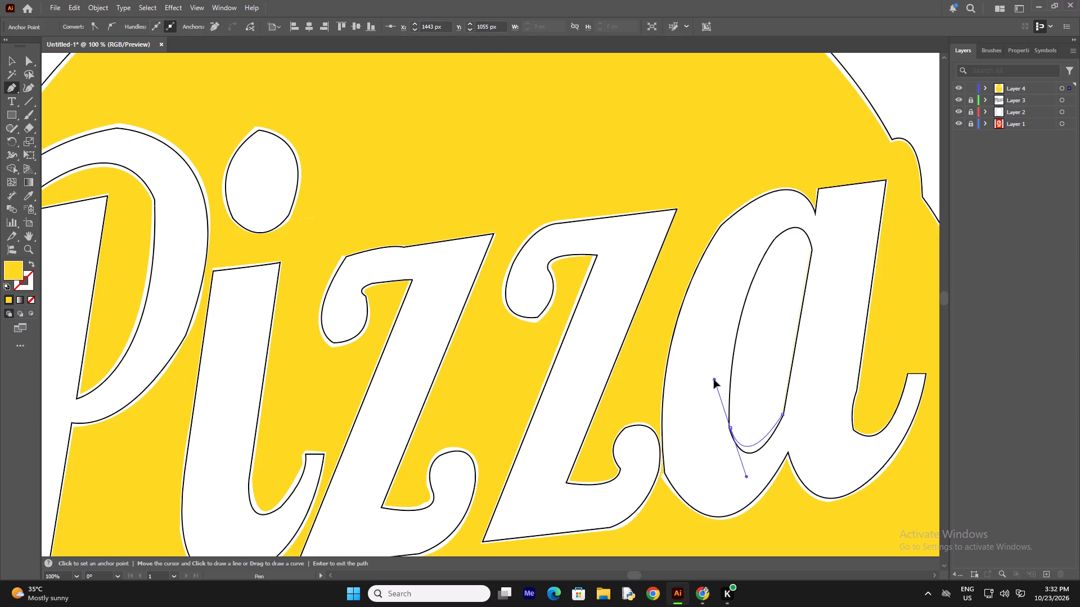
pyautogui.moveTo(714, 379); pyautogui.dragTo(710, 371)
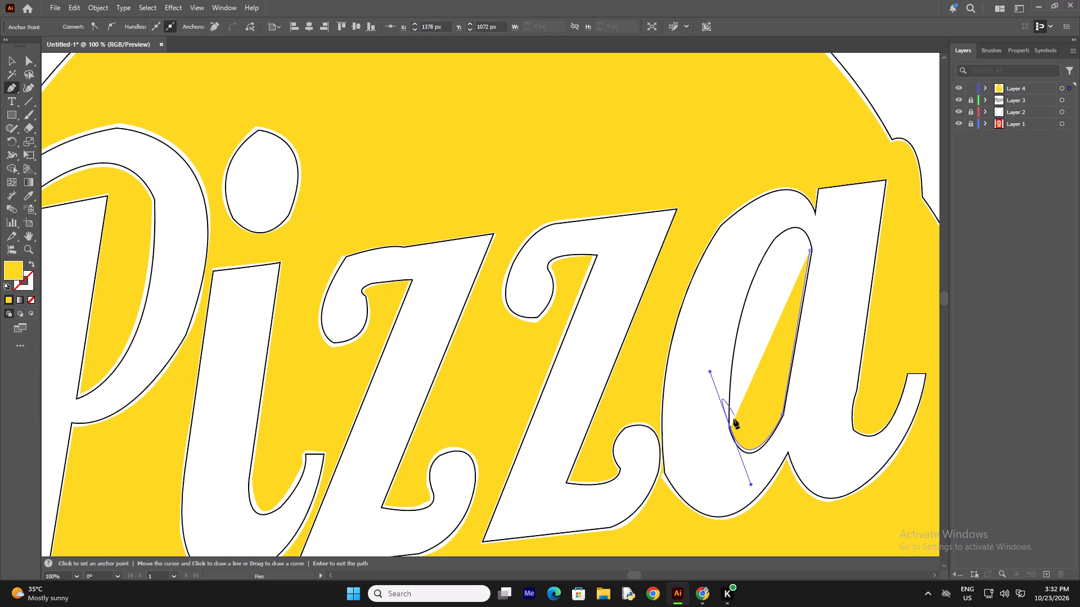
pyautogui.click(731, 427)
# Curve the path up the left side of the a's counter and over its top, close the yellow shape and deselect it.
pyautogui.moveTo(778, 238); pyautogui.dragTo(817, 178)
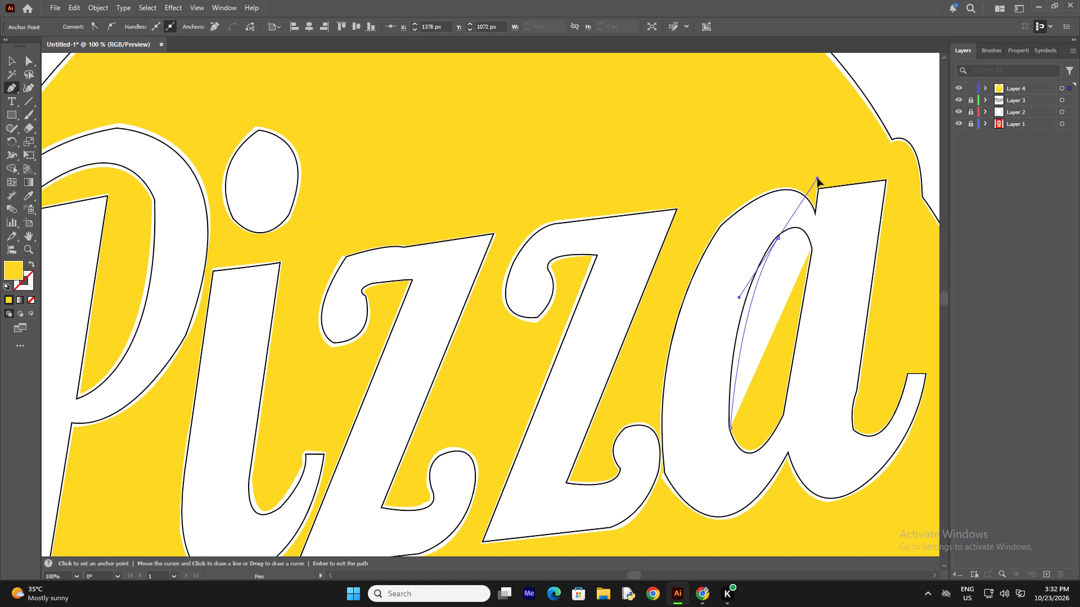
pyautogui.moveTo(817, 178); pyautogui.dragTo(826, 181)
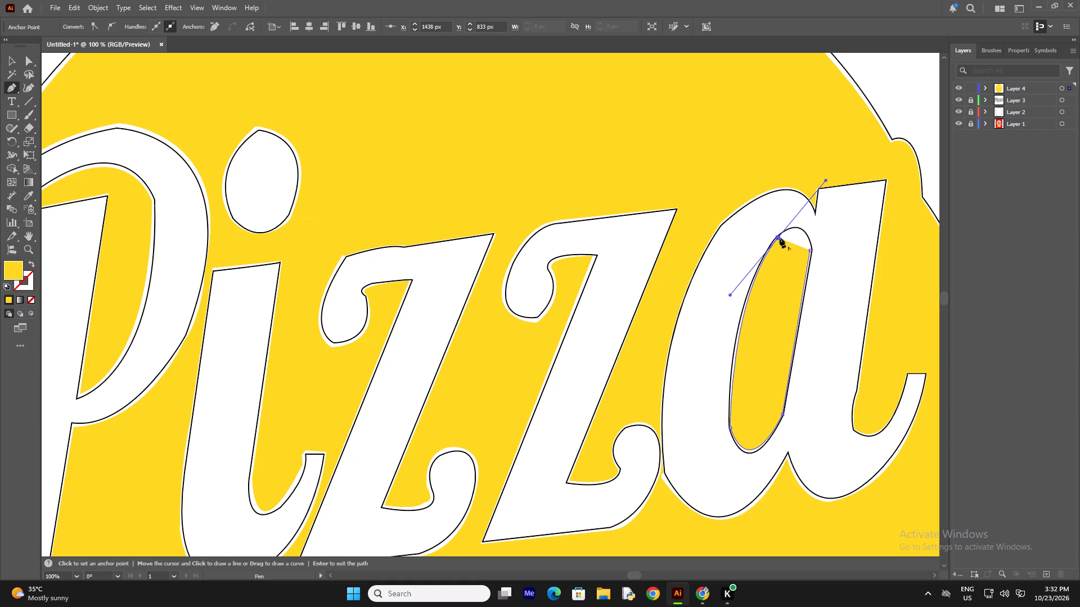
pyautogui.click(780, 238)
pyautogui.moveTo(811, 250); pyautogui.dragTo(814, 275)
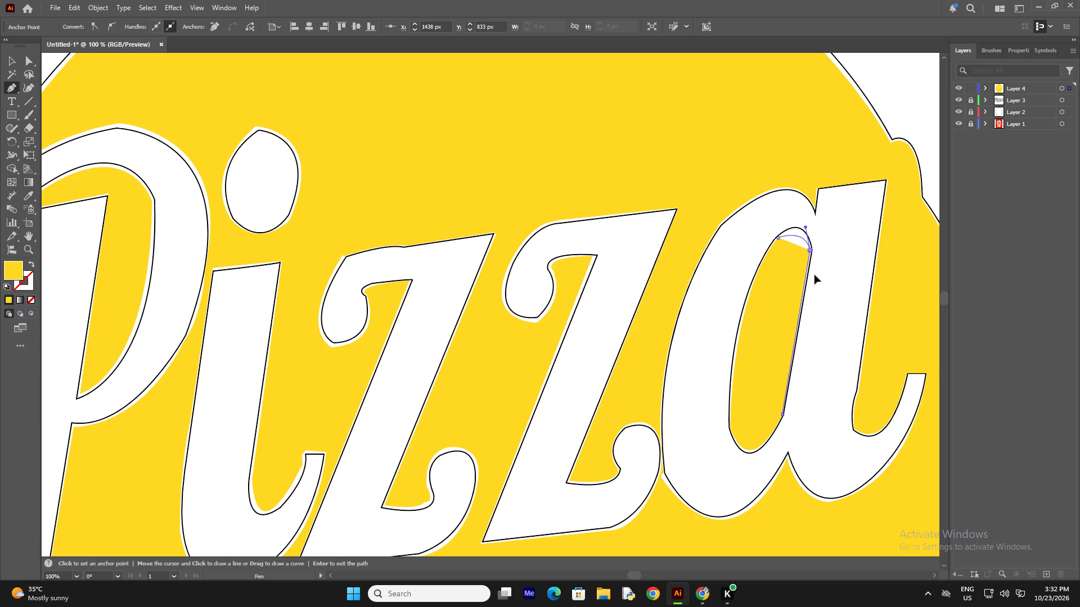
pyautogui.moveTo(814, 275); pyautogui.dragTo(813, 287)
pyautogui.rightClick(750, 289)
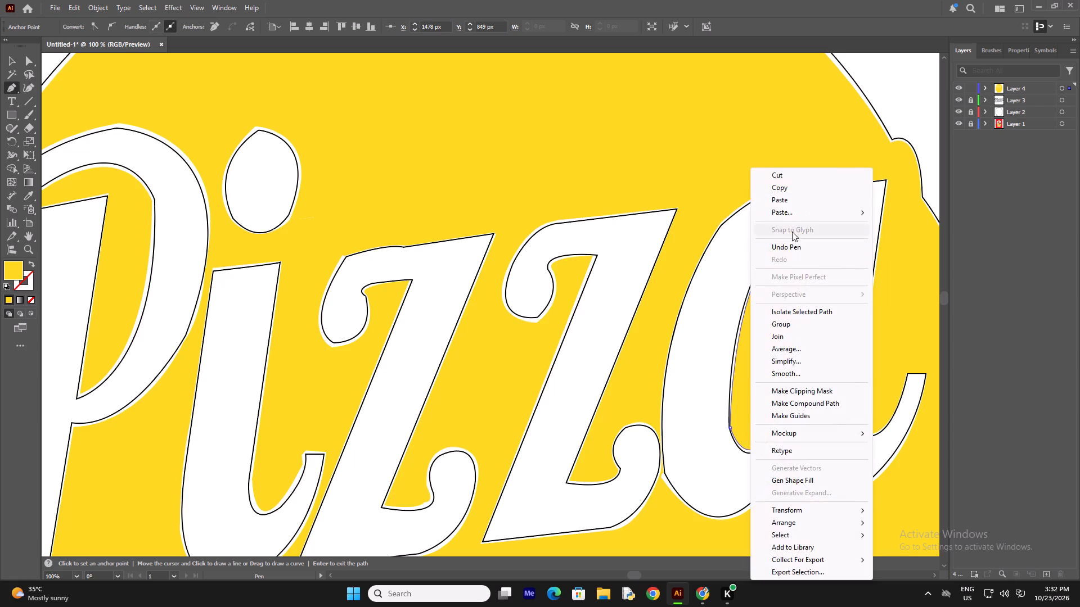
pyautogui.click(803, 201)
pyautogui.press('BackSpace')
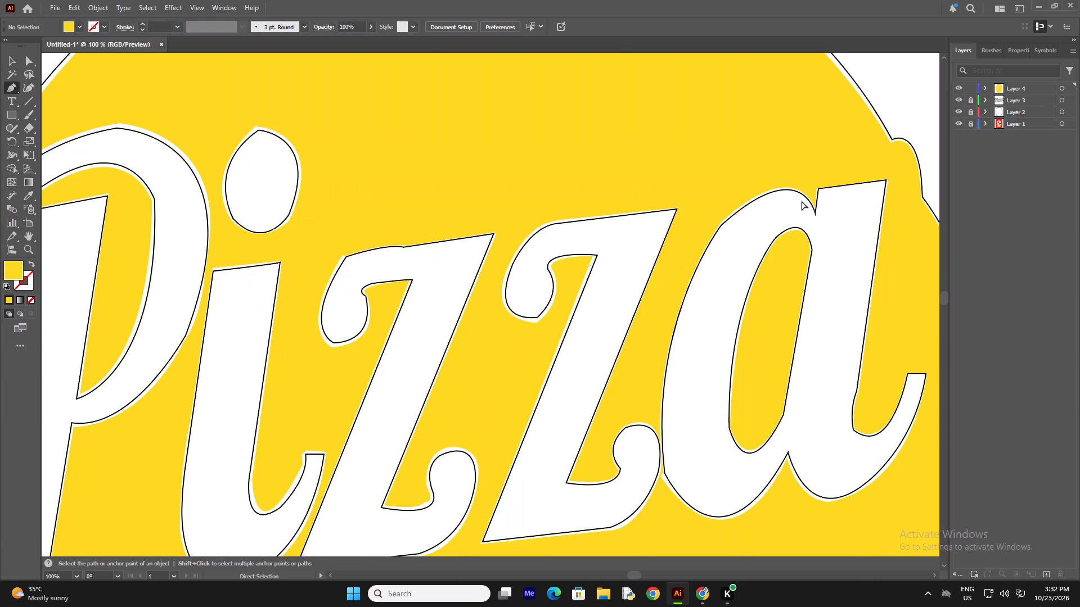
# Sample the red background of the reference pizza logo as the fill colour with the Eyedropper.
pyautogui.hotkey('ctrl', '-')
pyautogui.hotkey('ctrl', '-')
pyautogui.hotkey('ctrl', '-')
pyautogui.hotkey('ctrl', '-')
pyautogui.hotkey('ctrl', '-')
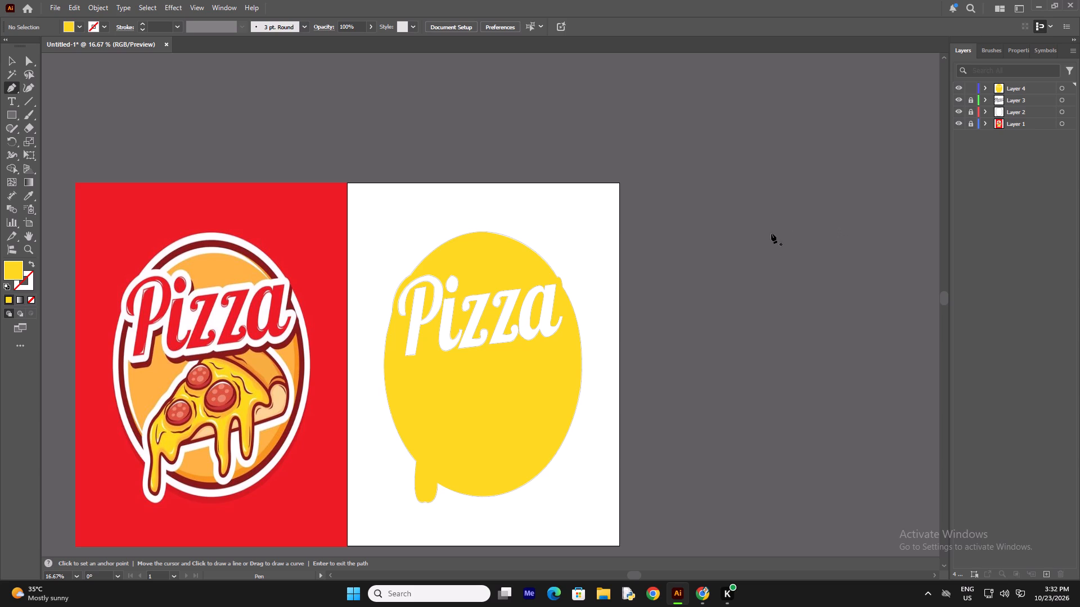
pyautogui.press('i')
pyautogui.press('i')
pyautogui.press('i')
pyautogui.press('i')
pyautogui.press('i')
pyautogui.press('i')
pyautogui.press('i')
pyautogui.press('i')
pyautogui.press('i')
pyautogui.press('i')
pyautogui.press('i')
pyautogui.press('i')
pyautogui.press('i')
pyautogui.press('i')
pyautogui.press('i')
pyautogui.press('i')
pyautogui.press('i')
pyautogui.press('i')
pyautogui.press('i')
pyautogui.press('i')
pyautogui.click(313, 251)
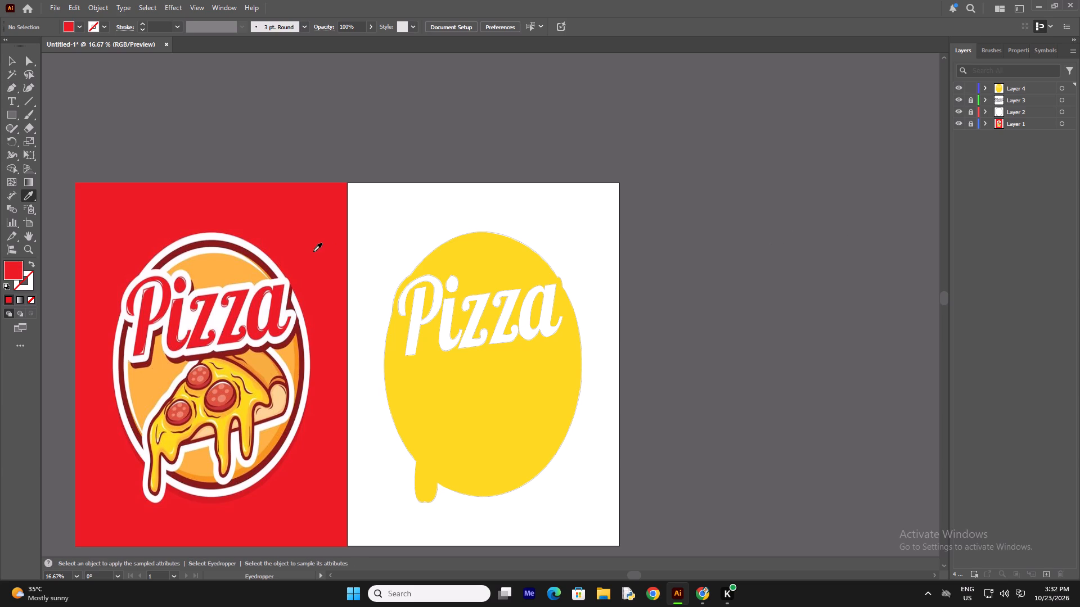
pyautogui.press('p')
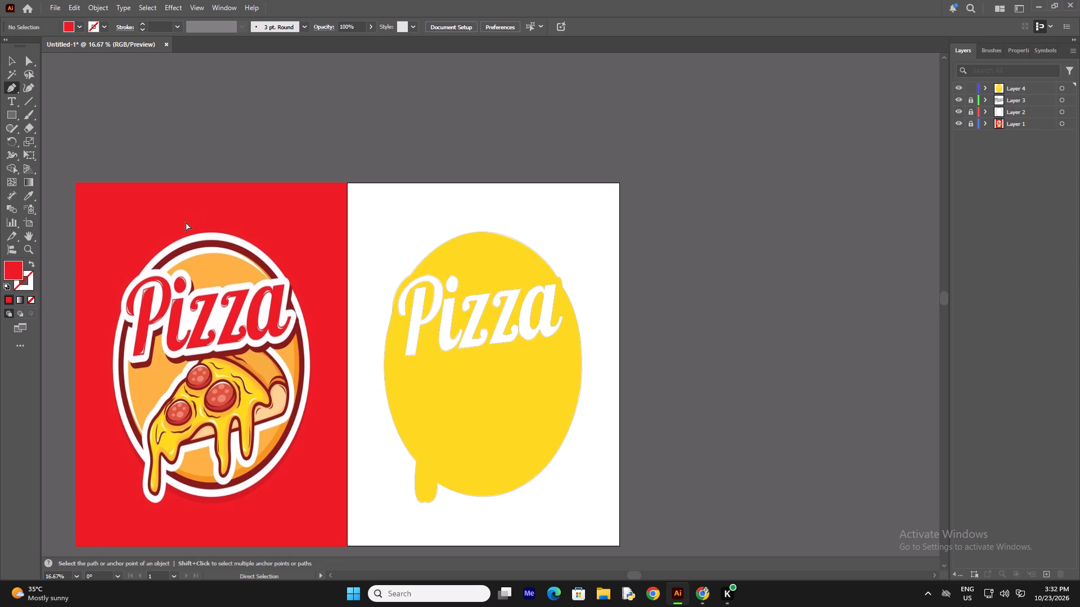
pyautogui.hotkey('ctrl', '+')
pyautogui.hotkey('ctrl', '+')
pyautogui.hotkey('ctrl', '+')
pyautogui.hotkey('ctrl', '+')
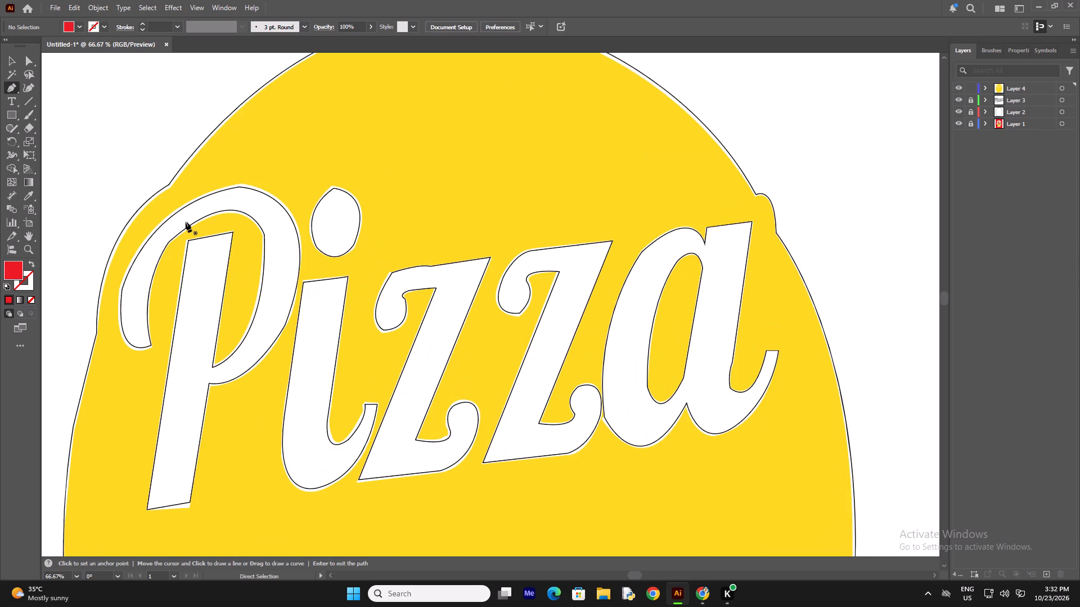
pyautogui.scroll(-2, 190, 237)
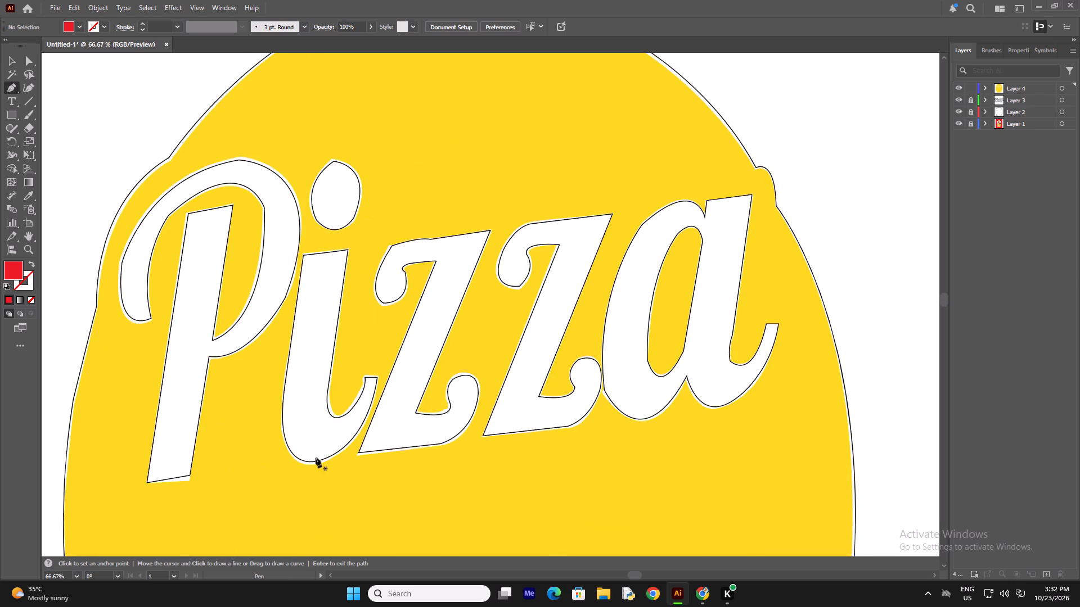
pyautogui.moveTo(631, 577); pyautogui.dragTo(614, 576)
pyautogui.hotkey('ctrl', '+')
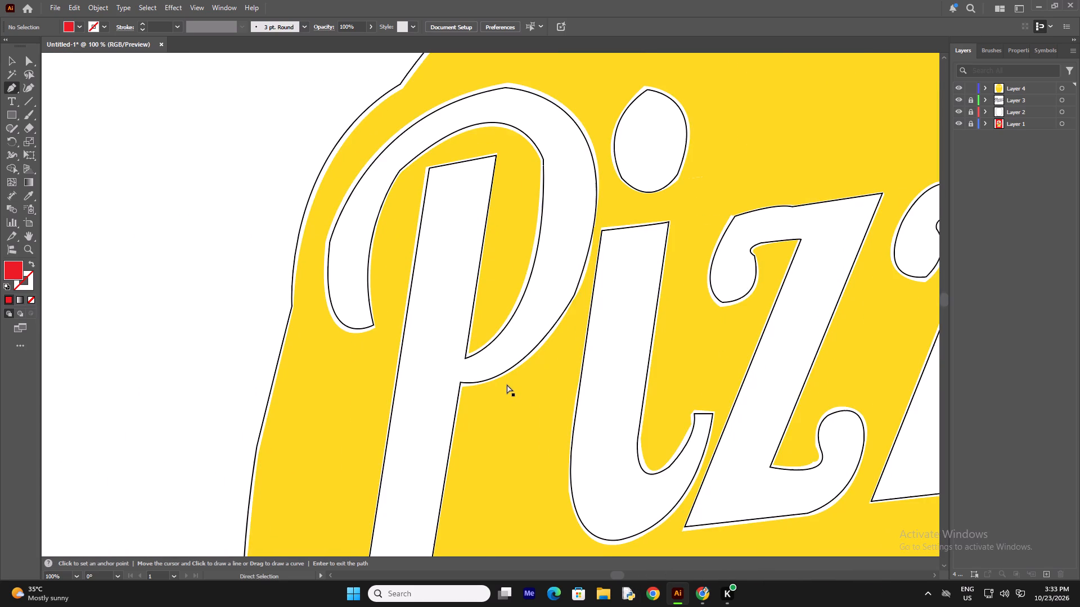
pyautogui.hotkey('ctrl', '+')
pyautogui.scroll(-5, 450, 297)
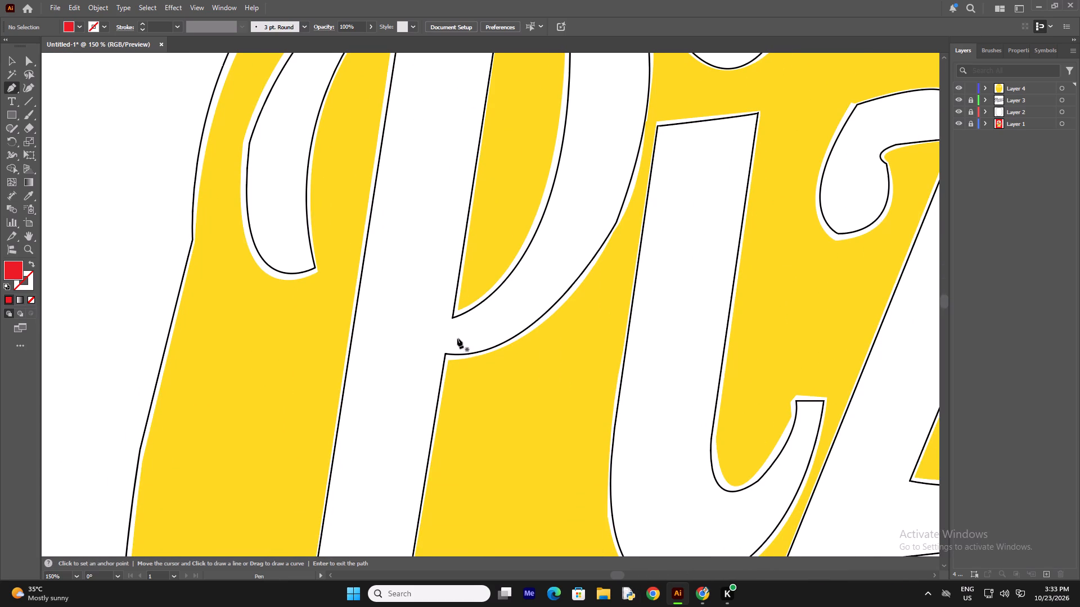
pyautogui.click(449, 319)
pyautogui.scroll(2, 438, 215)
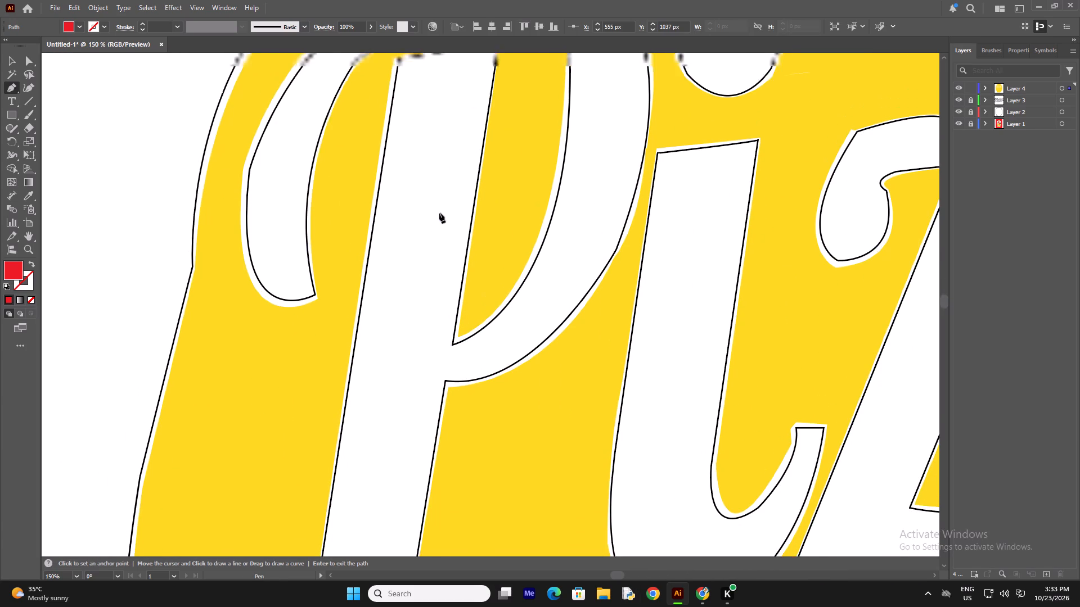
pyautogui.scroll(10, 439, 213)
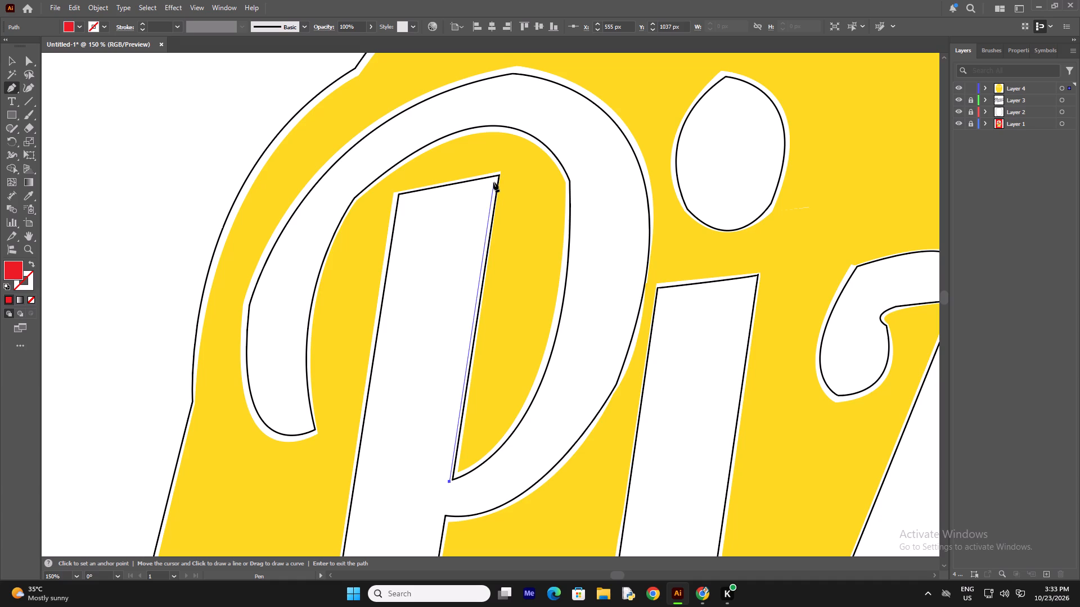
# Lock Layer 4 and add a new layer above it.
pyautogui.click(971, 90)
pyautogui.click(1047, 572)
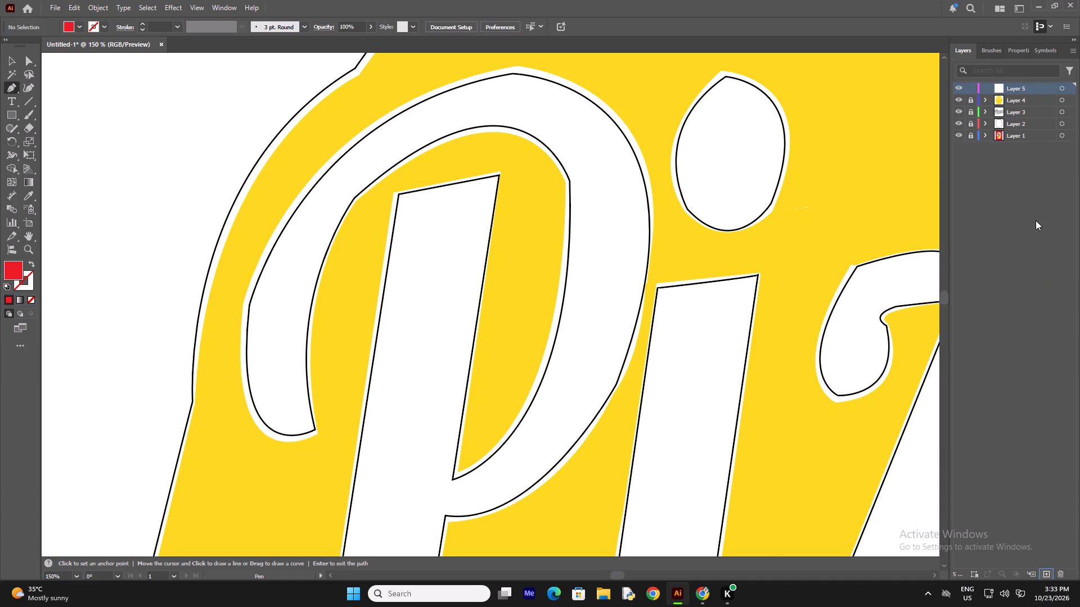
pyautogui.click(1035, 220)
# Start the P path at the inner bowl junction and trace straight around the stem to the outer bowl junction, with no fill.
pyautogui.scroll(-5, 481, 239)
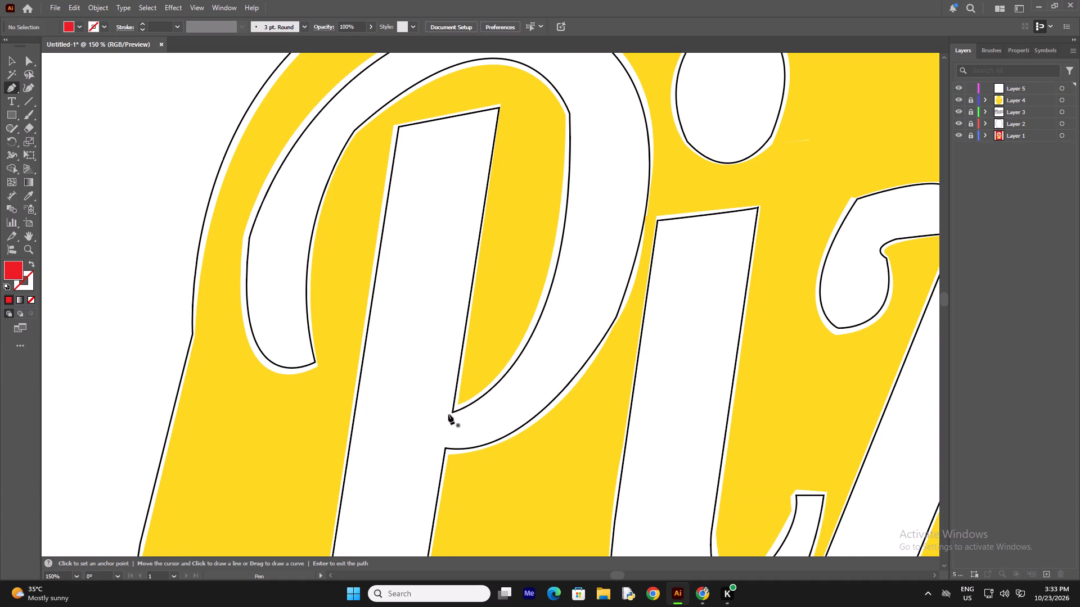
pyautogui.click(449, 413)
pyautogui.click(496, 110)
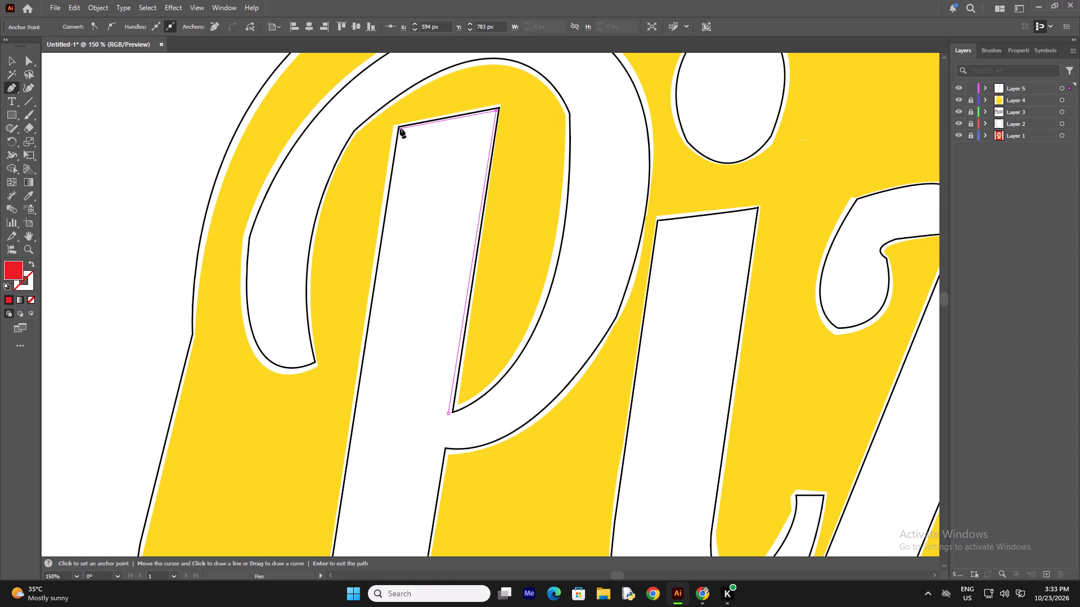
pyautogui.click(400, 128)
pyautogui.scroll(-6, 367, 218)
pyautogui.scroll(-7, 354, 377)
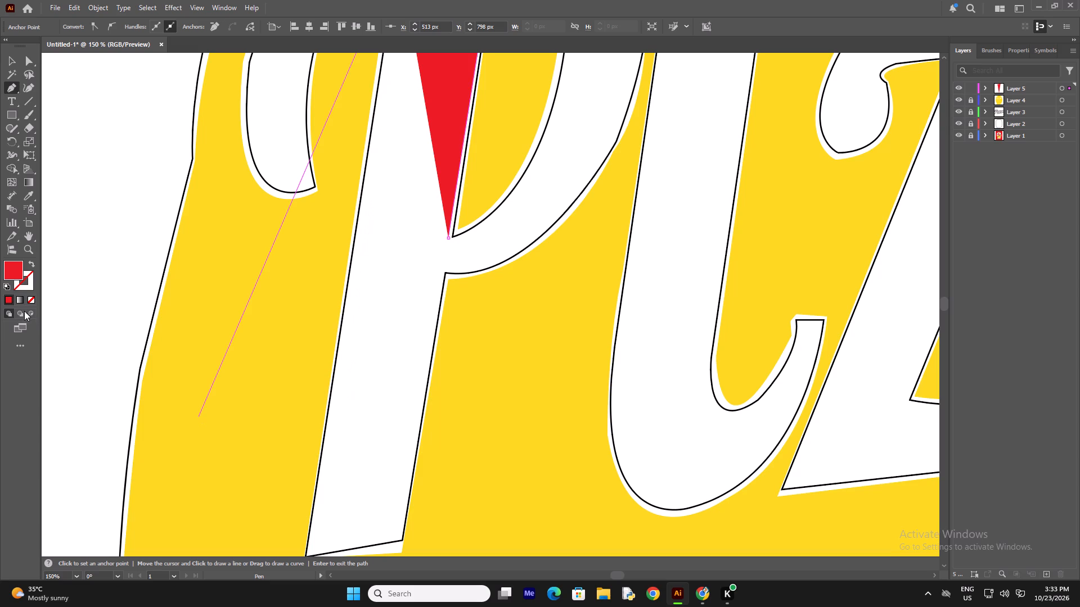
pyautogui.click(29, 297)
pyautogui.scroll(-14, 418, 592)
pyautogui.scroll(-6, 310, 474)
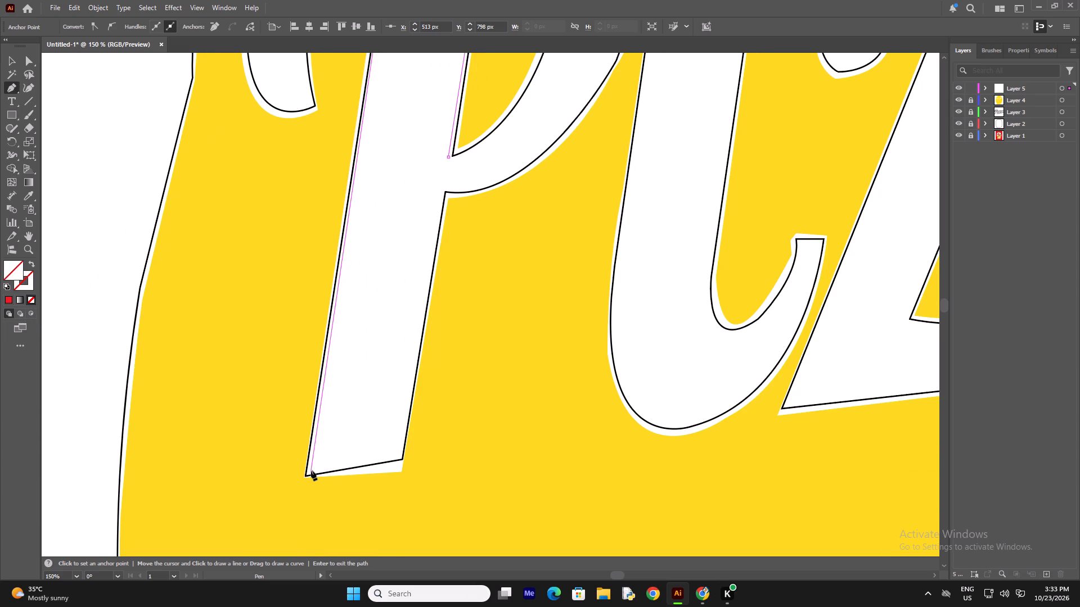
pyautogui.click(308, 472)
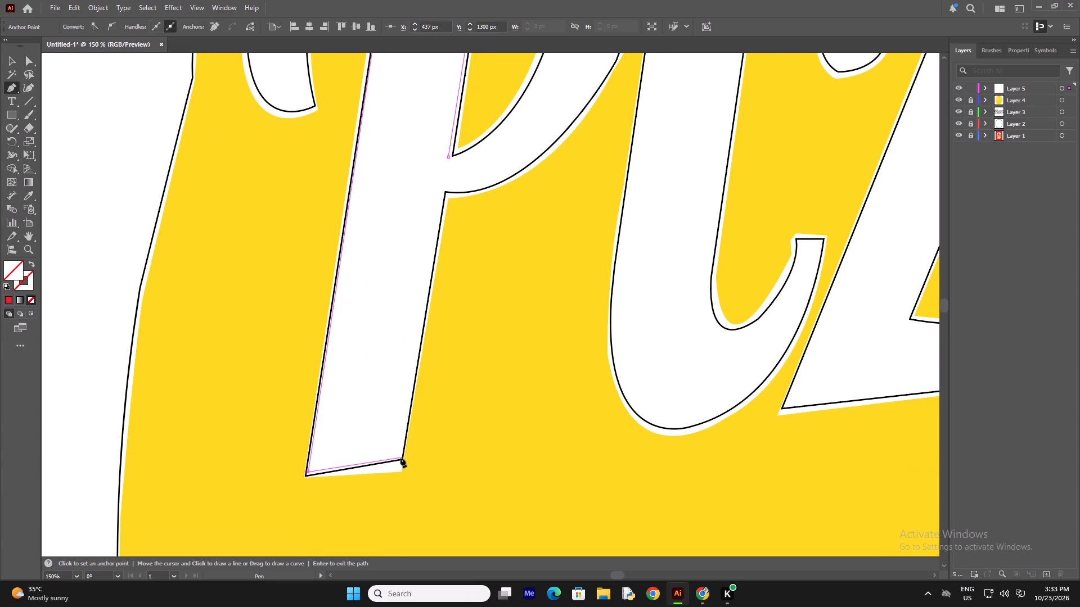
pyautogui.click(400, 457)
pyautogui.scroll(9, 406, 392)
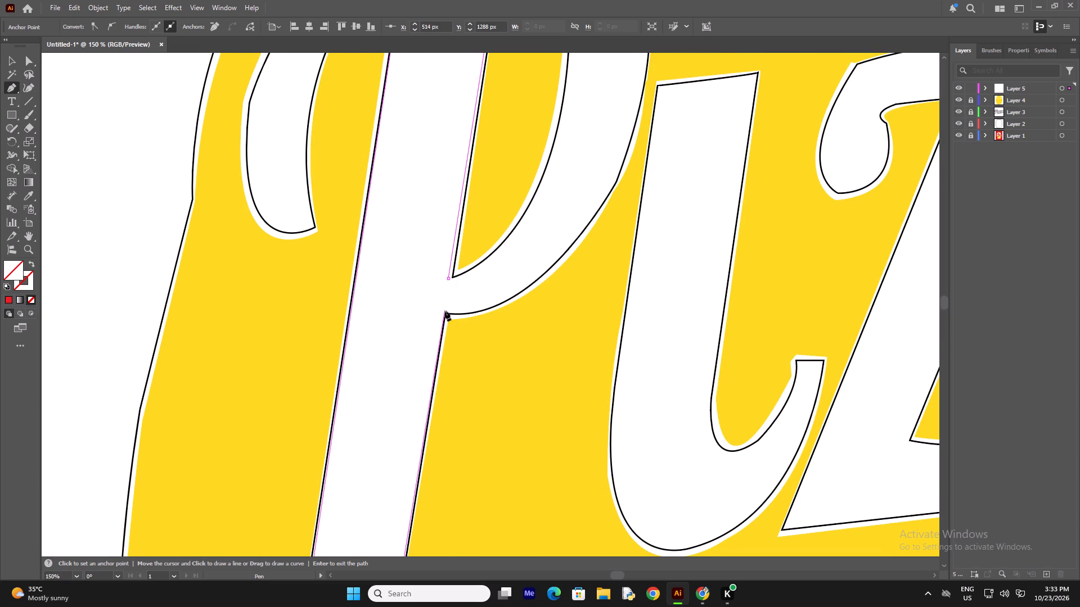
pyautogui.click(445, 311)
# Curve the path up the outer edge of the P's bowl to its top, with corner points at the side and top.
pyautogui.scroll(5, 589, 295)
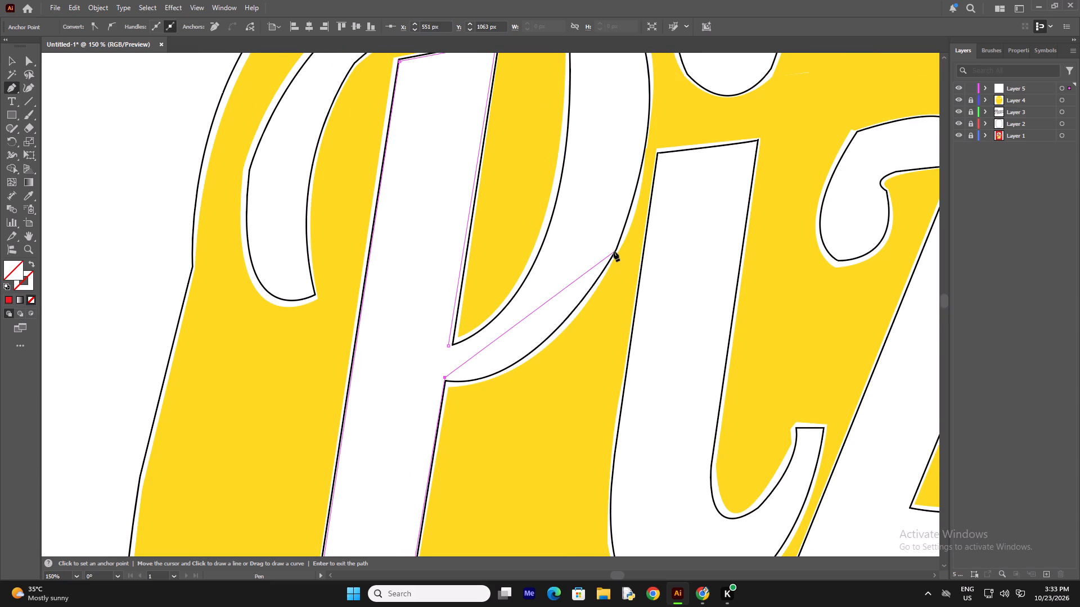
pyautogui.moveTo(614, 251); pyautogui.dragTo(704, 103)
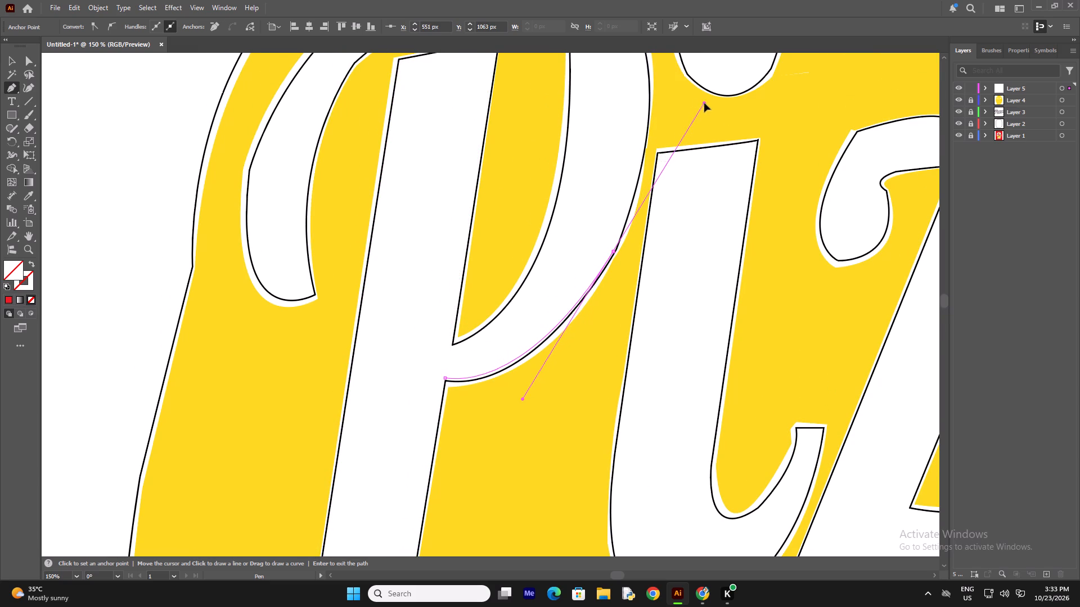
pyautogui.moveTo(704, 103); pyautogui.dragTo(706, 103)
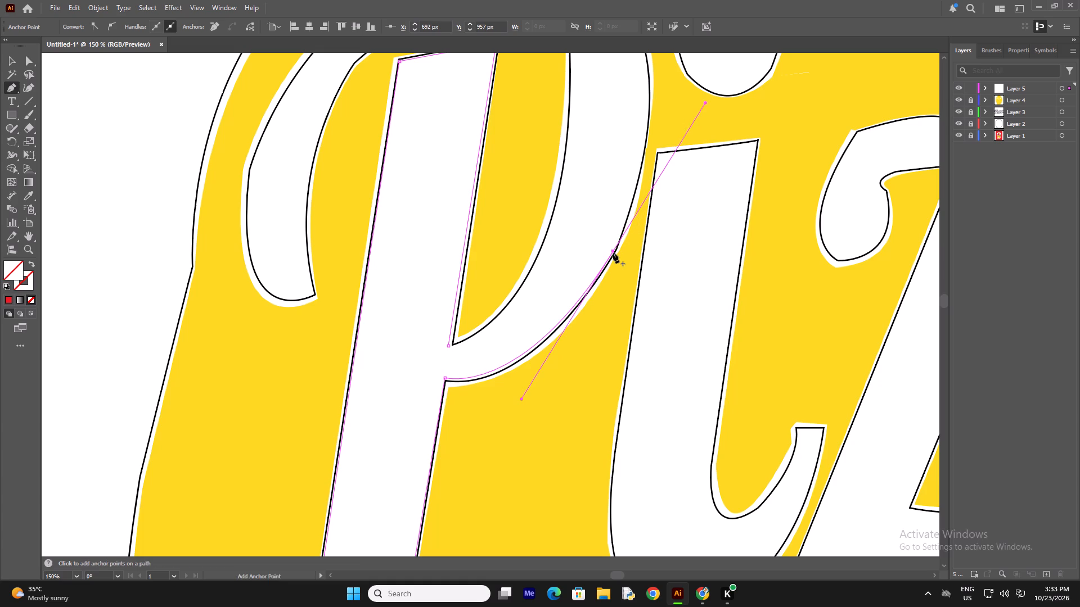
pyautogui.click(613, 251)
pyautogui.scroll(10, 567, 174)
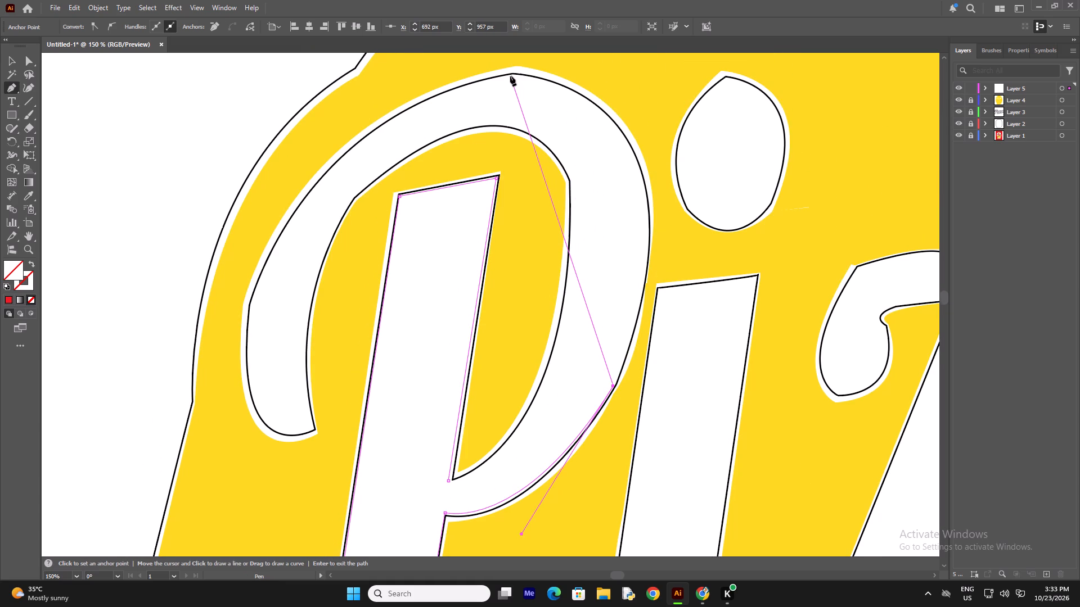
pyautogui.moveTo(513, 76); pyautogui.dragTo(467, 66)
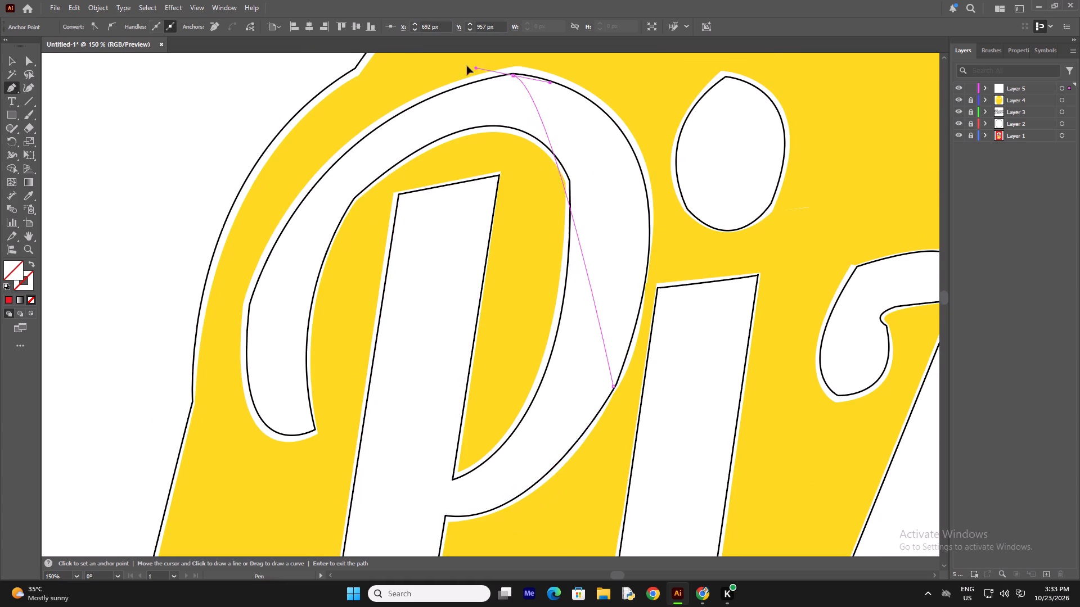
pyautogui.moveTo(467, 66); pyautogui.dragTo(305, 197)
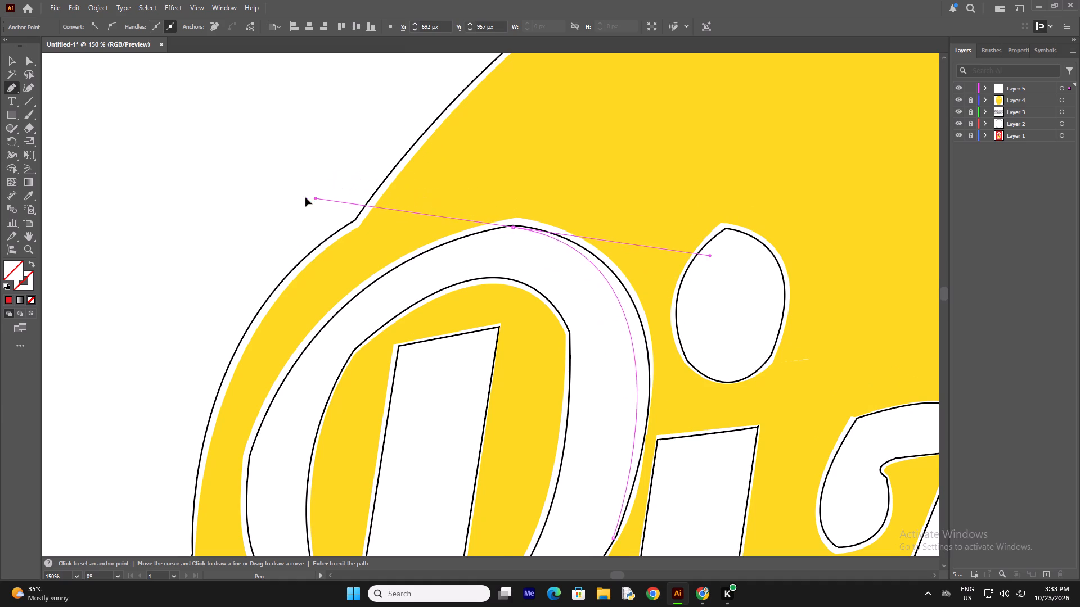
pyautogui.moveTo(305, 197); pyautogui.dragTo(290, 196)
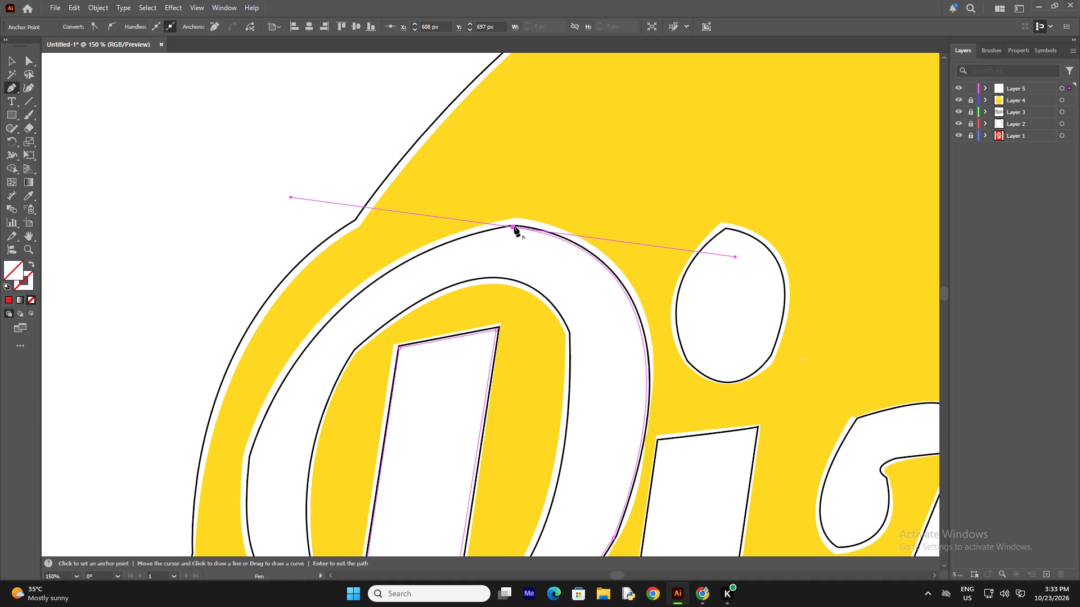
pyautogui.click(514, 227)
# Curve the path down the outer edge of the P's left arm and around its rounded end to a corner point.
pyautogui.scroll(-6, 414, 300)
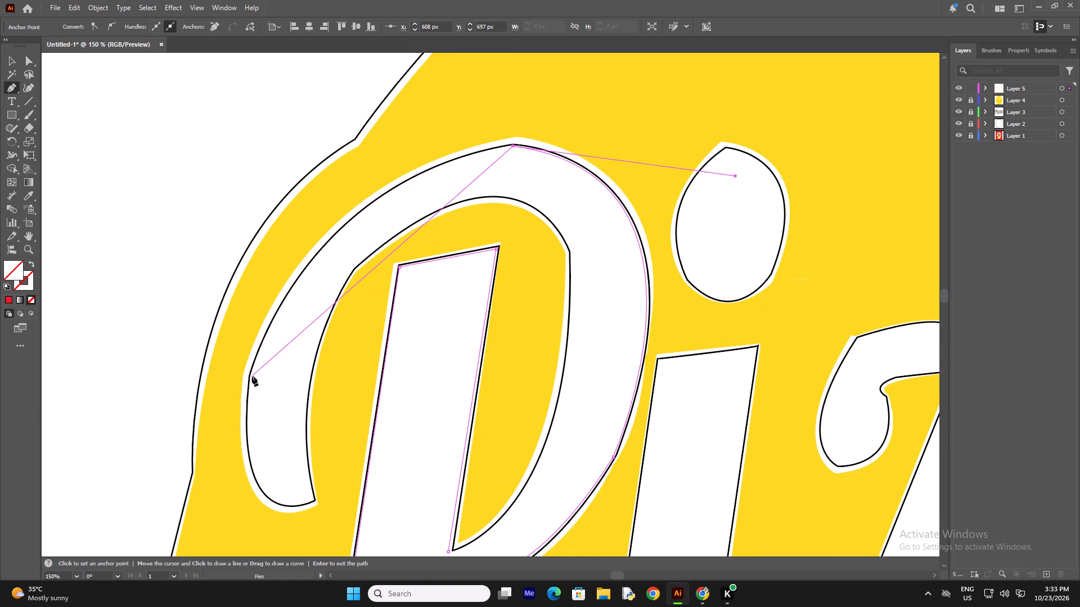
pyautogui.moveTo(252, 377); pyautogui.dragTo(252, 397)
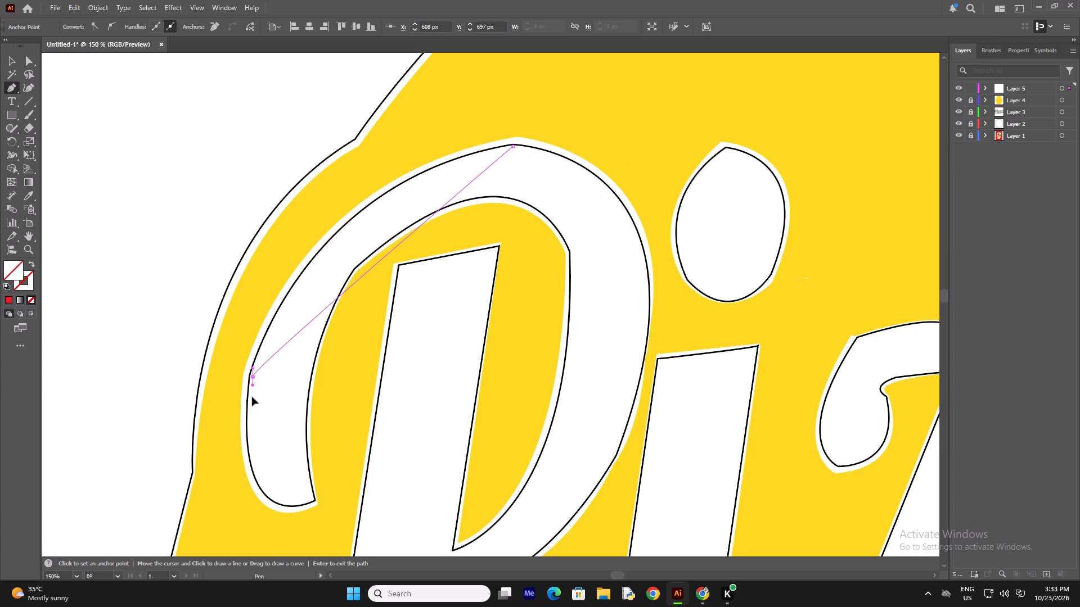
pyautogui.moveTo(252, 397); pyautogui.dragTo(147, 508)
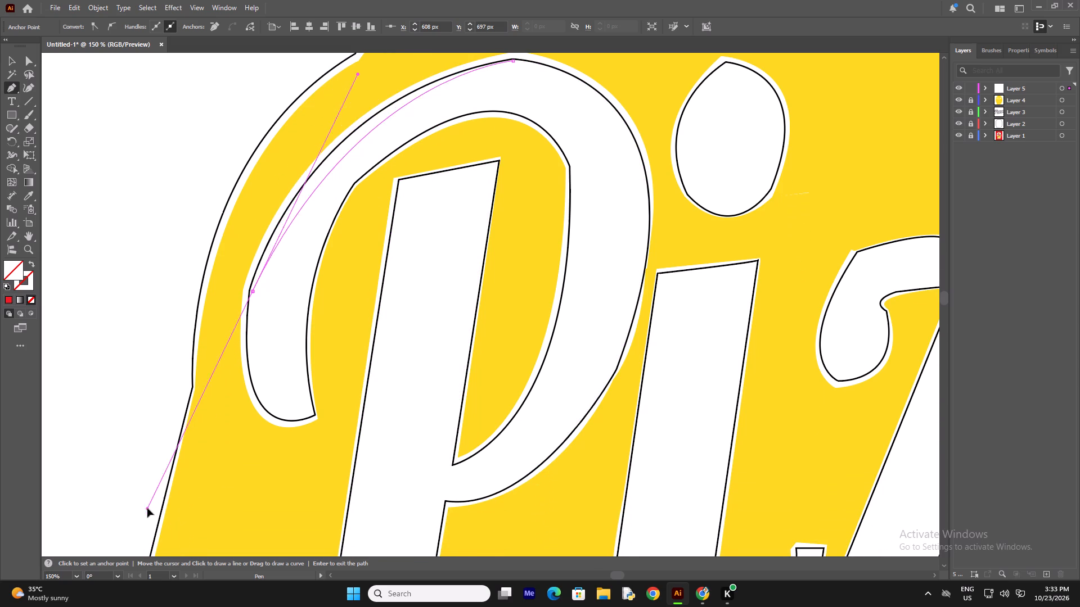
pyautogui.moveTo(147, 508); pyautogui.dragTo(184, 502)
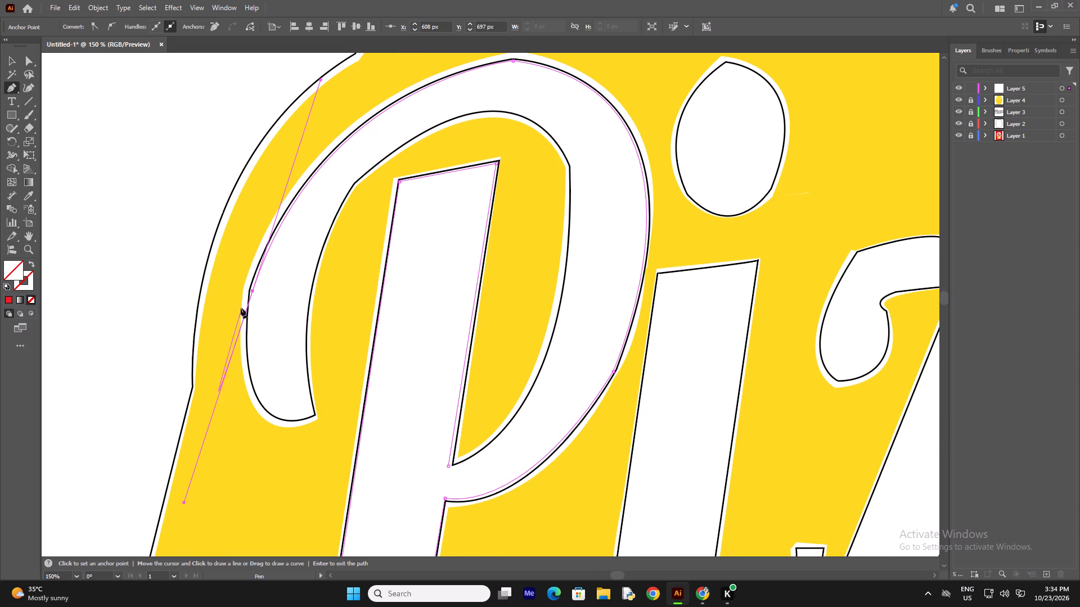
pyautogui.click(251, 291)
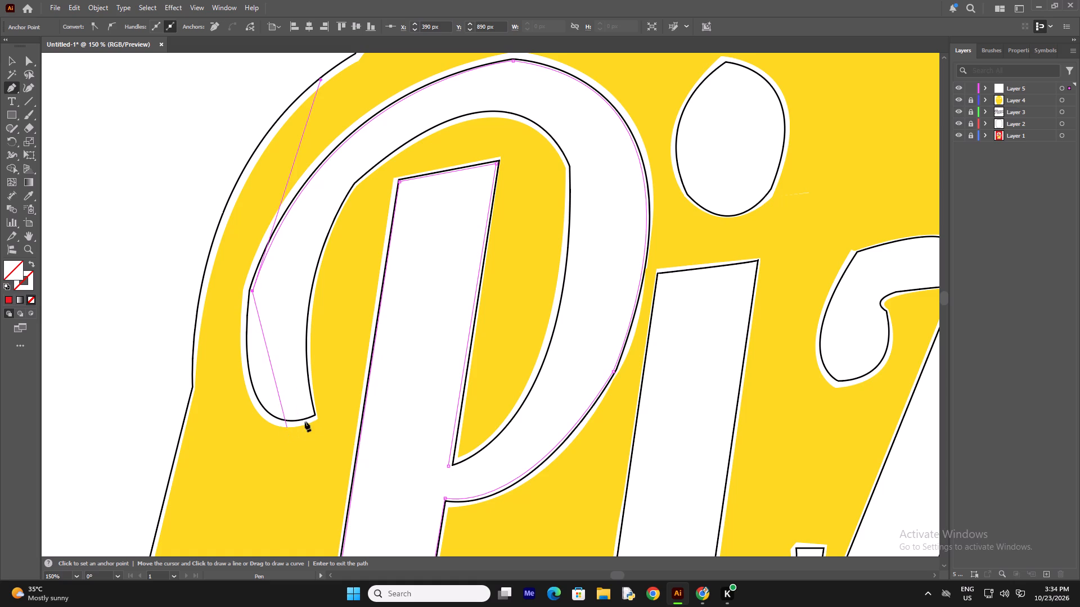
pyautogui.moveTo(312, 413); pyautogui.dragTo(314, 413)
pyautogui.moveTo(314, 413); pyautogui.dragTo(397, 382)
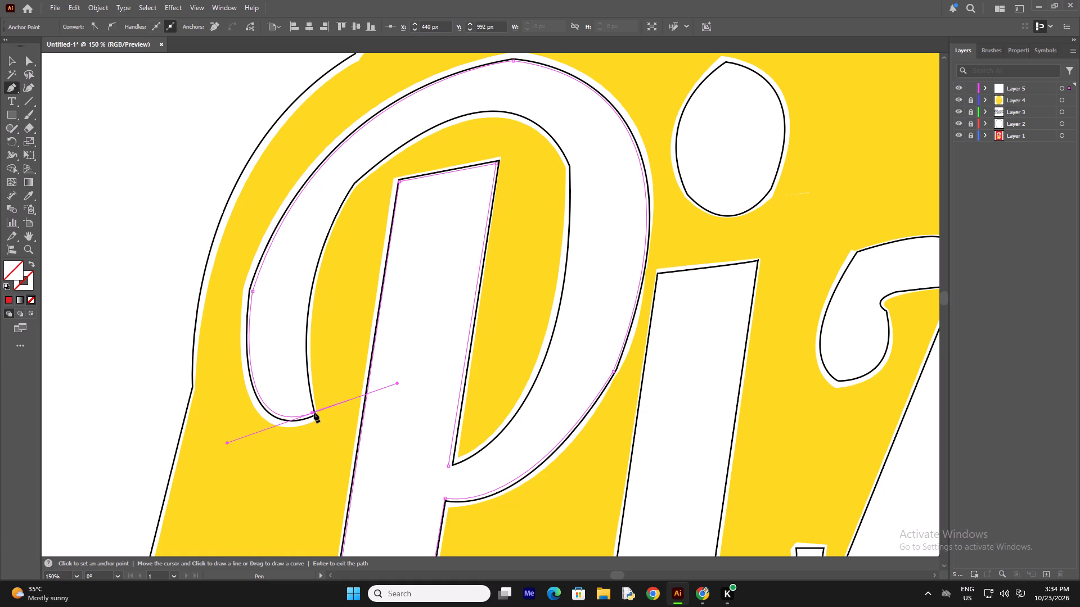
pyautogui.click(312, 414)
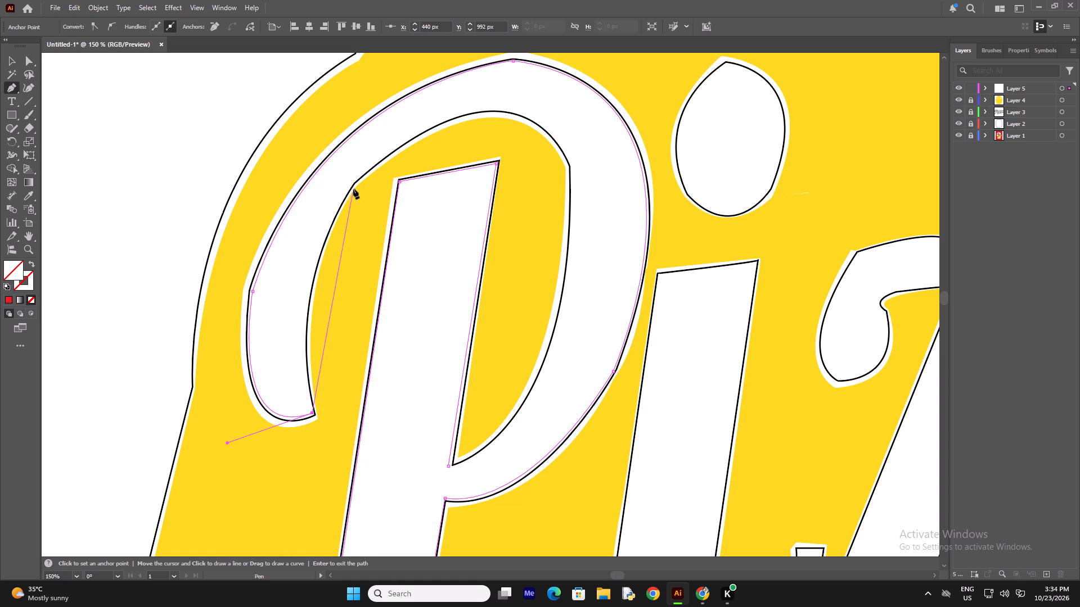
# Curve the path up the inner edge of the P's left arm and over the top of the inner bowl to a corner point.
pyautogui.moveTo(353, 182); pyautogui.dragTo(430, 62)
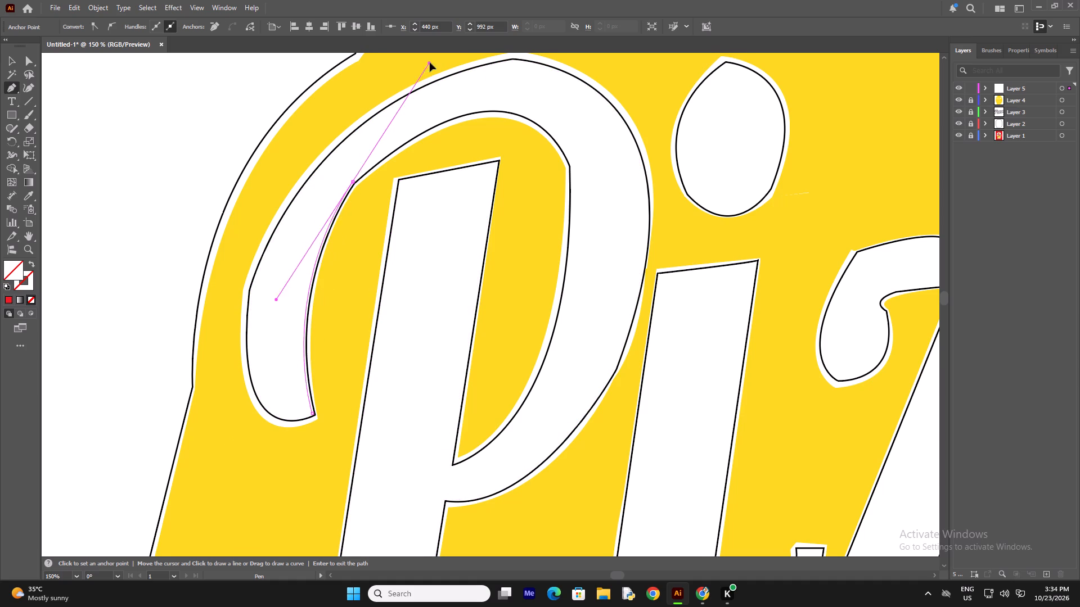
pyautogui.moveTo(430, 62); pyautogui.dragTo(431, 106)
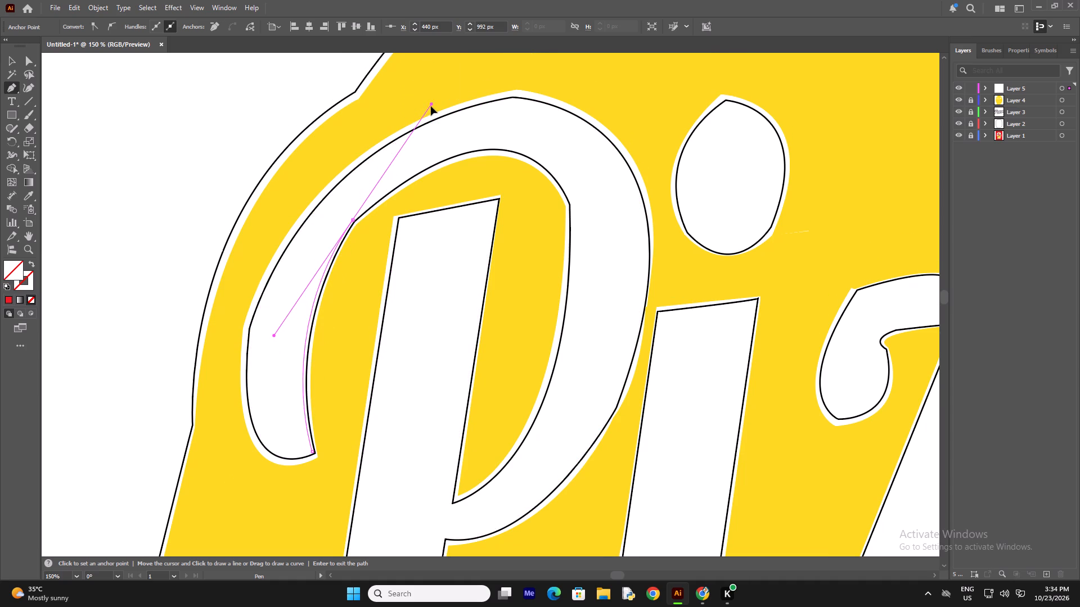
pyautogui.moveTo(431, 106); pyautogui.dragTo(429, 106)
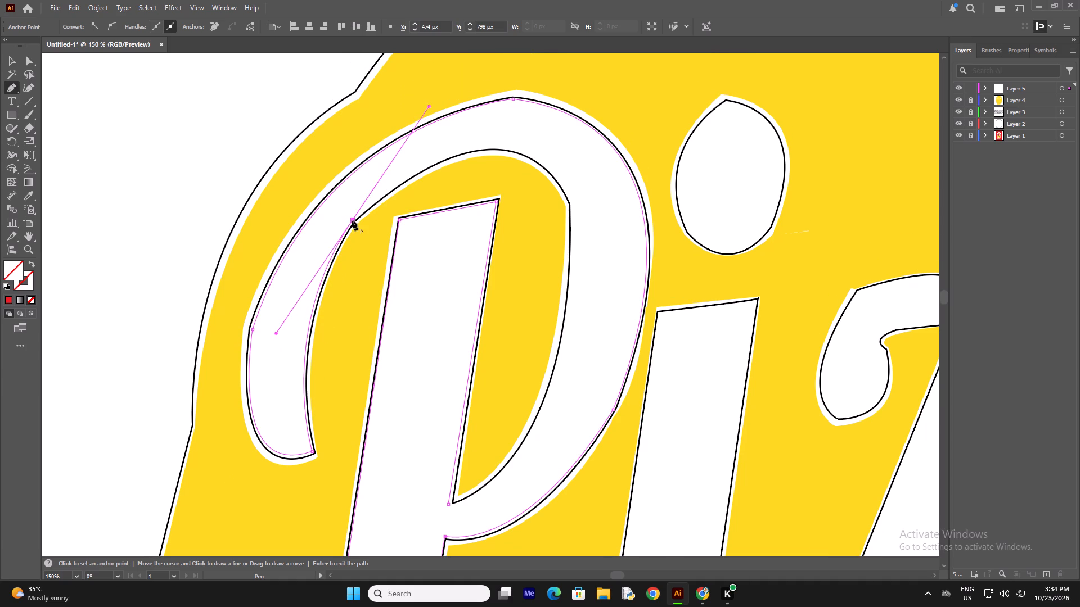
pyautogui.click(352, 220)
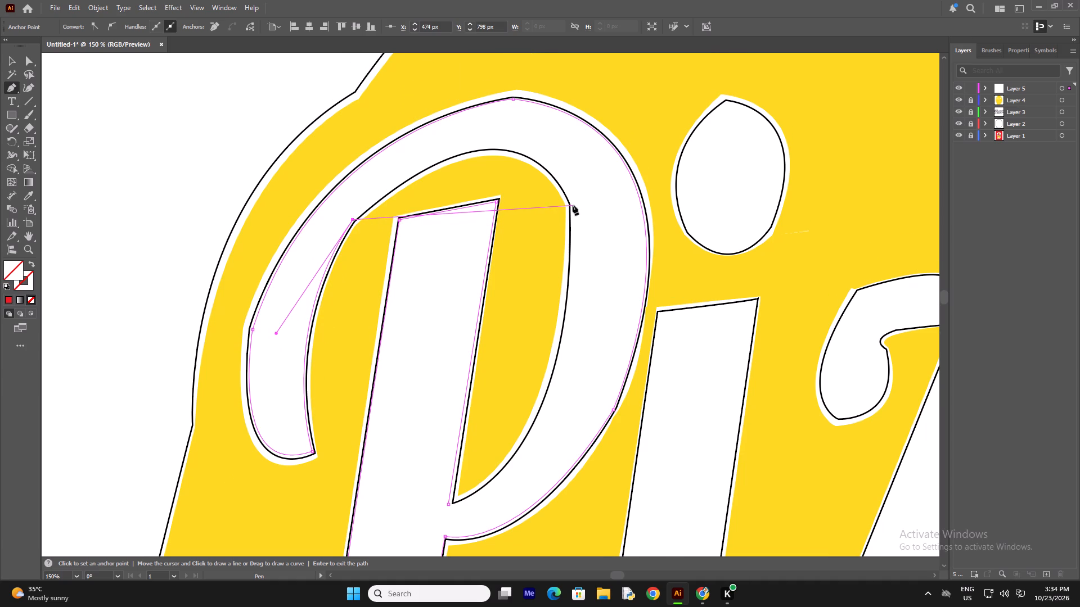
pyautogui.moveTo(573, 205); pyautogui.dragTo(632, 328)
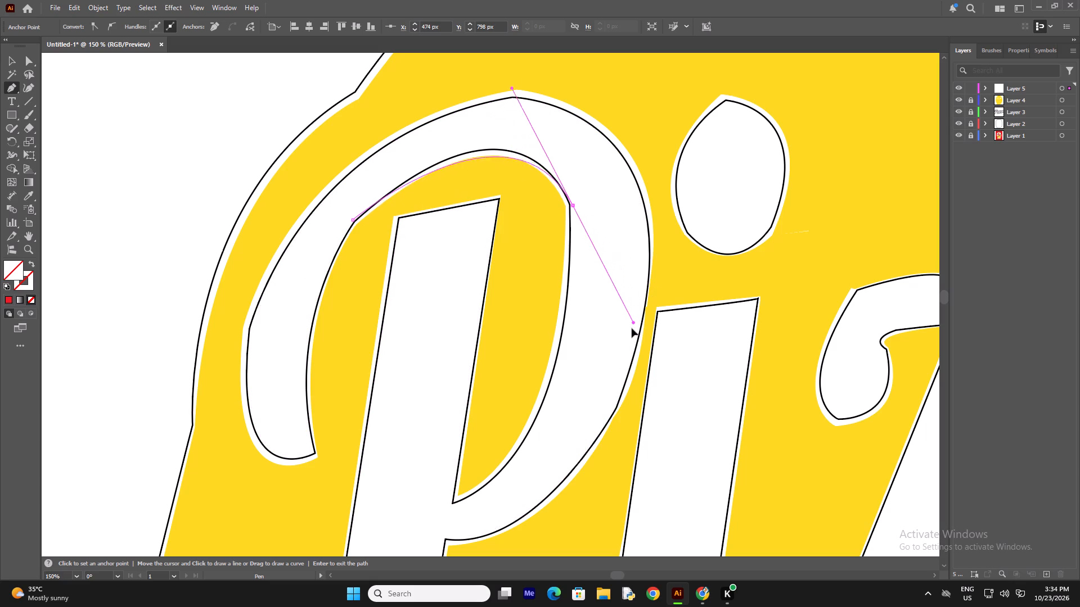
pyautogui.moveTo(632, 328); pyautogui.dragTo(636, 347)
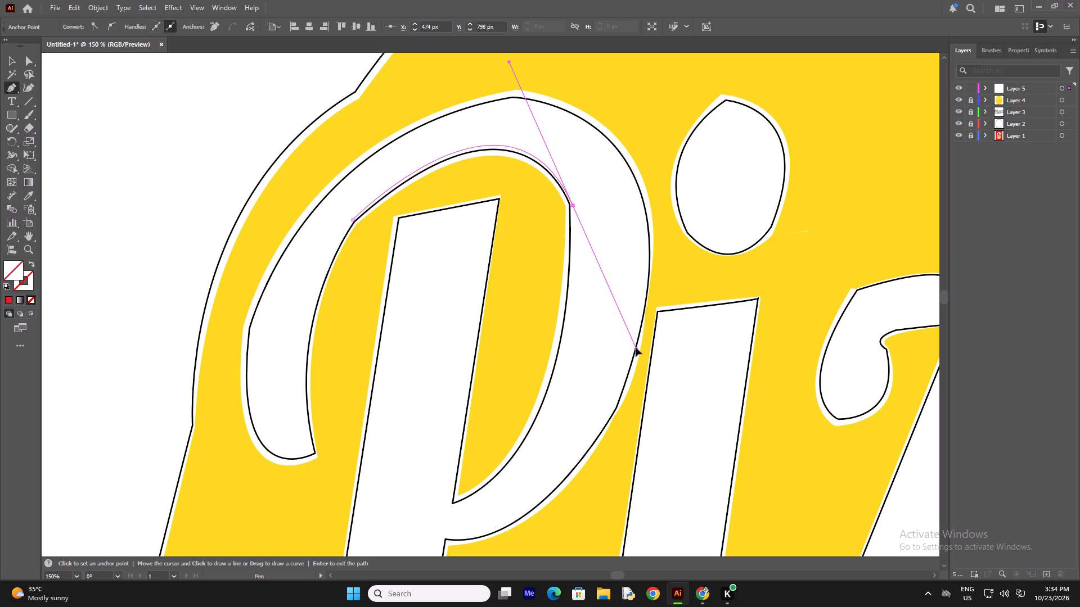
pyautogui.moveTo(636, 347); pyautogui.dragTo(633, 345)
pyautogui.click(574, 206)
# Curve the path down the inner edge of the P's bowl to the stem junction and close the shape.
pyautogui.scroll(-11, 574, 206)
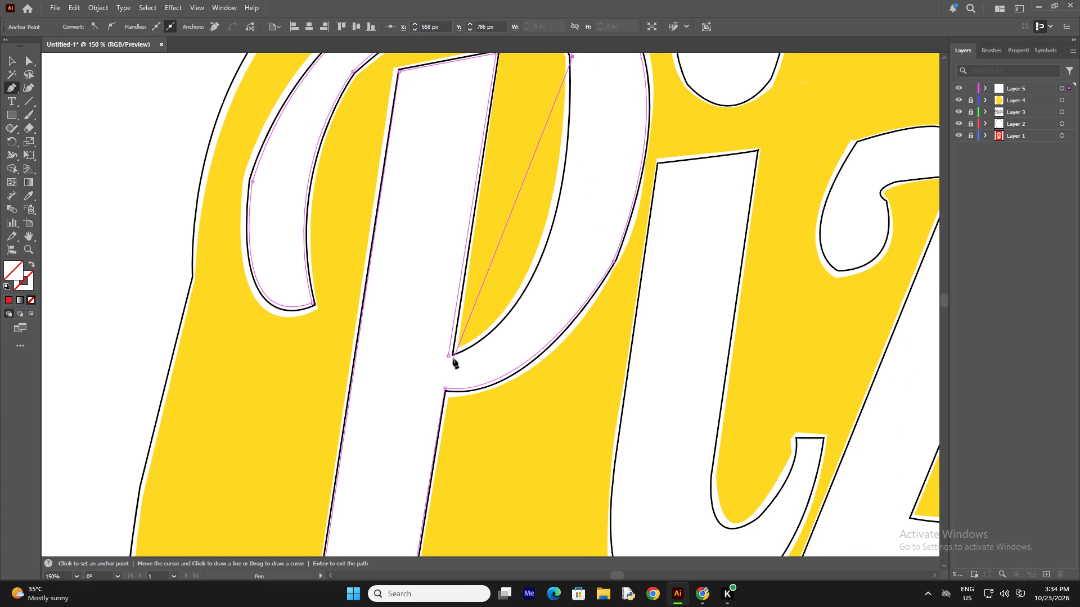
pyautogui.moveTo(453, 359); pyautogui.dragTo(324, 400)
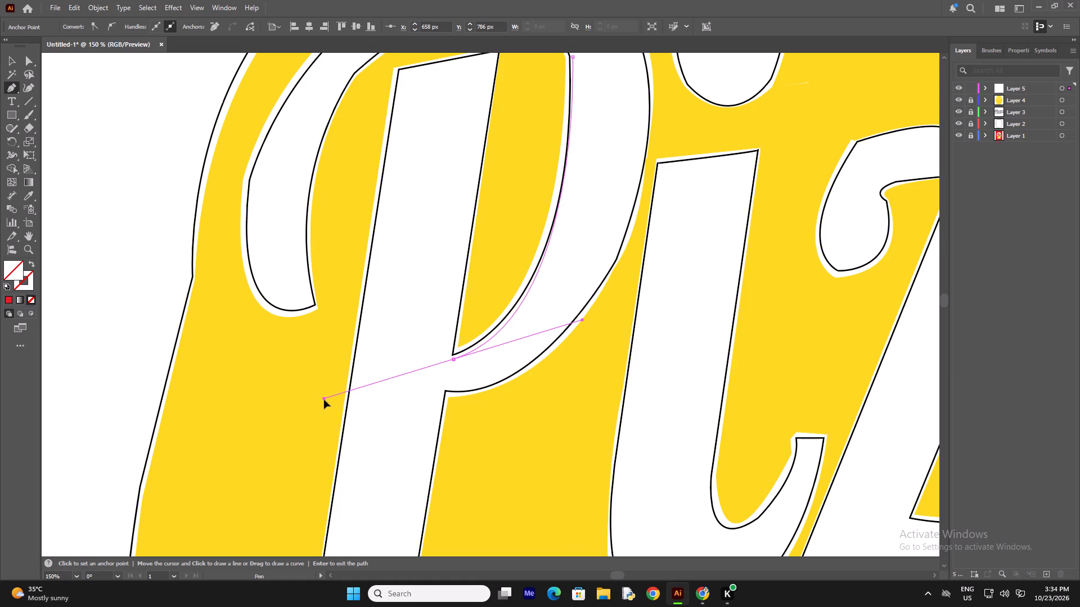
pyautogui.moveTo(324, 400); pyautogui.dragTo(314, 422)
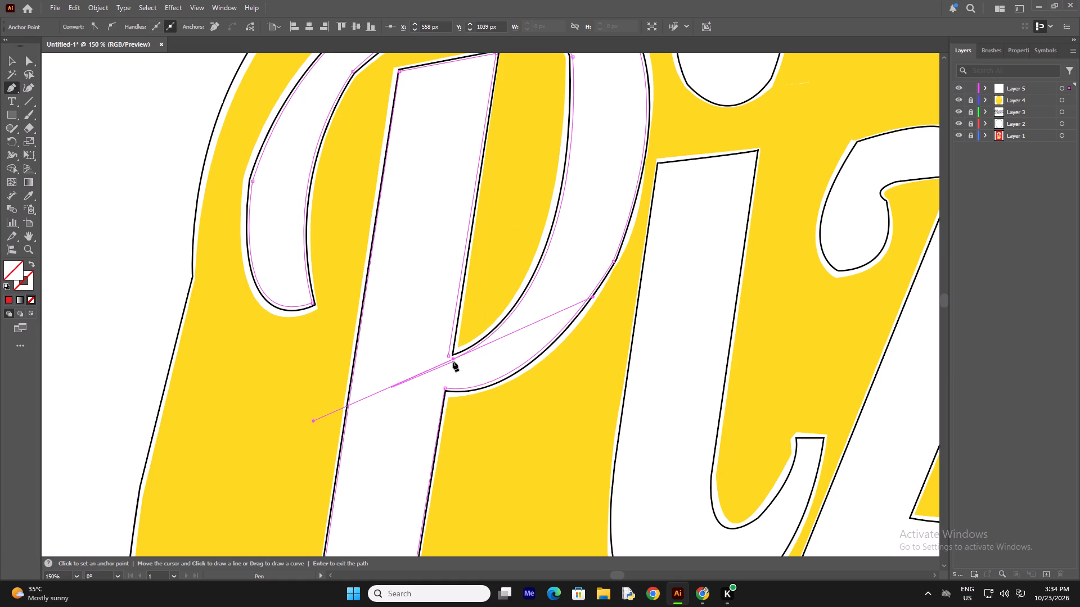
pyautogui.click(453, 359)
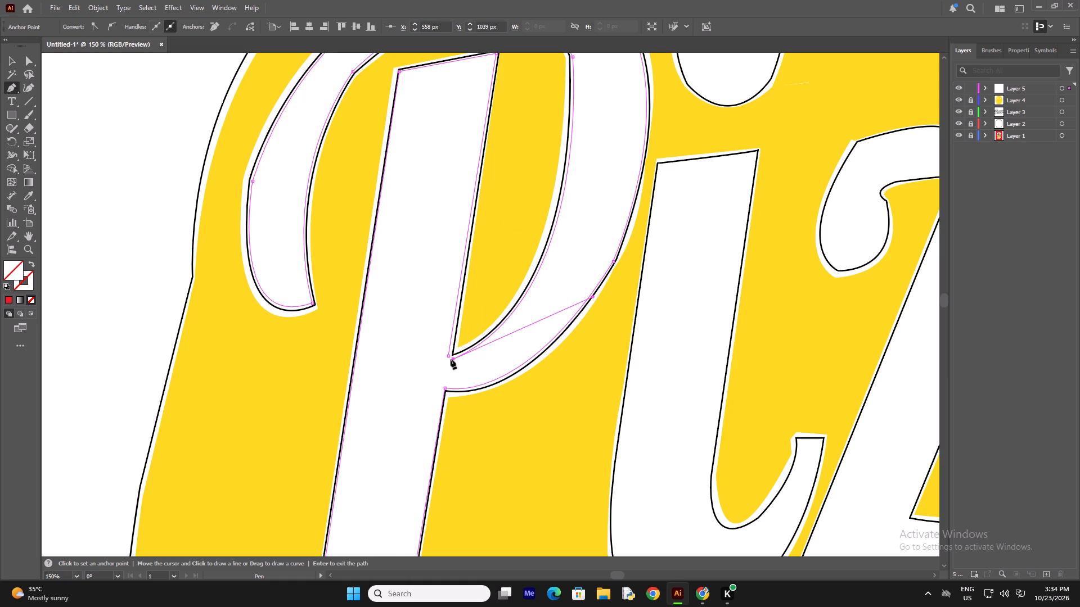
pyautogui.click(449, 359)
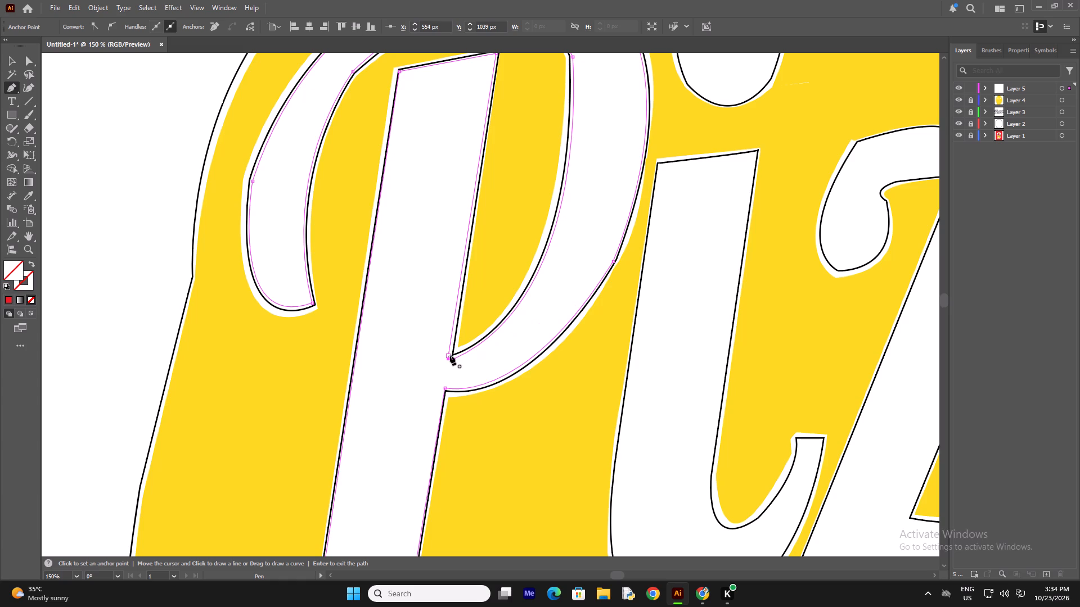
pyautogui.click(450, 355)
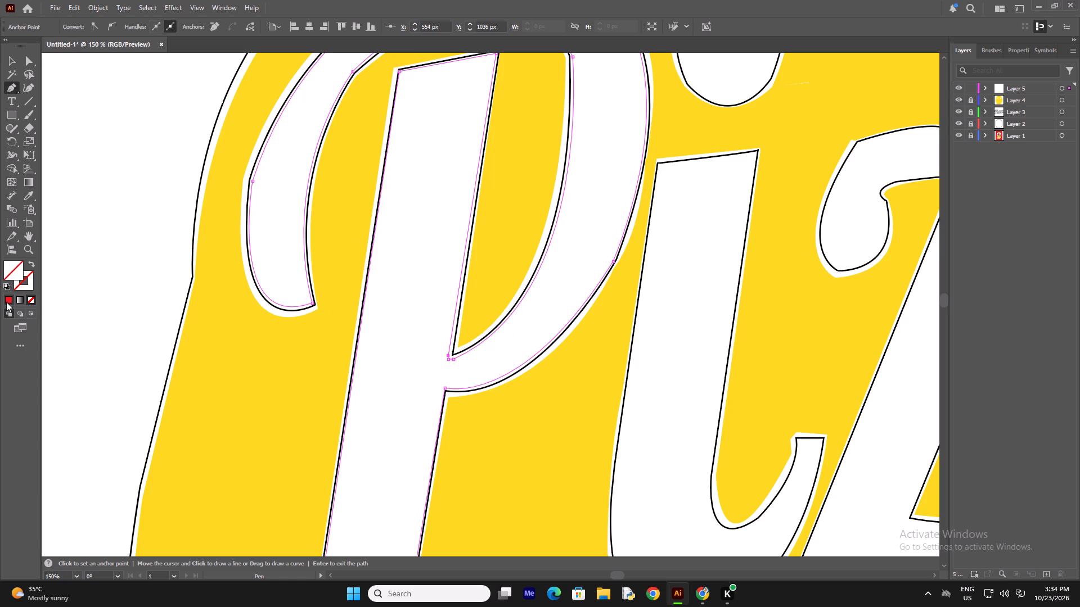
# Fill the closed P shape with red ee1c25.
pyautogui.click(6, 302)
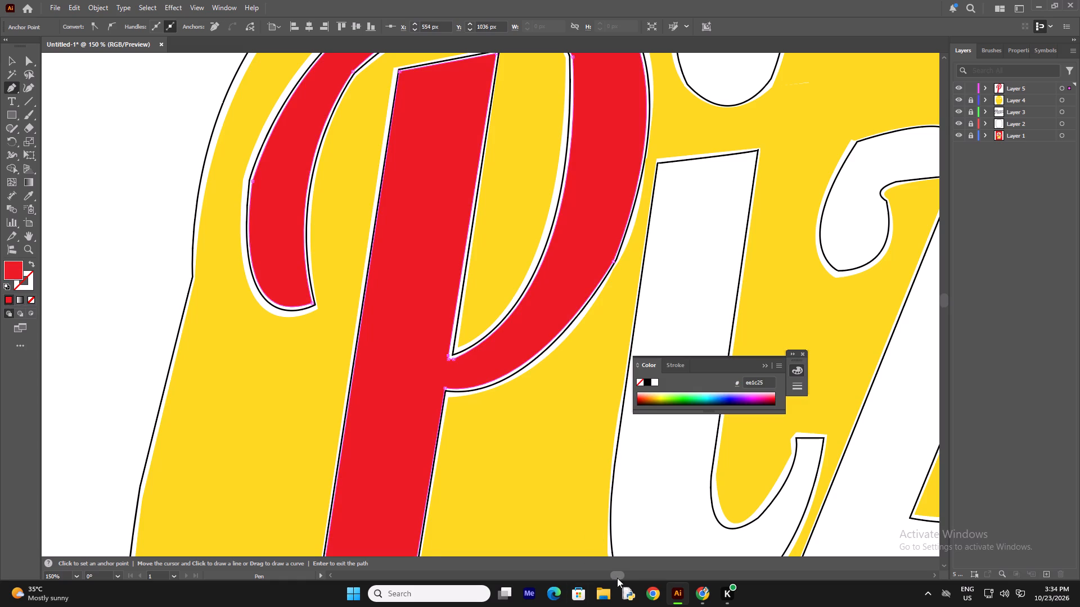
# Close the floating Color panel and bring the letter i into view.
pyautogui.moveTo(615, 572); pyautogui.dragTo(615, 572)
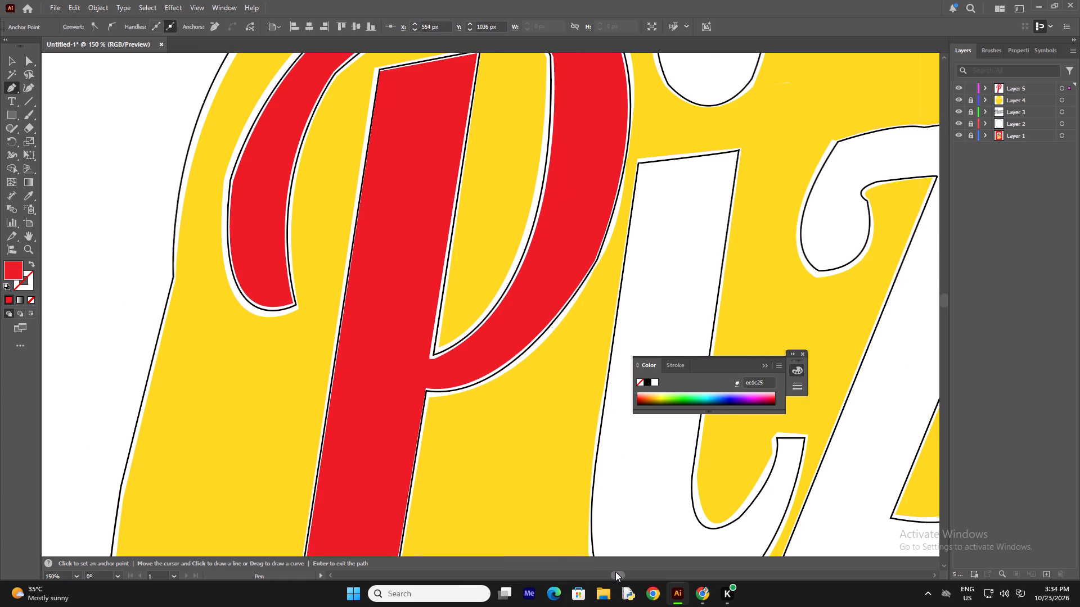
pyautogui.moveTo(615, 572); pyautogui.dragTo(624, 571)
pyautogui.click(802, 353)
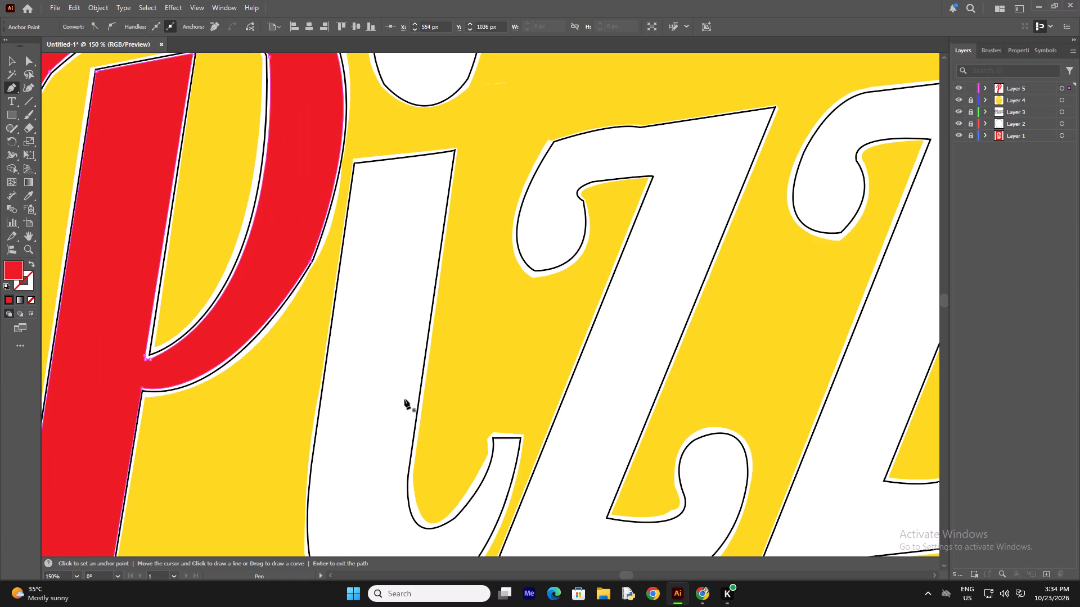
pyautogui.scroll(7, 380, 300)
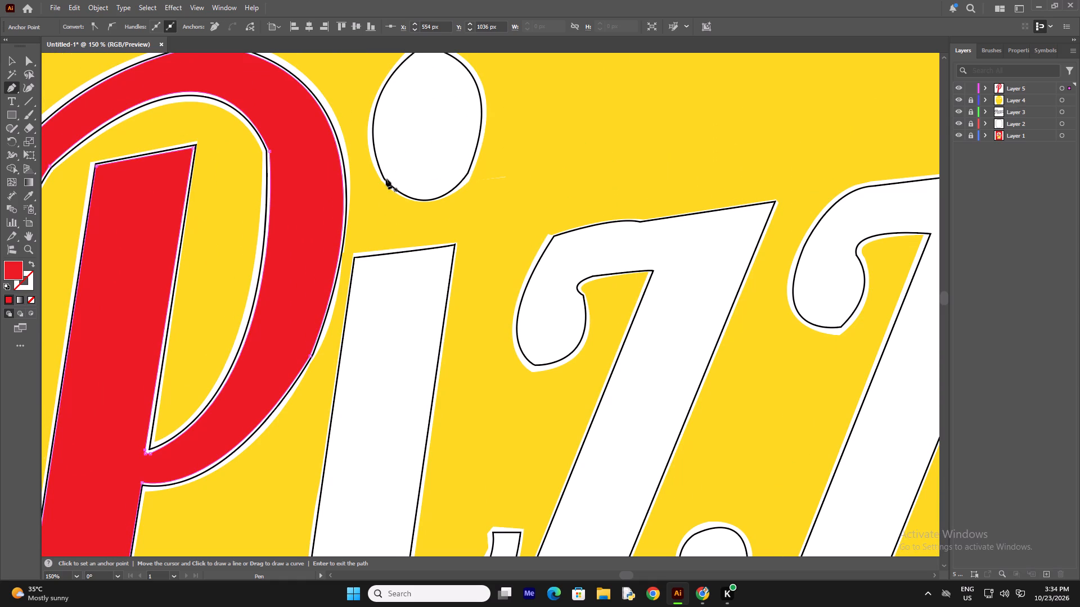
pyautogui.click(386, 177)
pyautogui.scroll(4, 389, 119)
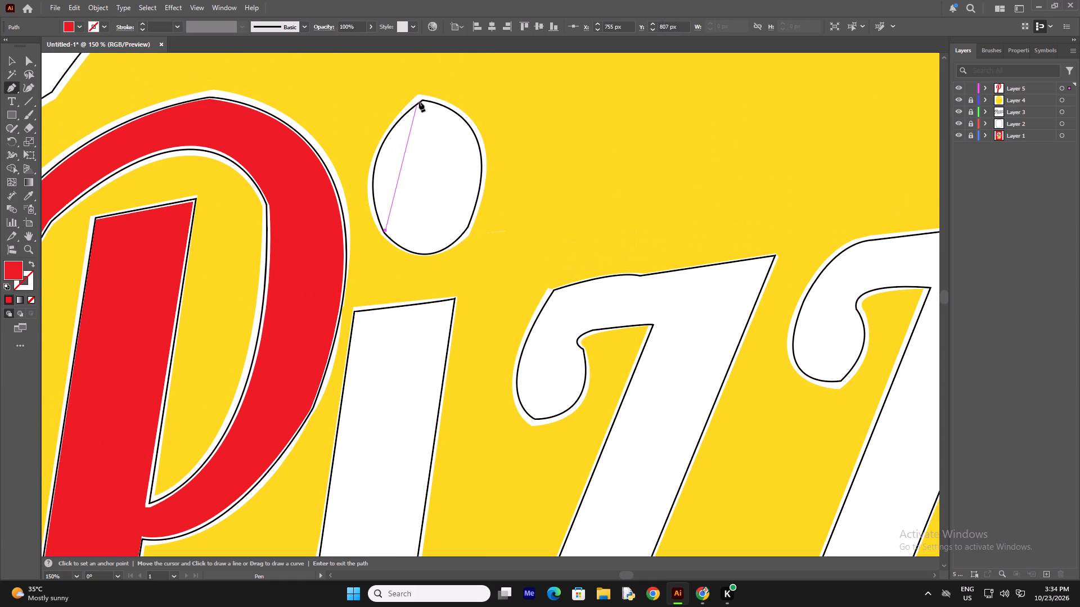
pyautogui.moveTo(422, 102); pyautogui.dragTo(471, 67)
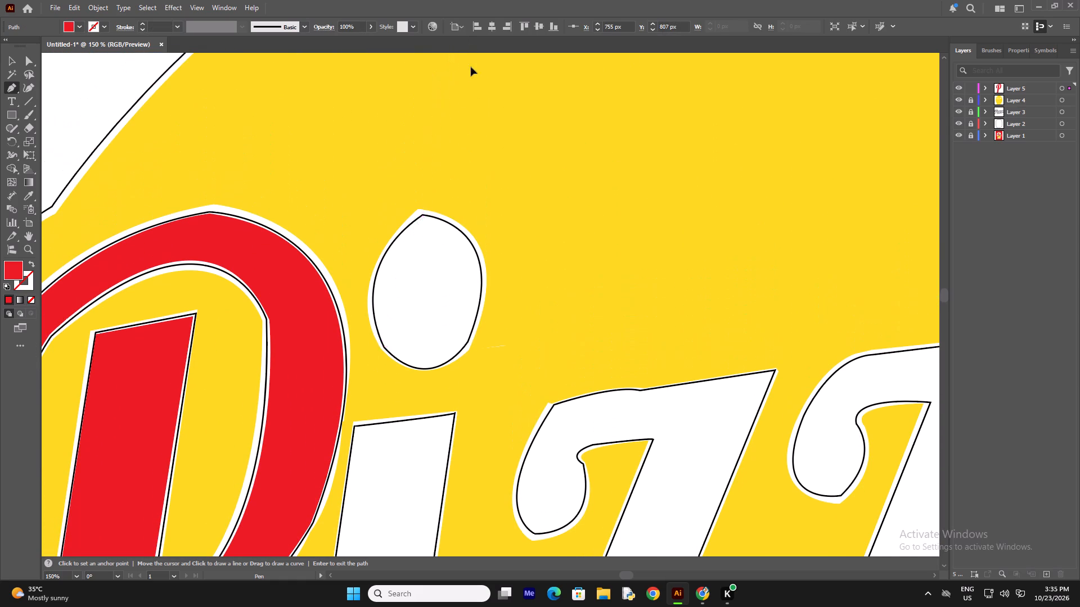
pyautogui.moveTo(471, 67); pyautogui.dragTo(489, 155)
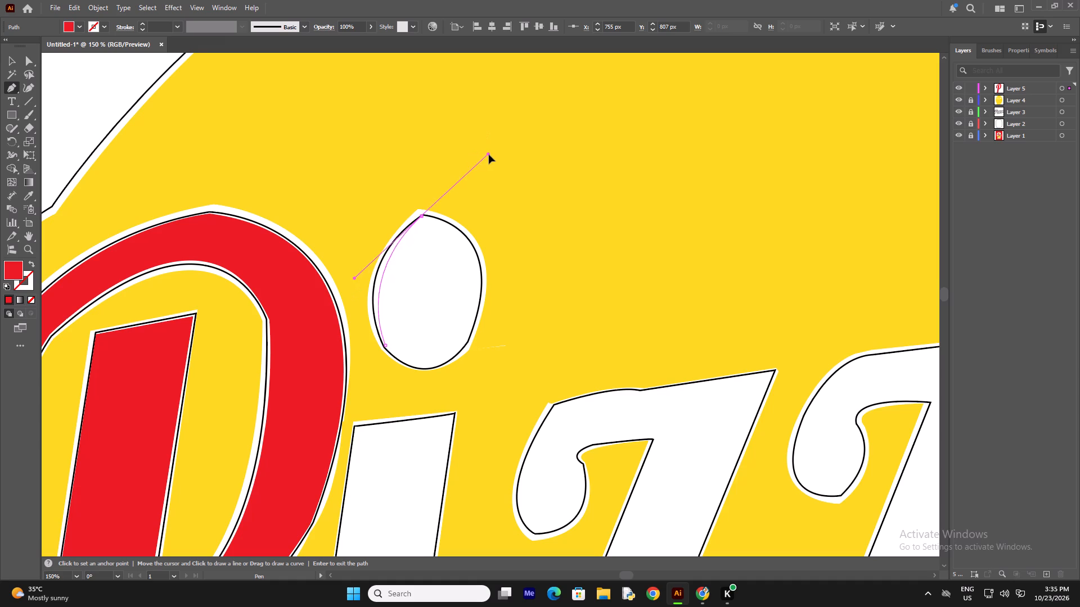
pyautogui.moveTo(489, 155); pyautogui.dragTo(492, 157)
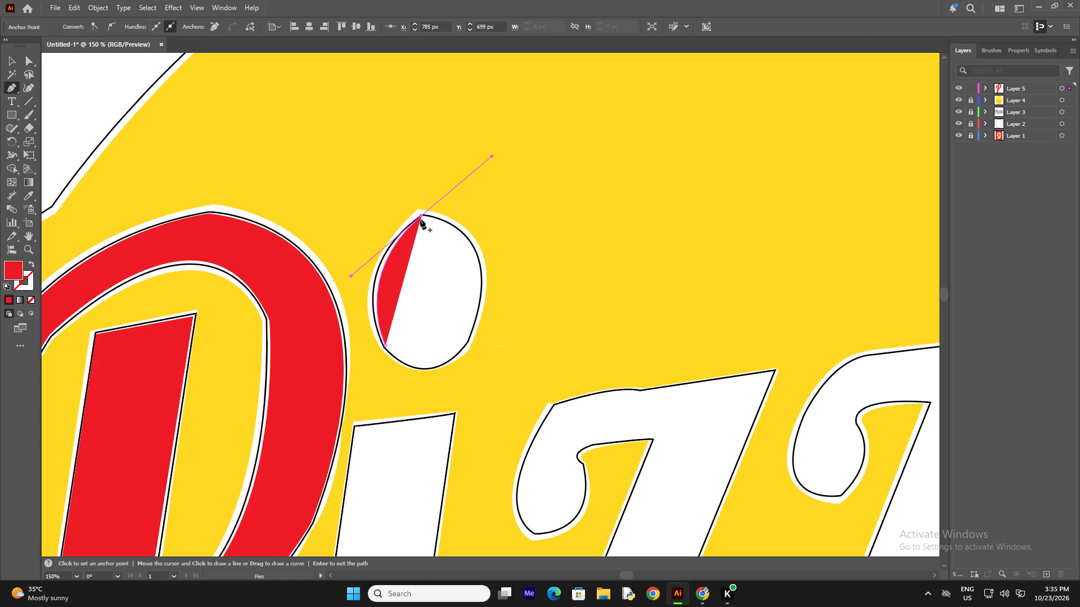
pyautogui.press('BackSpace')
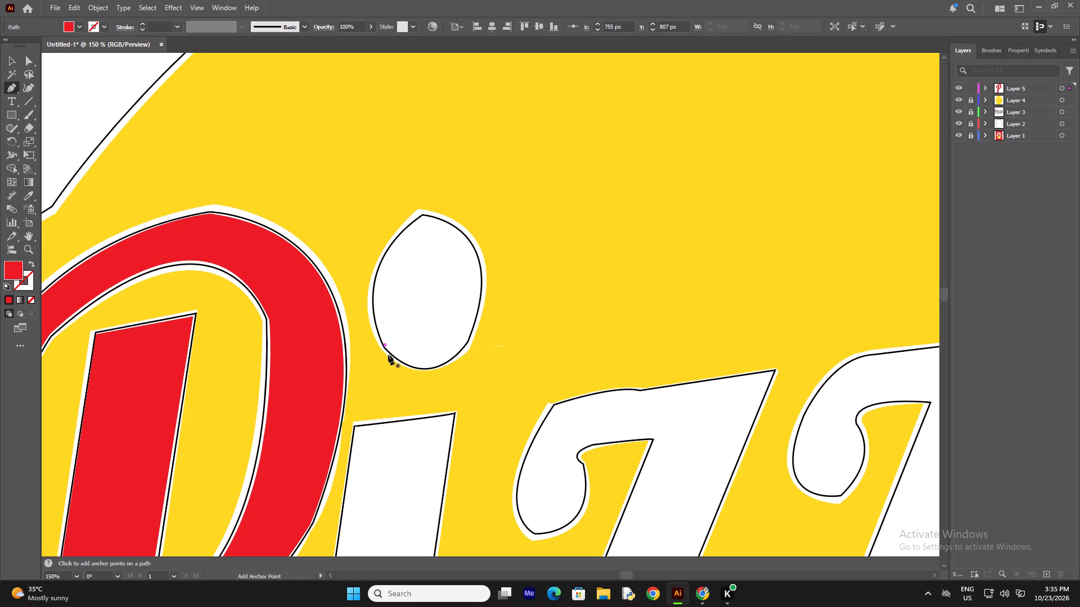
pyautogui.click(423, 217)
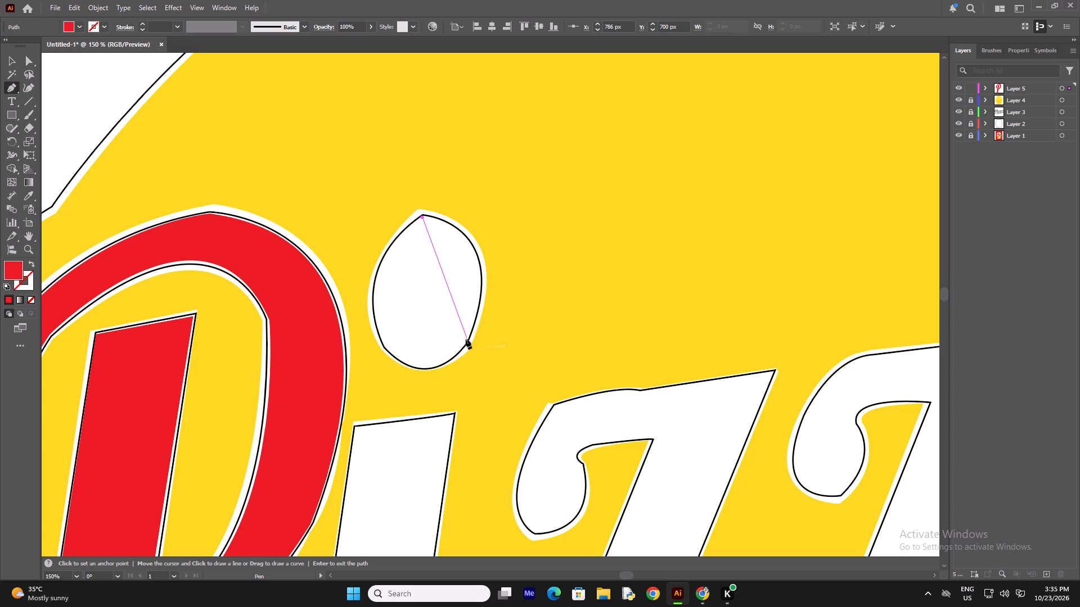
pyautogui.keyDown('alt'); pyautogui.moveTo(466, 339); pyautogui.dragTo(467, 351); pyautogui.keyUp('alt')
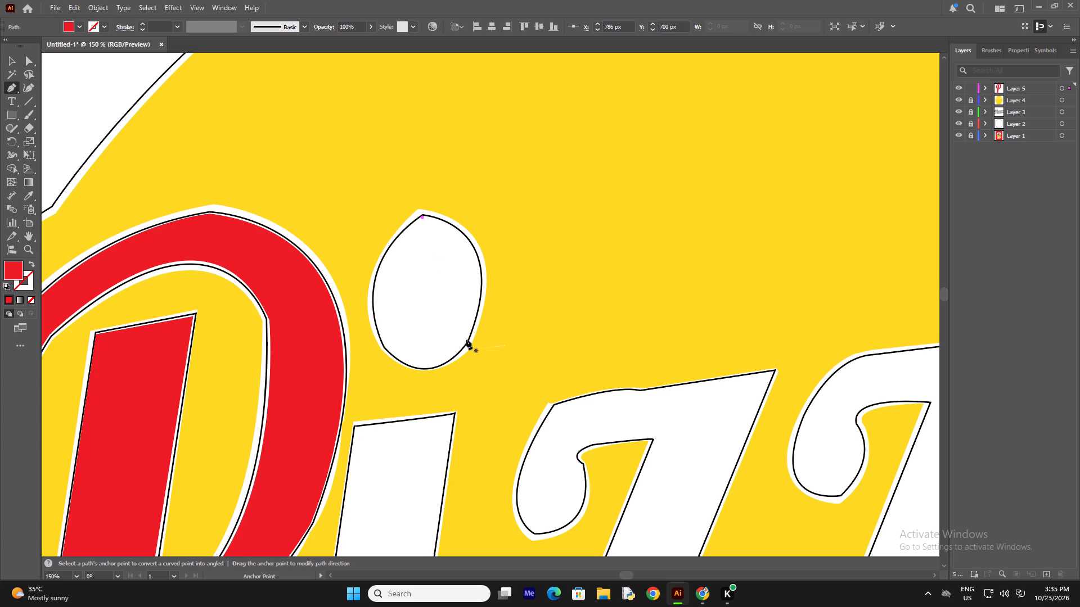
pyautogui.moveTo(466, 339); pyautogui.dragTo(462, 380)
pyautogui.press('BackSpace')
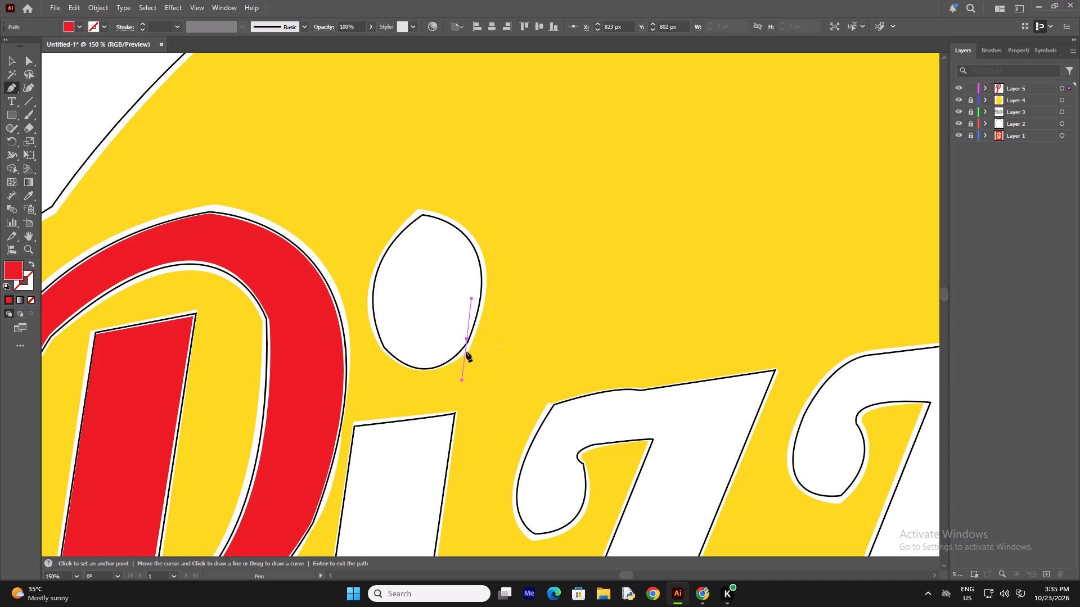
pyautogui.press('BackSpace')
# Start a path at the top tip of the i's dot and curve it down the right edge to a lower-right corner point.
pyautogui.click(423, 218)
pyautogui.moveTo(465, 341); pyautogui.dragTo(429, 452)
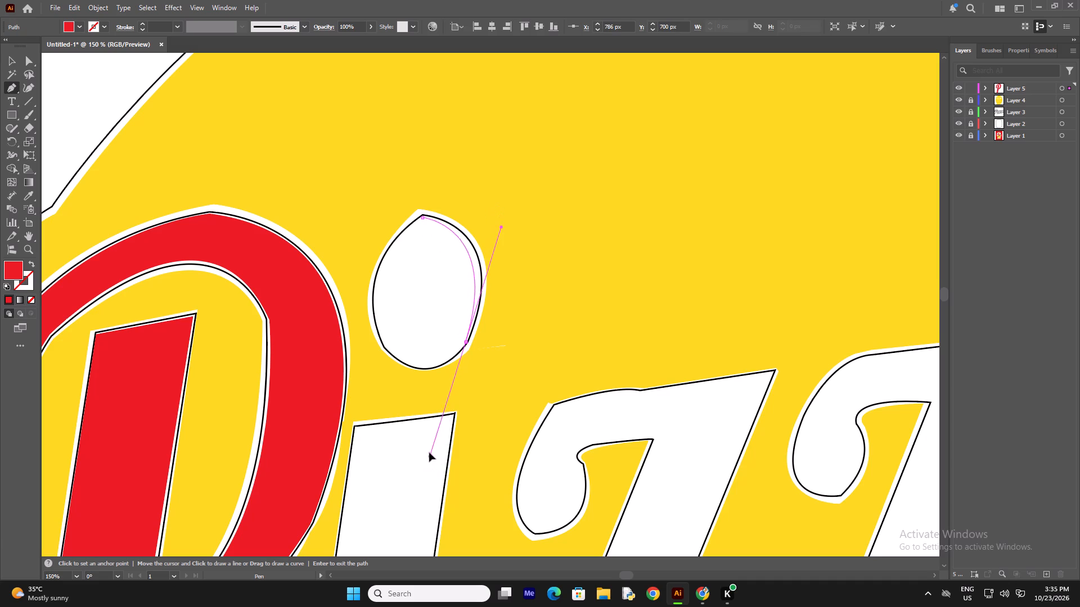
pyautogui.moveTo(429, 452); pyautogui.dragTo(415, 455)
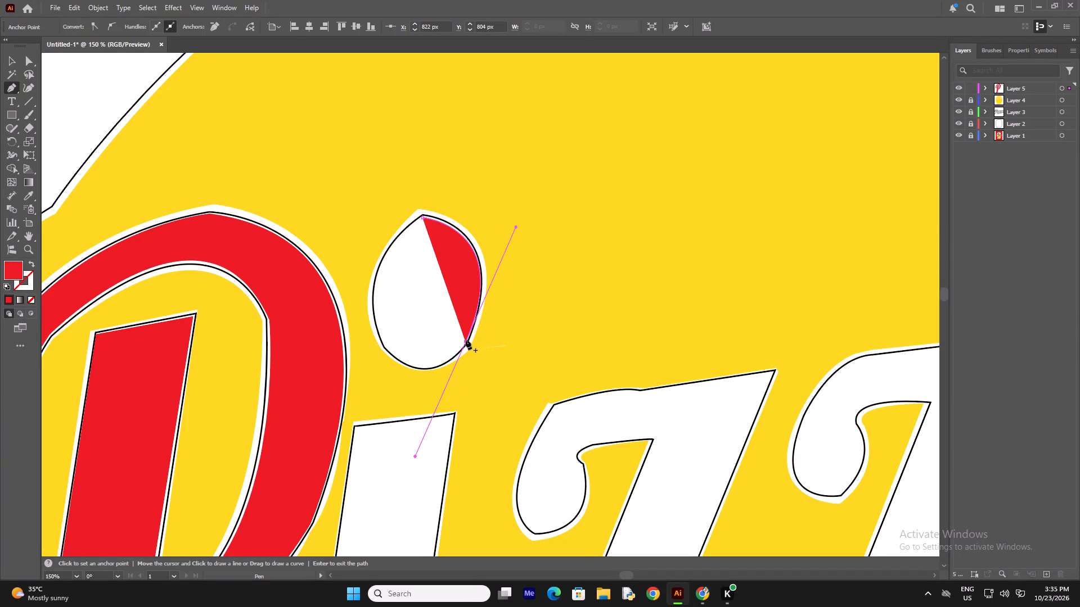
pyautogui.click(466, 339)
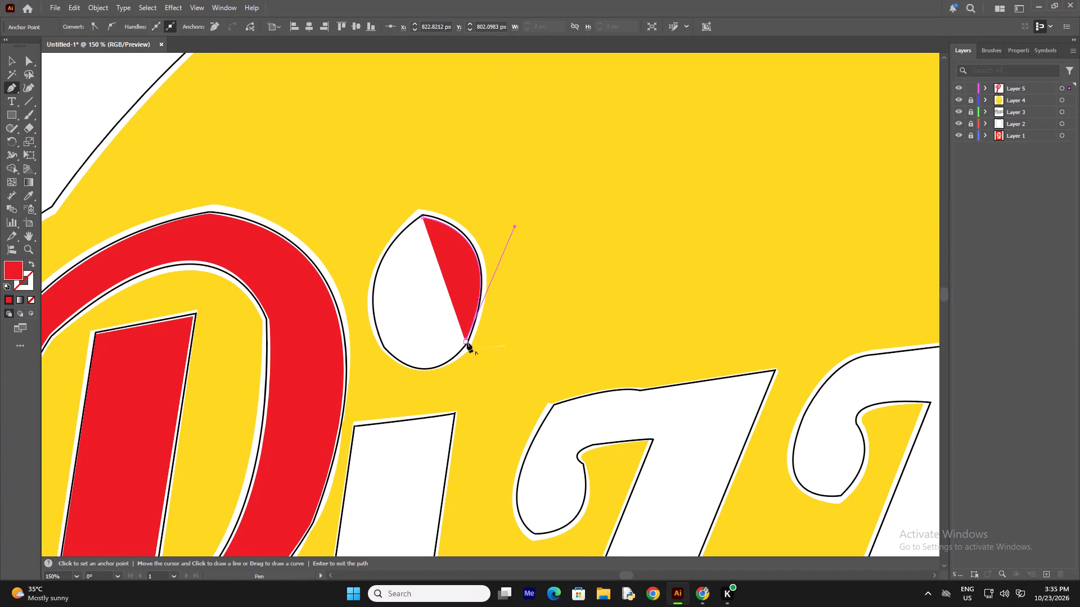
pyautogui.click(465, 340)
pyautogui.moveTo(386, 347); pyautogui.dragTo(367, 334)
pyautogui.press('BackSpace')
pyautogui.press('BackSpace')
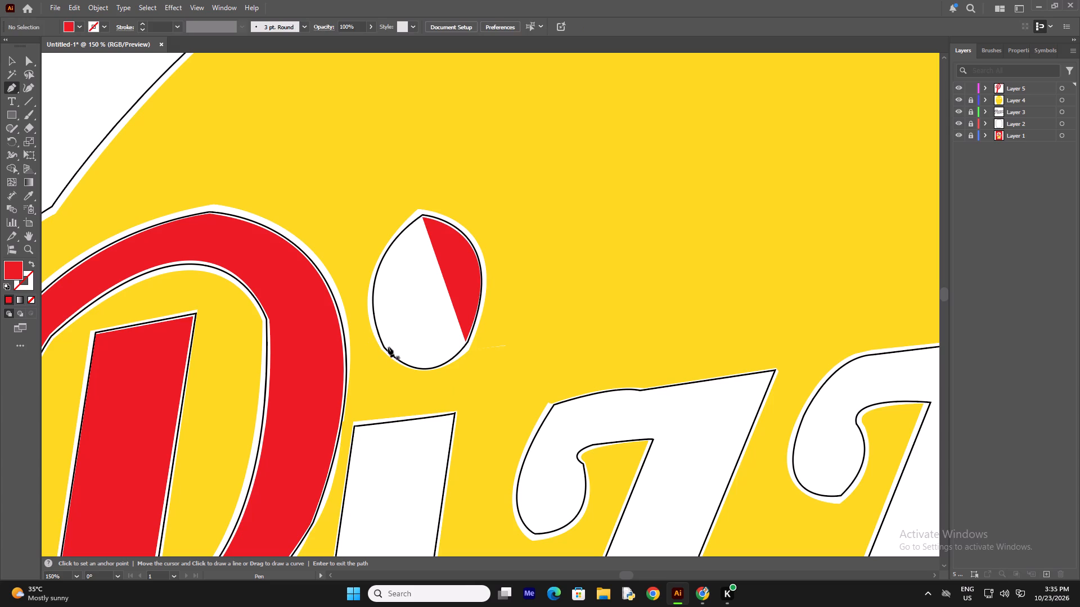
# Complete the i's dot by curving along its bottom edge and up its left edge, joining the open path and closing at the top tip.
pyautogui.click(385, 346)
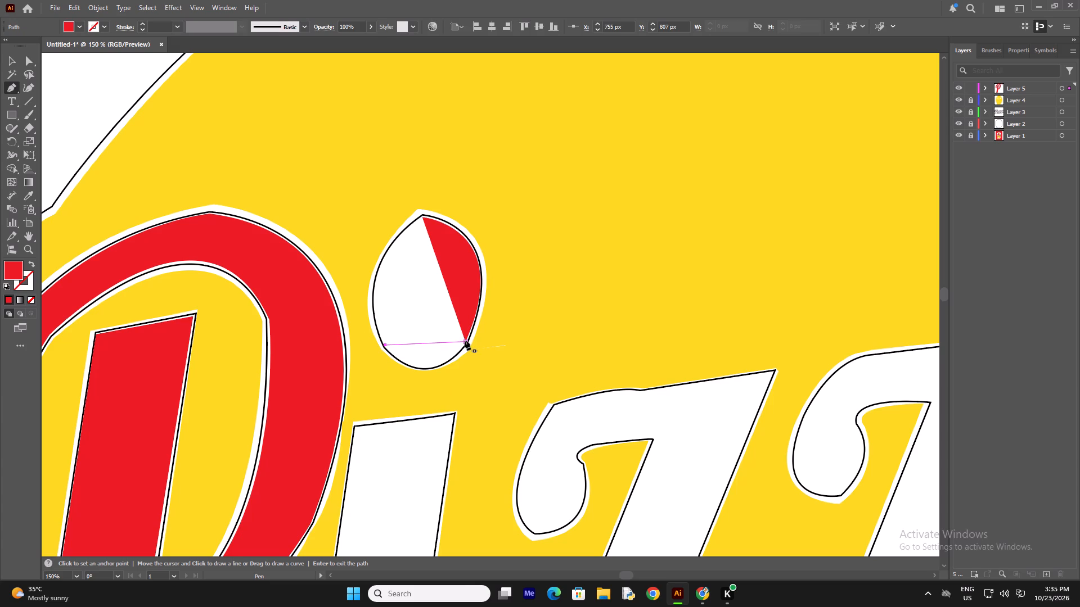
pyautogui.moveTo(465, 340); pyautogui.dragTo(505, 288)
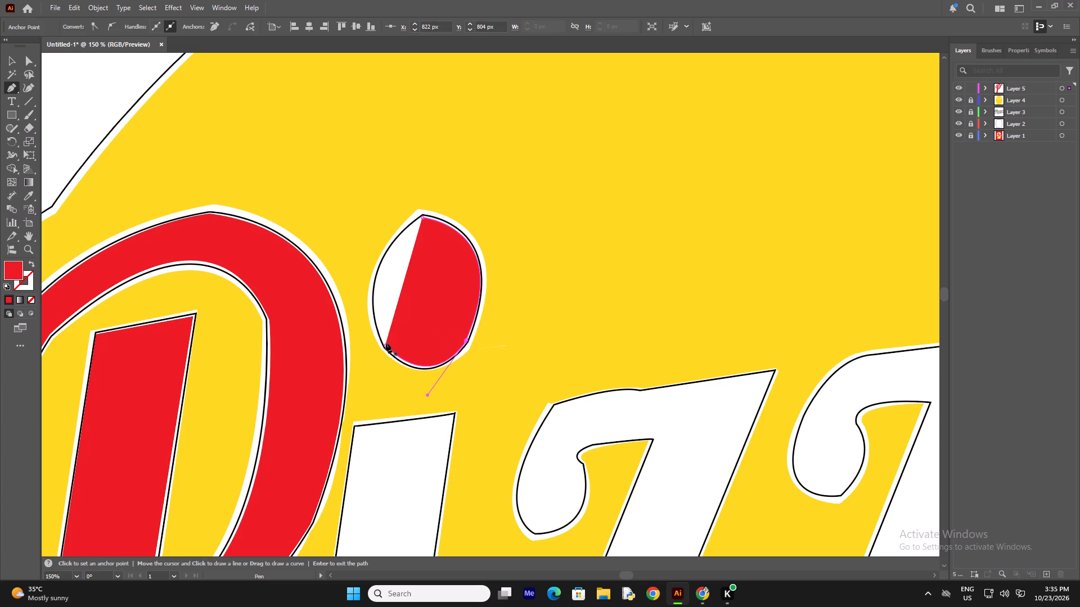
pyautogui.click(385, 345)
pyautogui.moveTo(422, 219); pyautogui.dragTo(495, 160)
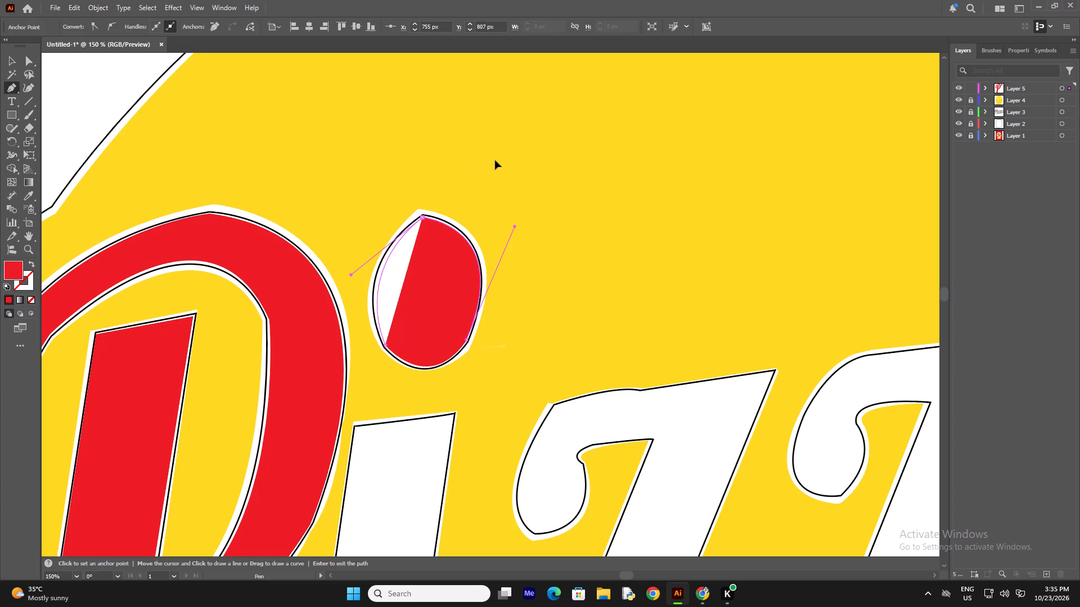
pyautogui.moveTo(495, 160); pyautogui.dragTo(496, 165)
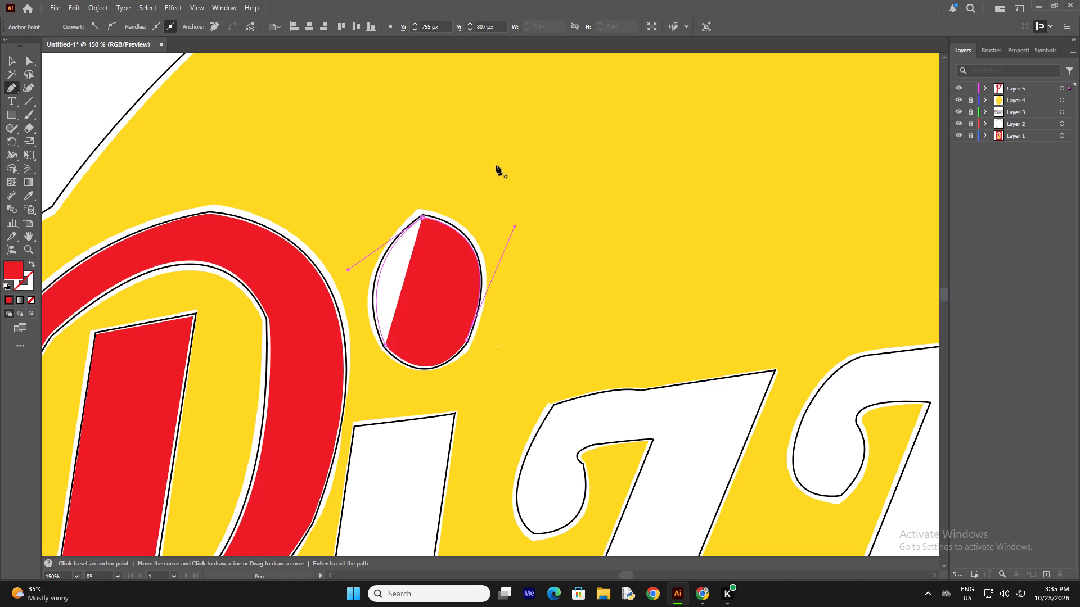
# Start a path across the tip of the i's hook and curve it around the inner edge to a corner point on the stem's right side.
pyautogui.scroll(-15, 415, 306)
pyautogui.scroll(-7, 367, 300)
pyautogui.scroll(-6, 344, 247)
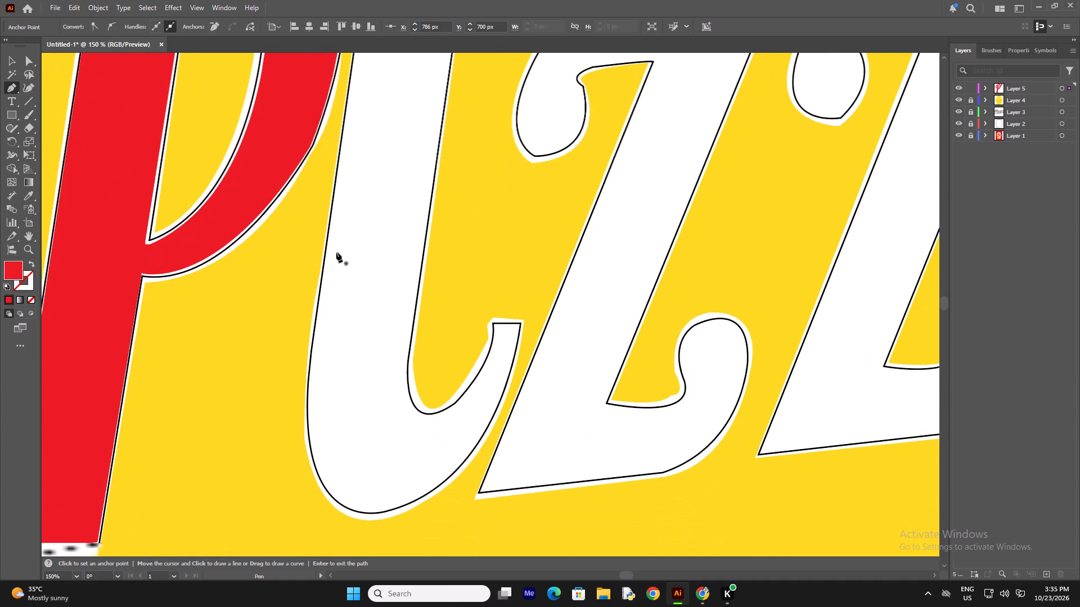
pyautogui.scroll(-2, 342, 261)
pyautogui.scroll(1, 398, 272)
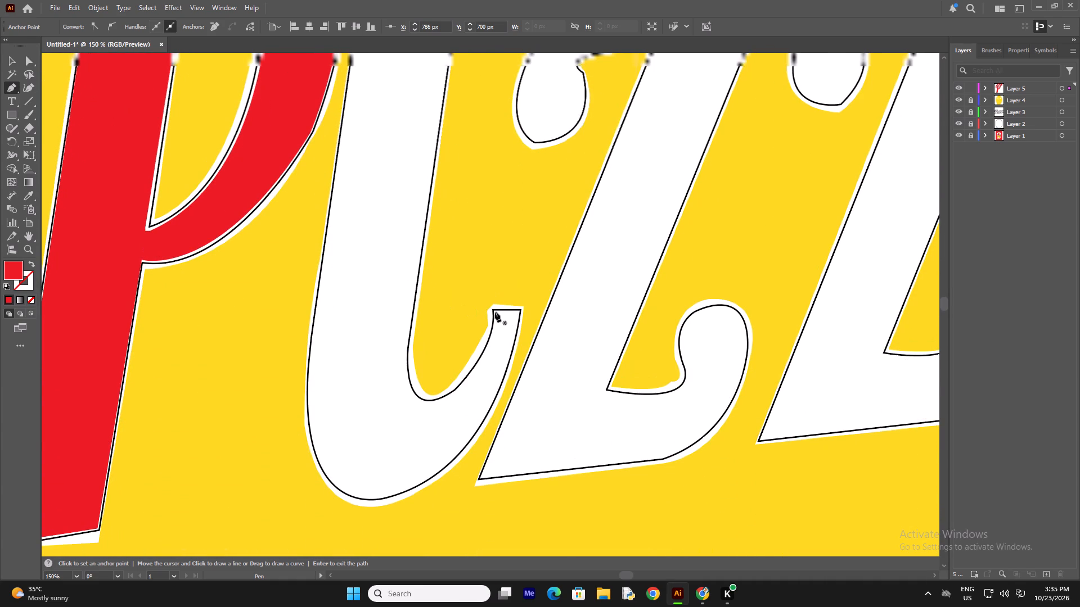
pyautogui.click(518, 311)
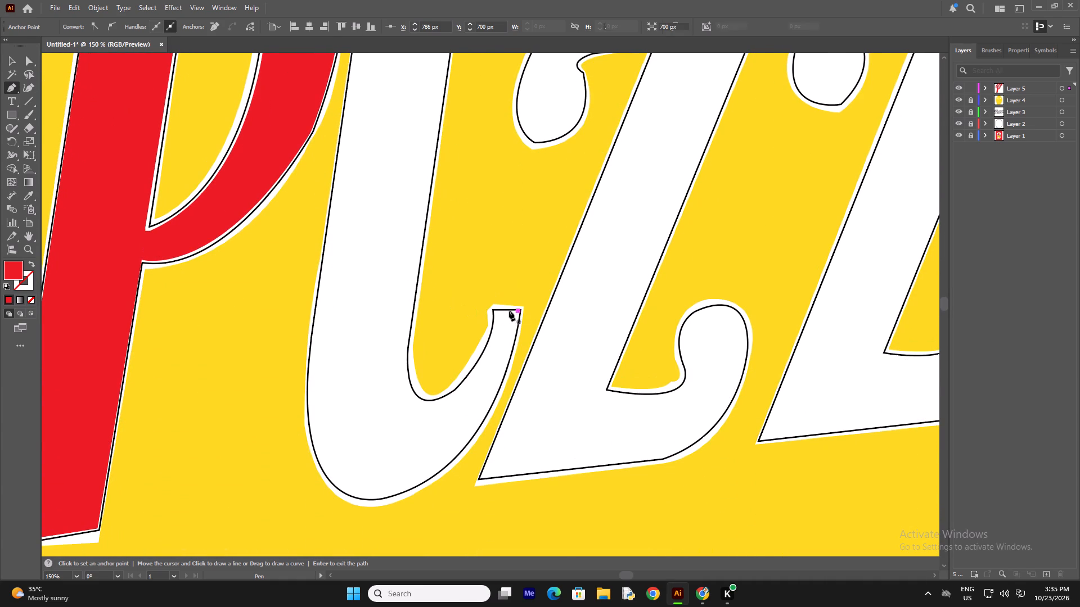
pyautogui.click(496, 312)
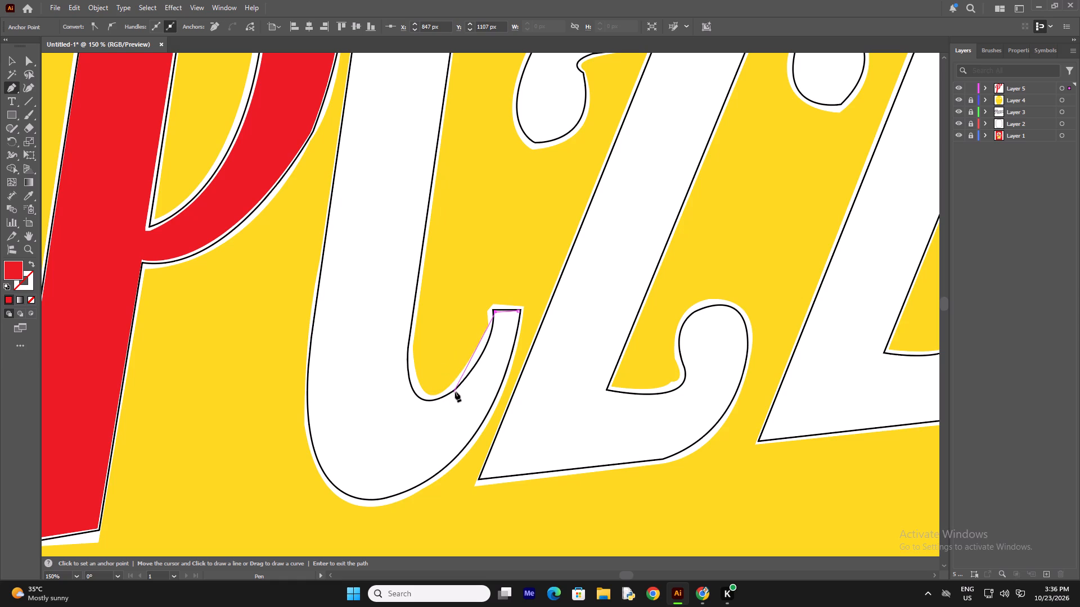
pyautogui.moveTo(455, 392); pyautogui.dragTo(415, 414)
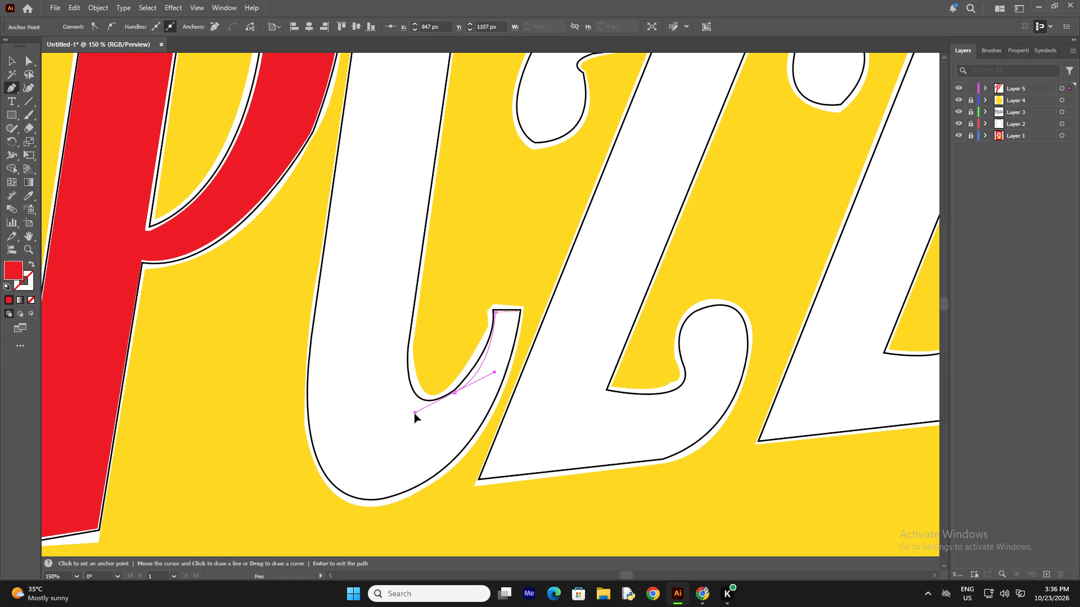
pyautogui.moveTo(415, 414); pyautogui.dragTo(412, 427)
pyautogui.moveTo(412, 427); pyautogui.dragTo(412, 431)
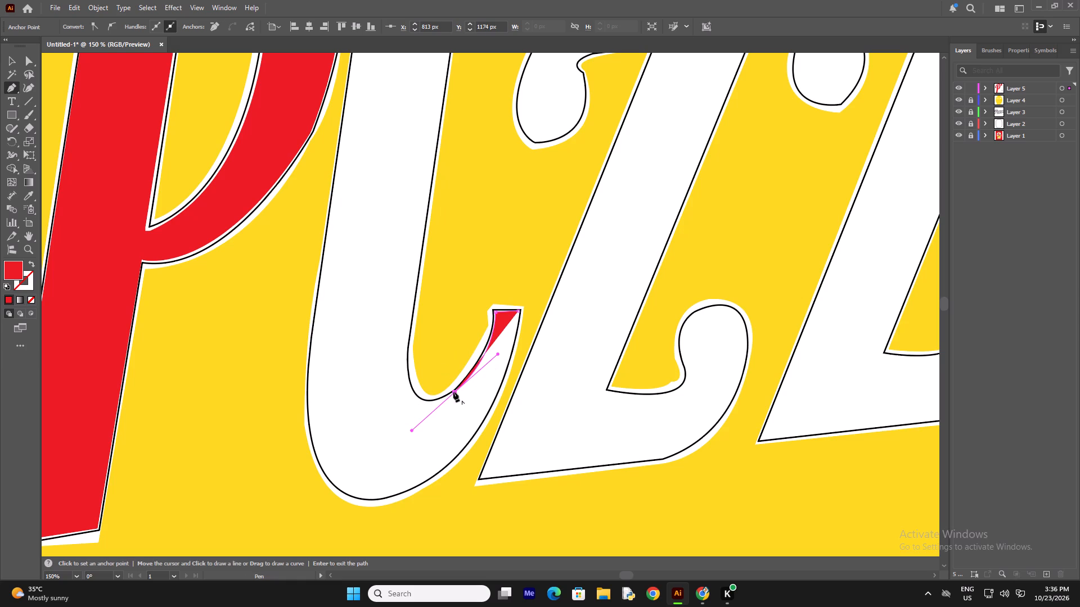
pyautogui.click(453, 392)
pyautogui.moveTo(407, 341); pyautogui.dragTo(421, 279)
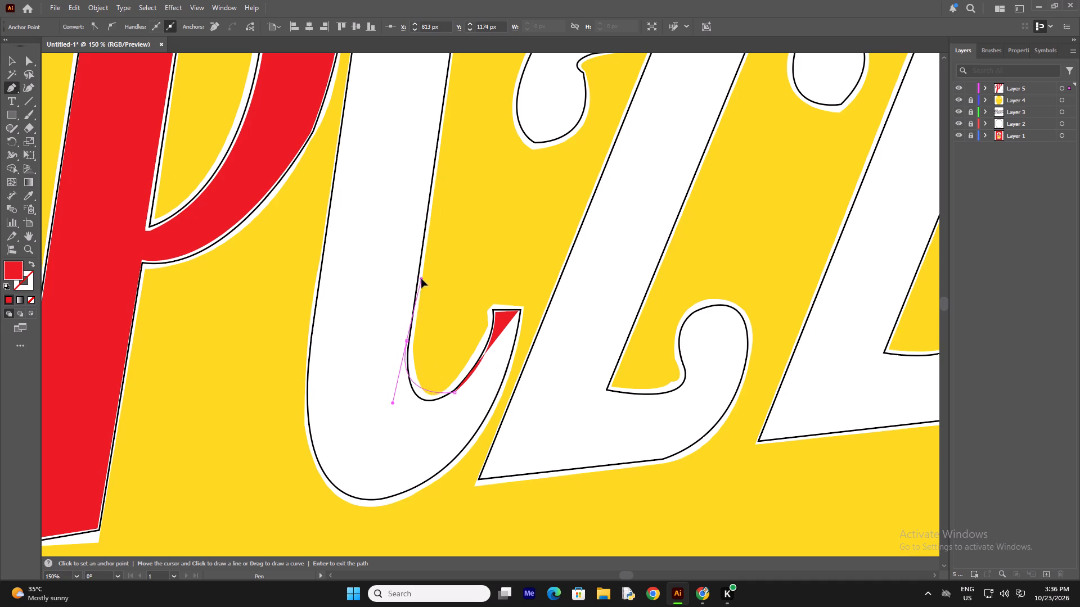
pyautogui.moveTo(421, 279); pyautogui.dragTo(416, 245)
pyautogui.click(406, 341)
# Continue the path straight up the i's right edge, across its slanted top and down the left edge to where the bottom curve begins.
pyautogui.scroll(2, 440, 214)
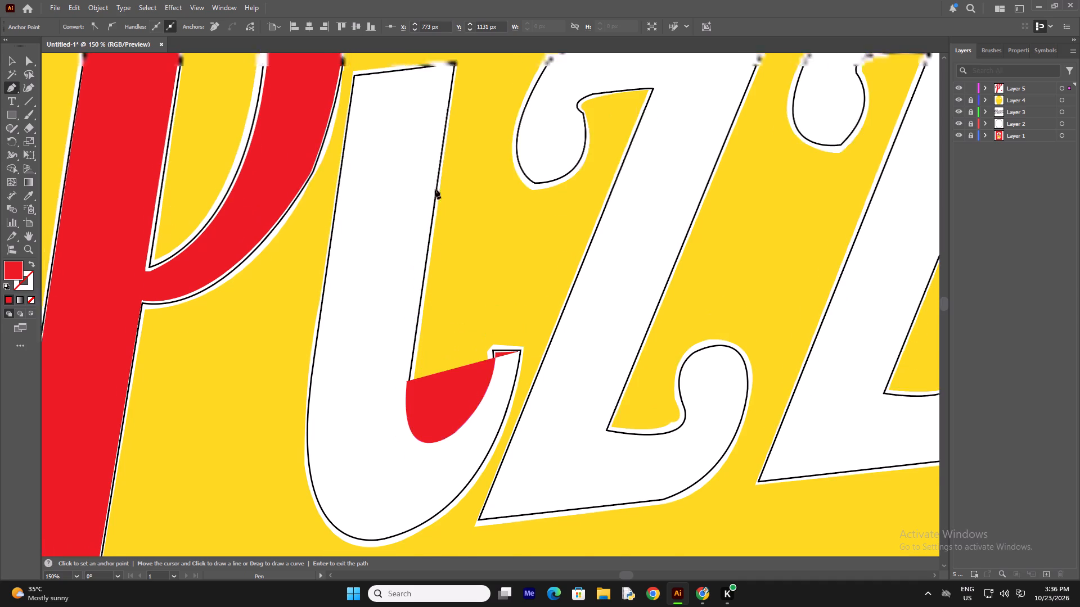
pyautogui.scroll(9, 435, 189)
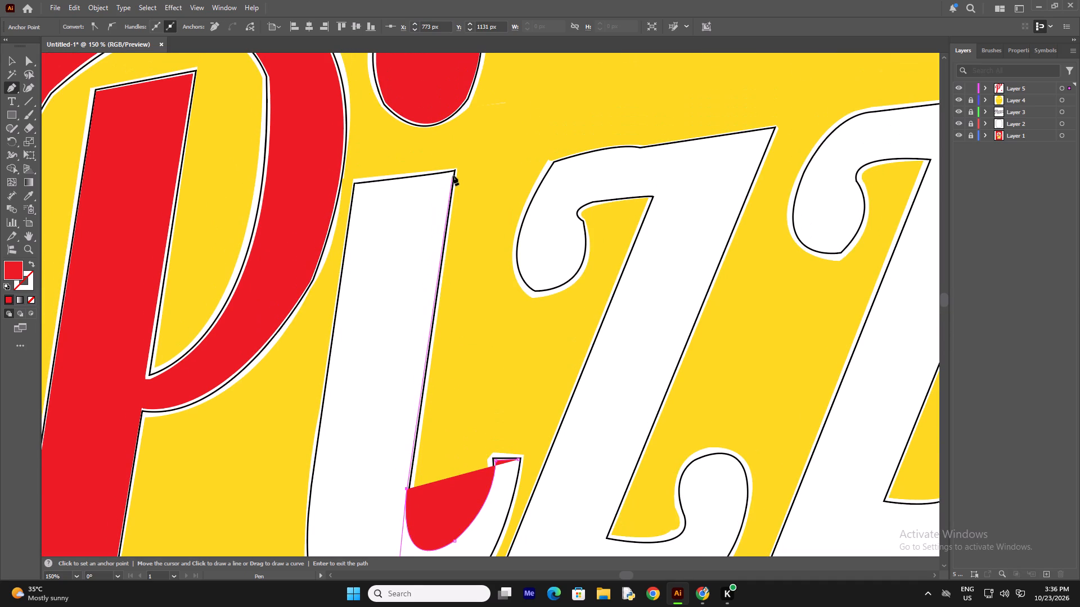
pyautogui.click(453, 173)
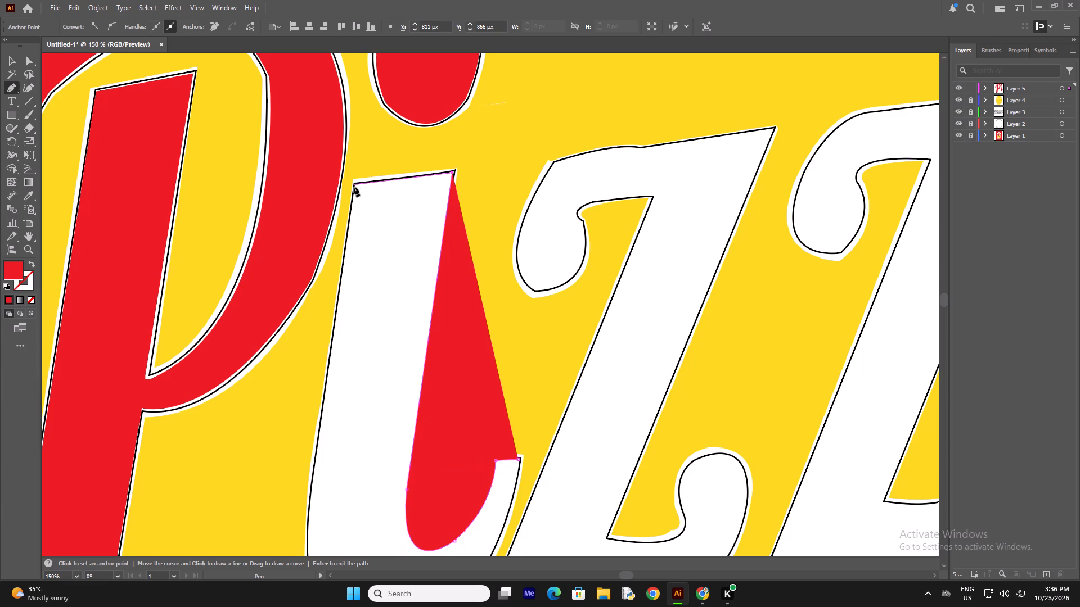
pyautogui.click(355, 186)
pyautogui.scroll(-7, 354, 188)
pyautogui.scroll(-13, 340, 237)
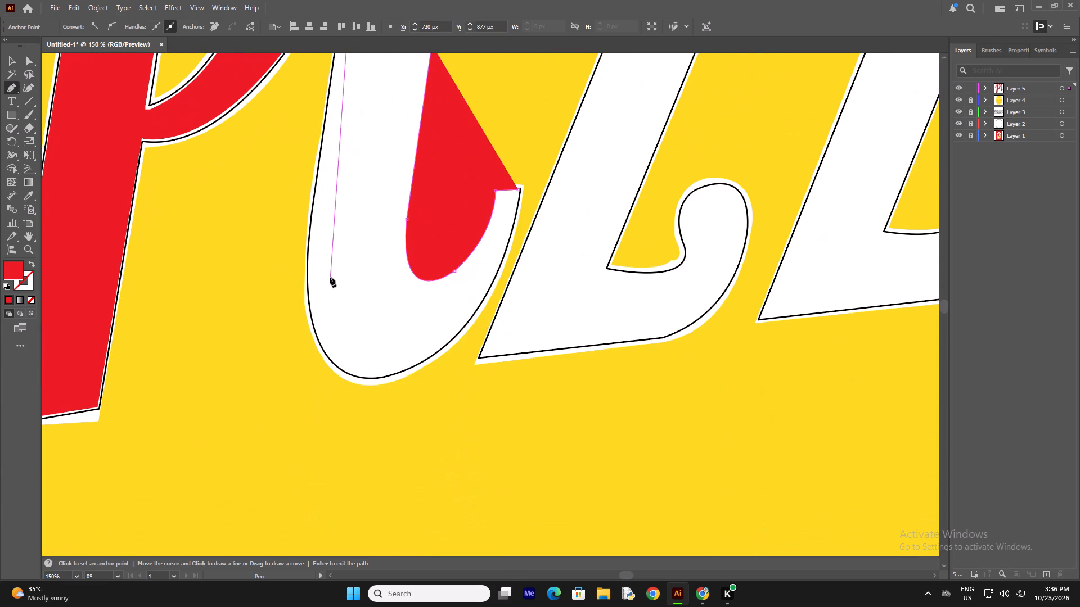
pyautogui.click(314, 201)
pyautogui.scroll(-5, 306, 259)
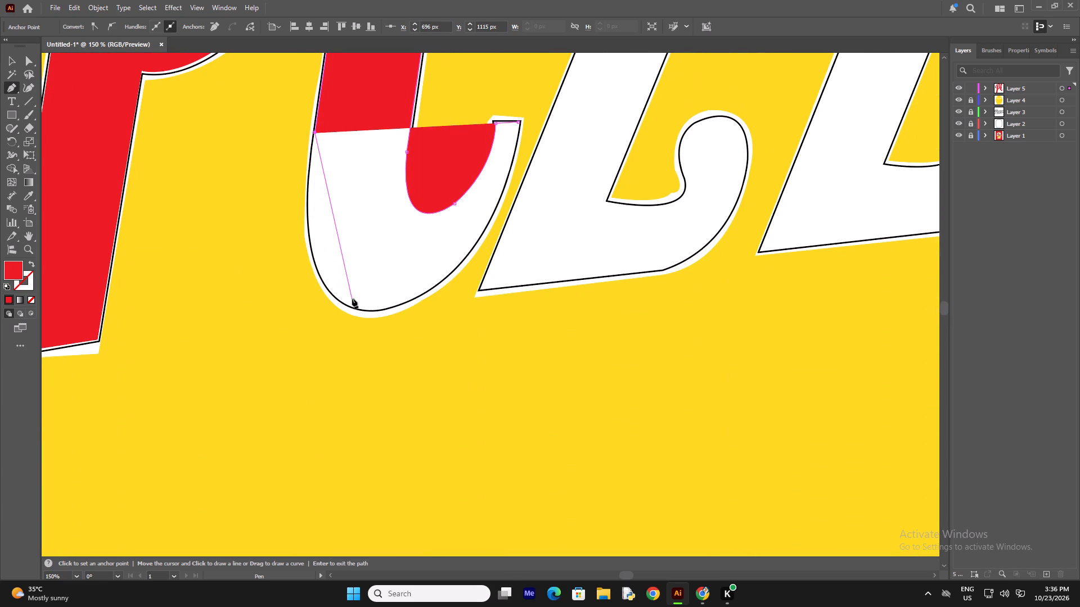
# Curve the path around the i's rounded bottom and up the outer edge of its hook, closing it at the hook's tip.
pyautogui.moveTo(354, 306); pyautogui.dragTo(412, 323)
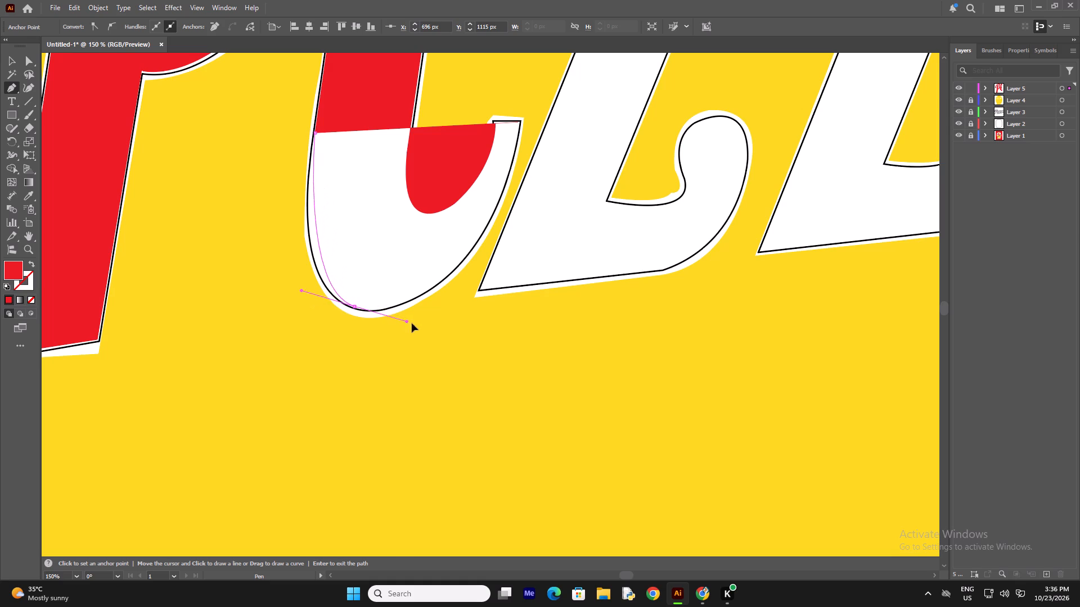
pyautogui.moveTo(412, 323); pyautogui.dragTo(421, 330)
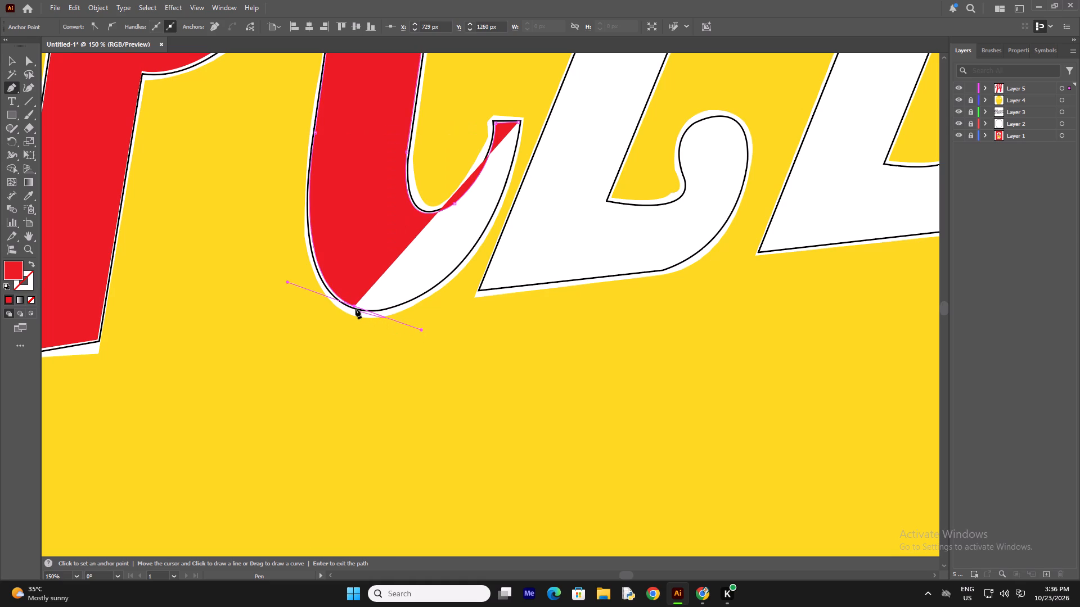
pyautogui.click(354, 306)
pyautogui.scroll(1, 485, 158)
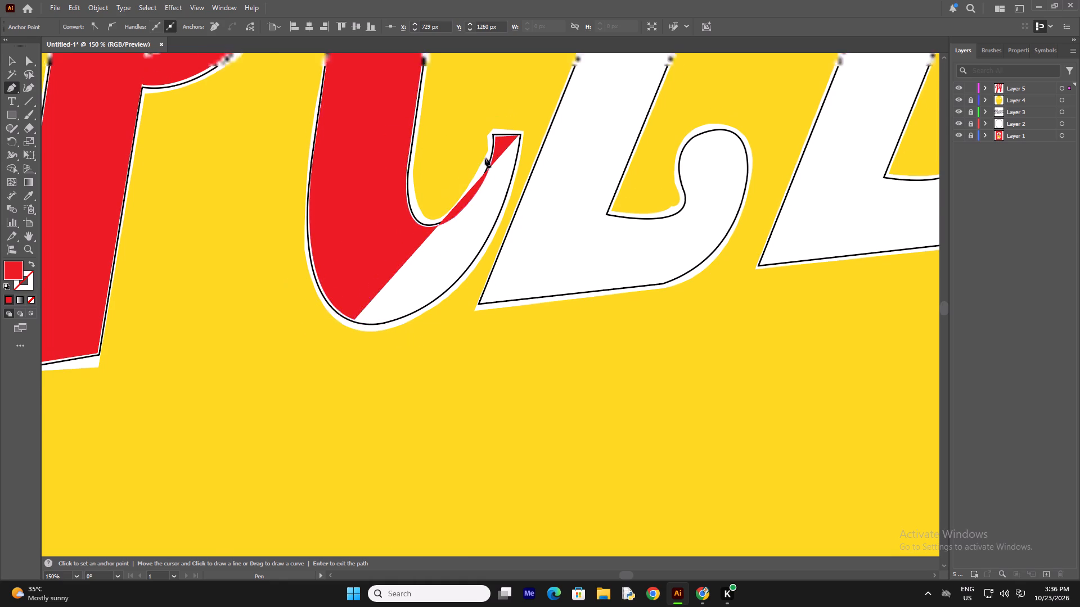
pyautogui.scroll(2, 485, 158)
pyautogui.moveTo(517, 164); pyautogui.dragTo(542, 46)
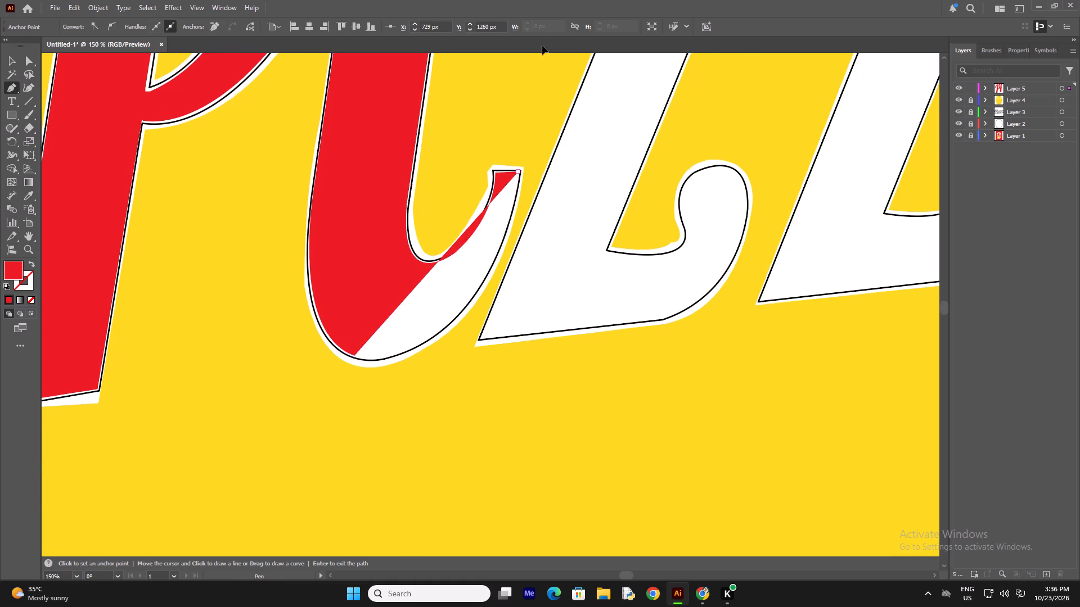
pyautogui.moveTo(542, 46); pyautogui.dragTo(553, 170)
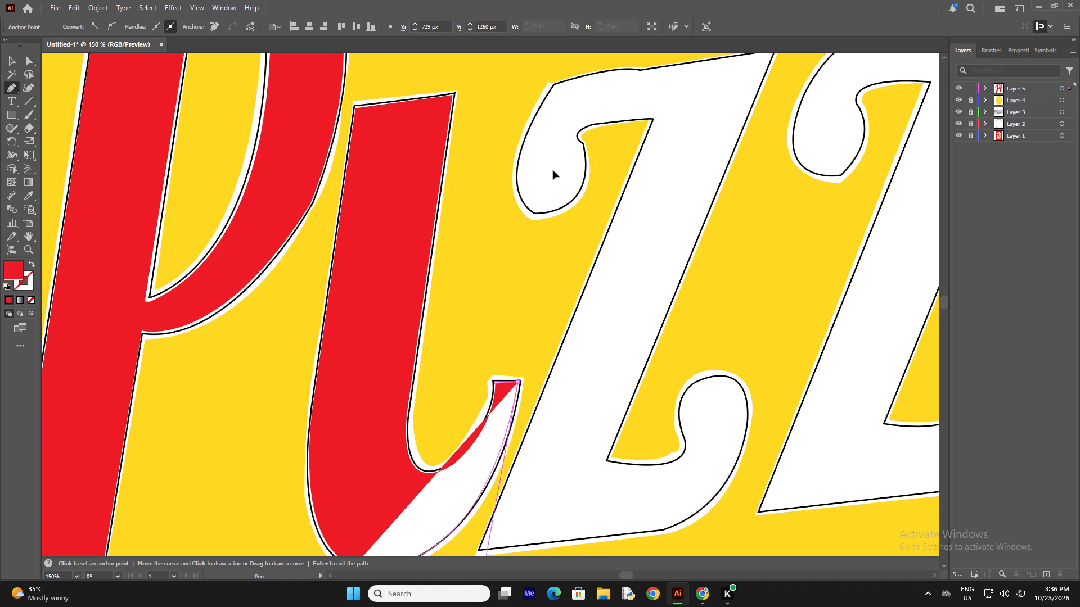
pyautogui.moveTo(553, 170); pyautogui.dragTo(549, 182)
# Start the first z's path at its upper curl's inner notch, tracing through the upper inner corner, down the diagonal and along the straight base.
pyautogui.scroll(-2, 549, 183)
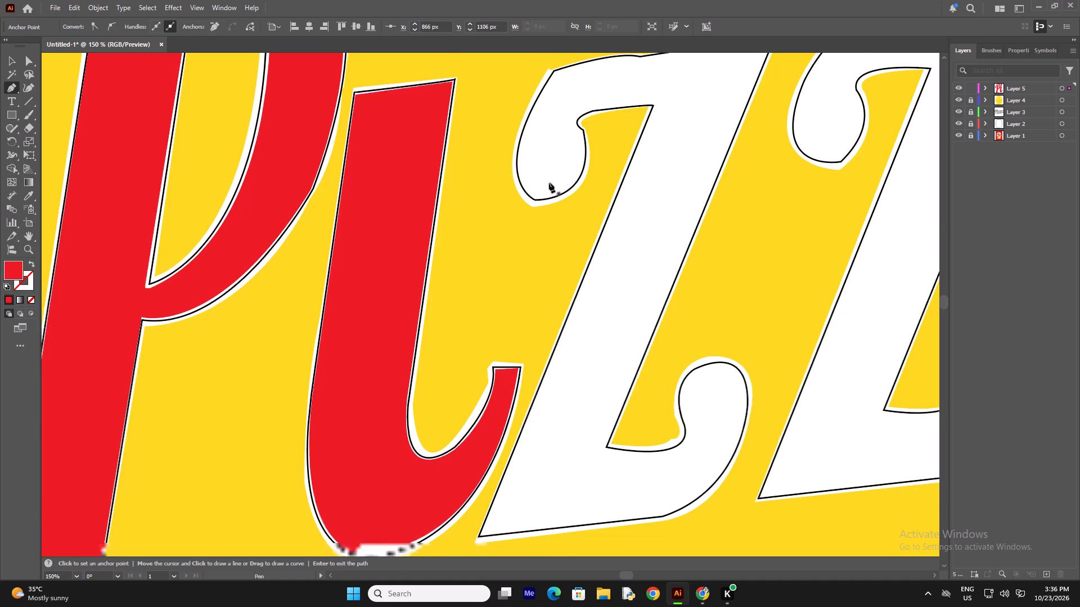
pyautogui.scroll(-4, 549, 183)
pyautogui.scroll(11, 589, 260)
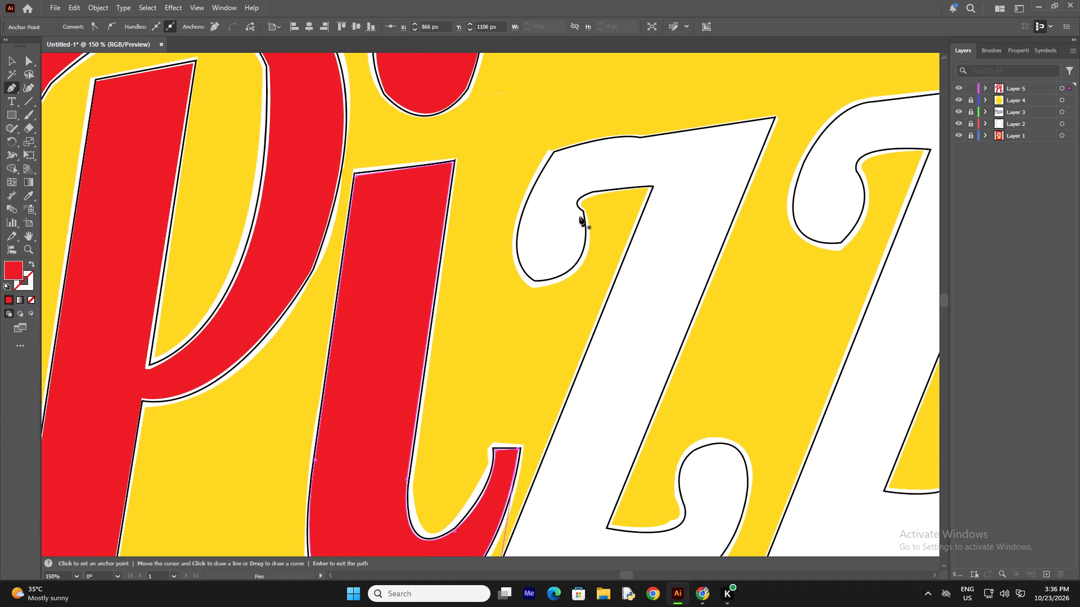
pyautogui.click(580, 212)
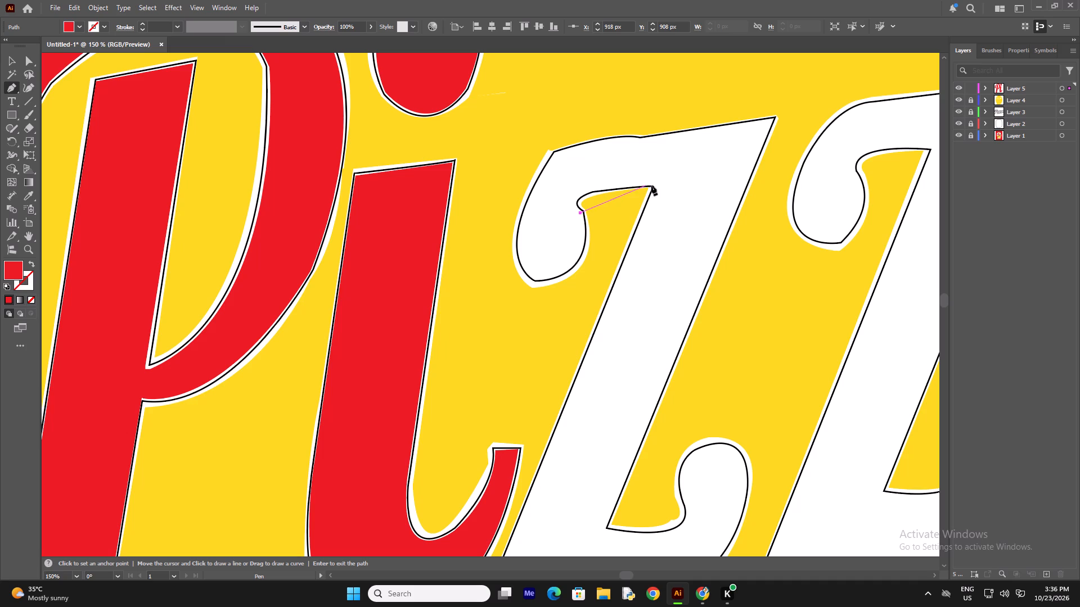
pyautogui.moveTo(655, 185); pyautogui.dragTo(762, 186)
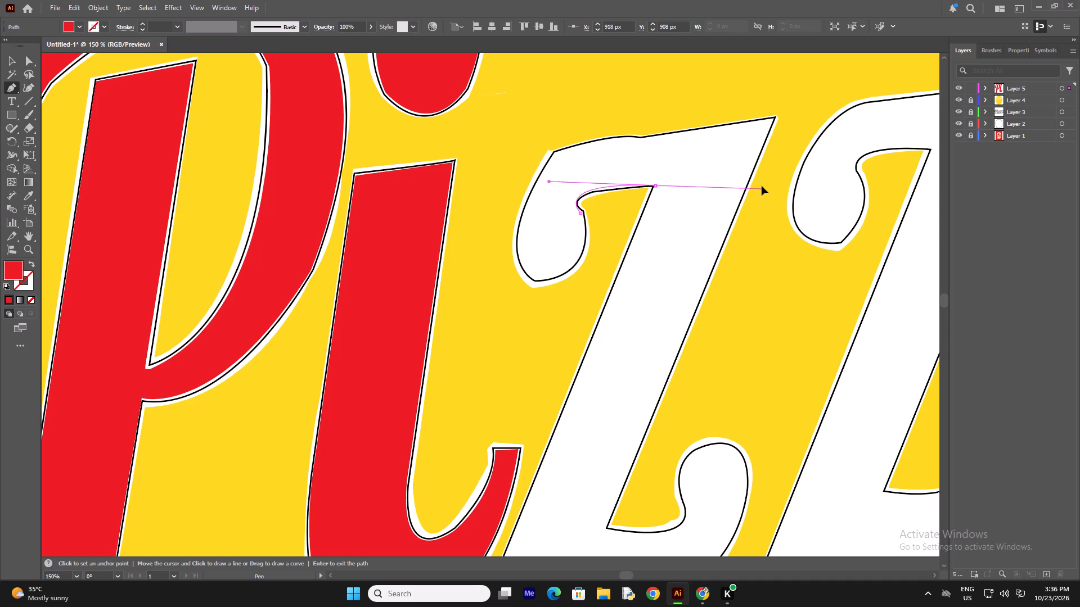
pyautogui.moveTo(762, 186); pyautogui.dragTo(764, 187)
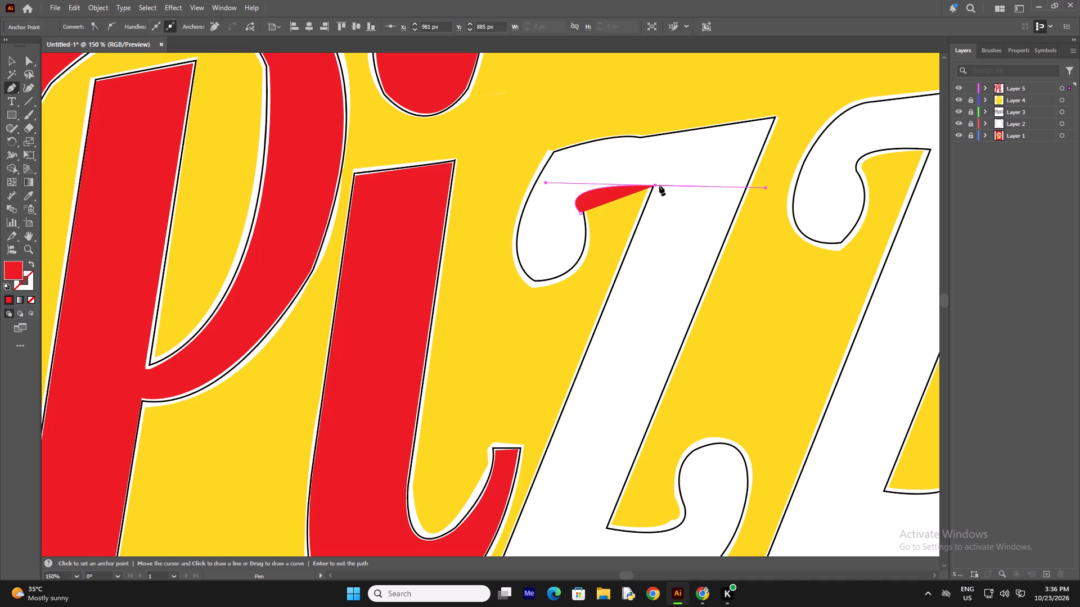
pyautogui.click(656, 185)
pyautogui.scroll(-14, 653, 185)
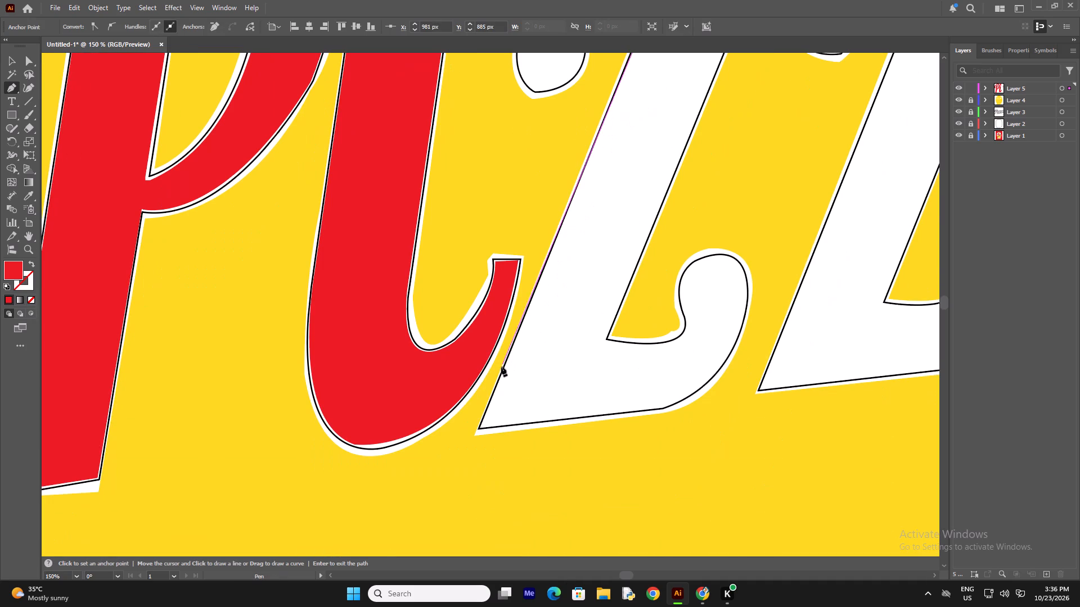
pyautogui.click(483, 425)
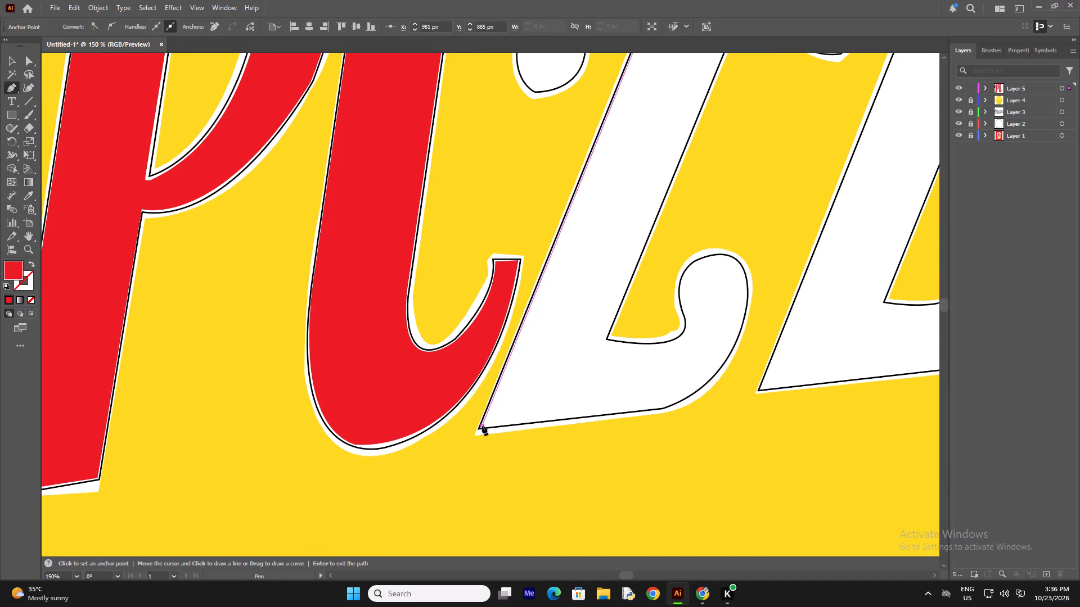
pyautogui.click(663, 406)
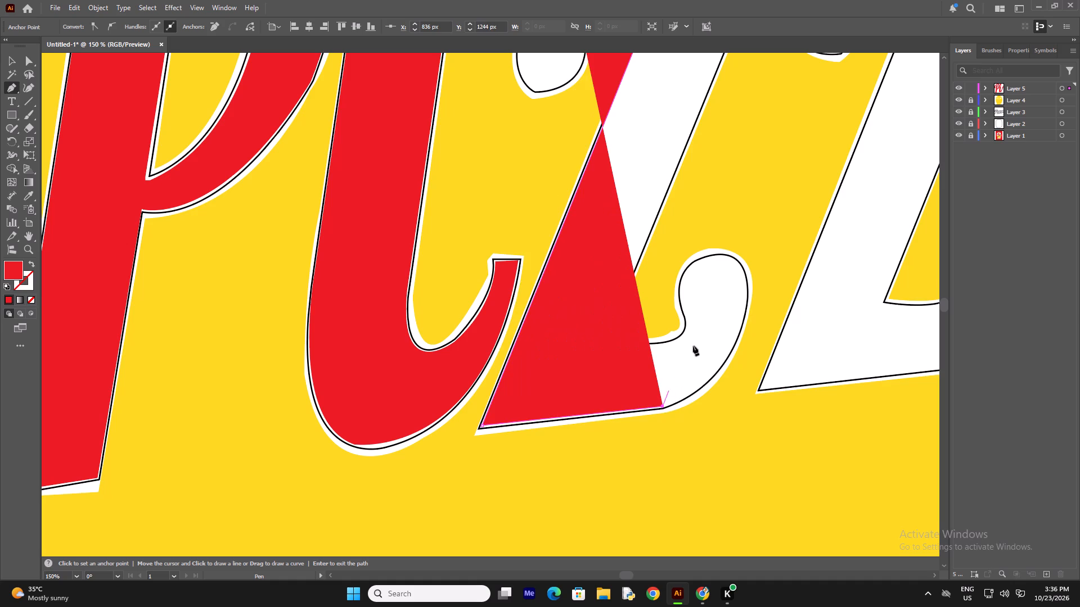
# Remove the path's fill and trace around the first z's lower curl back to the lower inner corner of the diagonal.
pyautogui.click(29, 298)
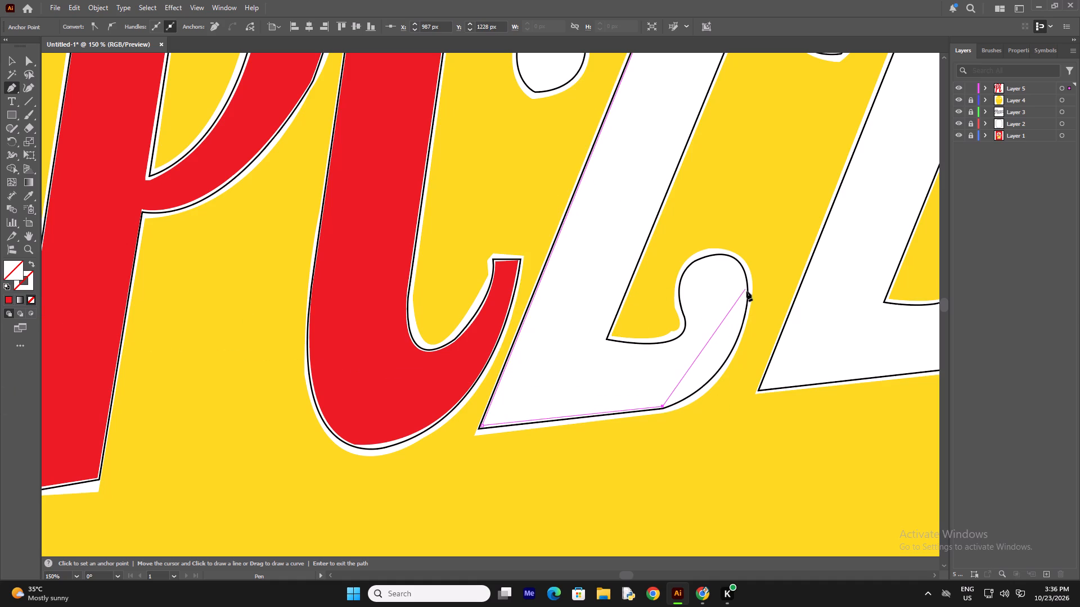
pyautogui.moveTo(745, 293); pyautogui.dragTo(751, 204)
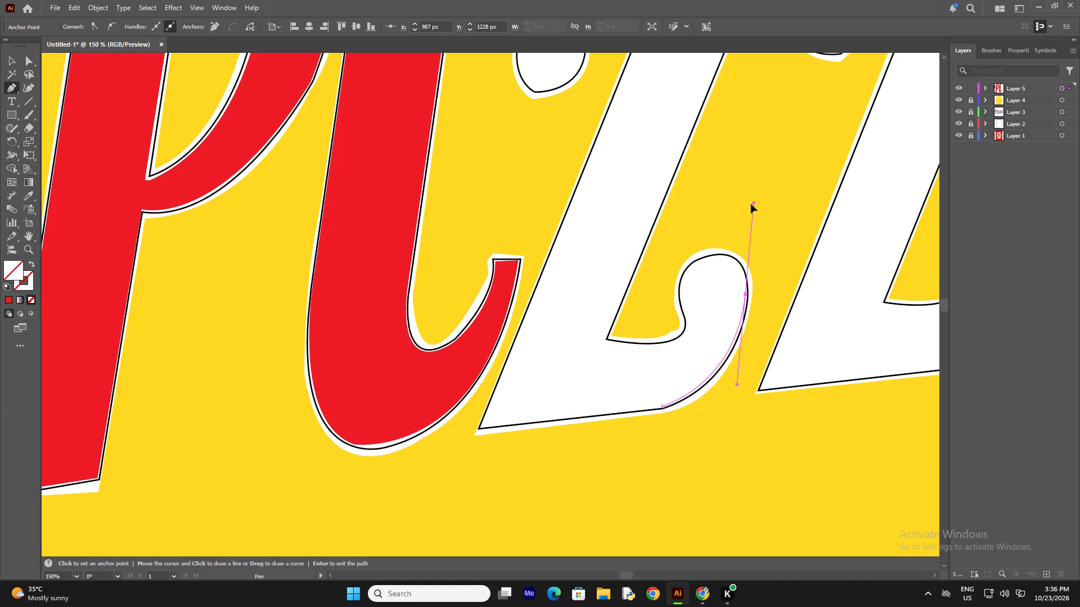
pyautogui.moveTo(751, 204); pyautogui.dragTo(748, 211)
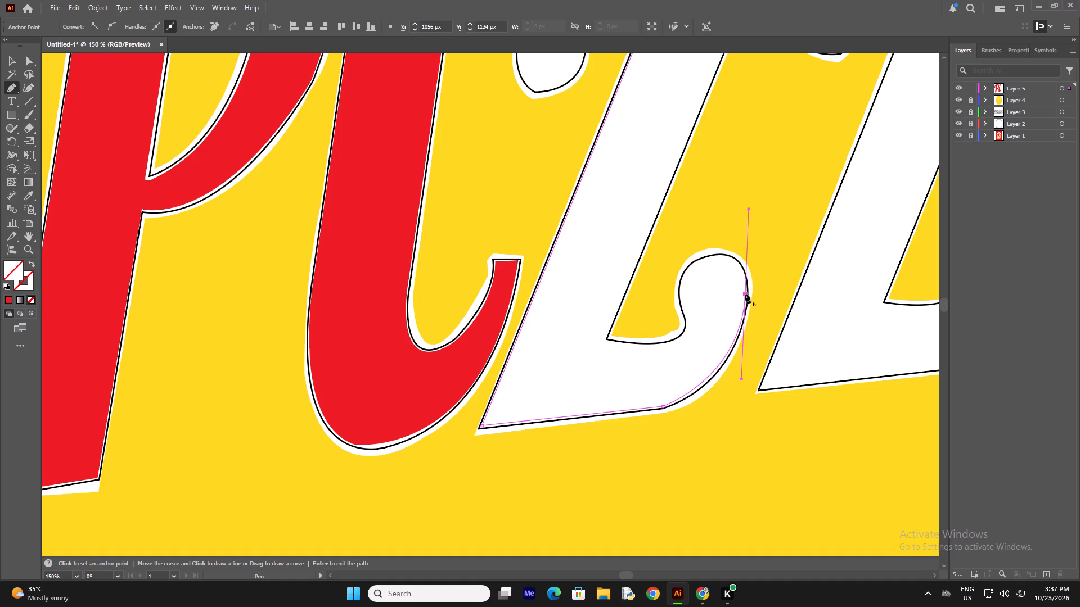
pyautogui.click(745, 293)
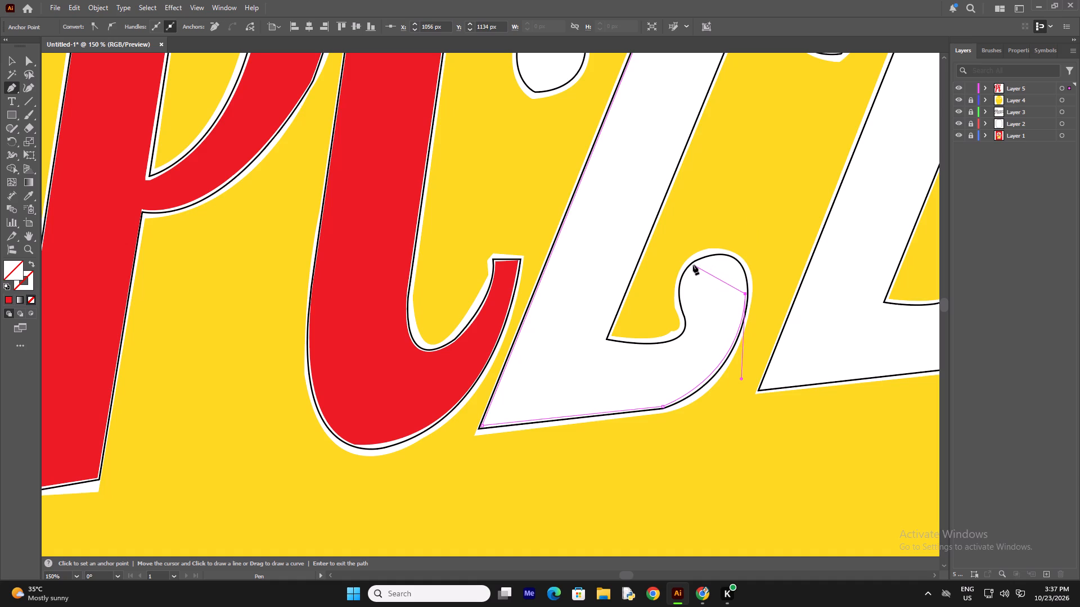
pyautogui.moveTo(693, 265); pyautogui.dragTo(636, 295)
pyautogui.click(692, 265)
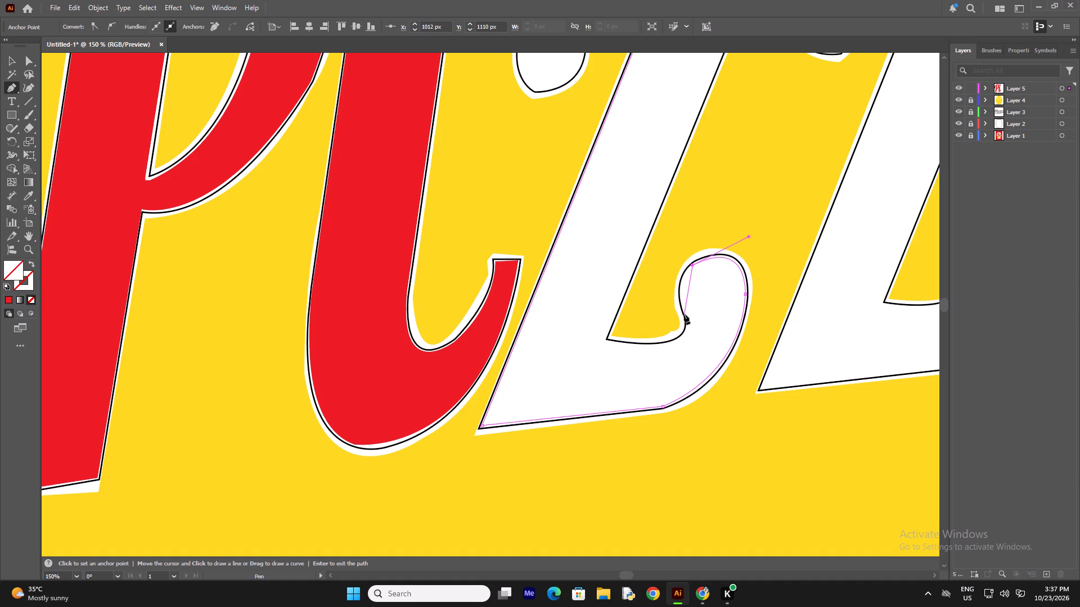
pyautogui.moveTo(686, 315); pyautogui.dragTo(699, 347)
pyautogui.click(686, 315)
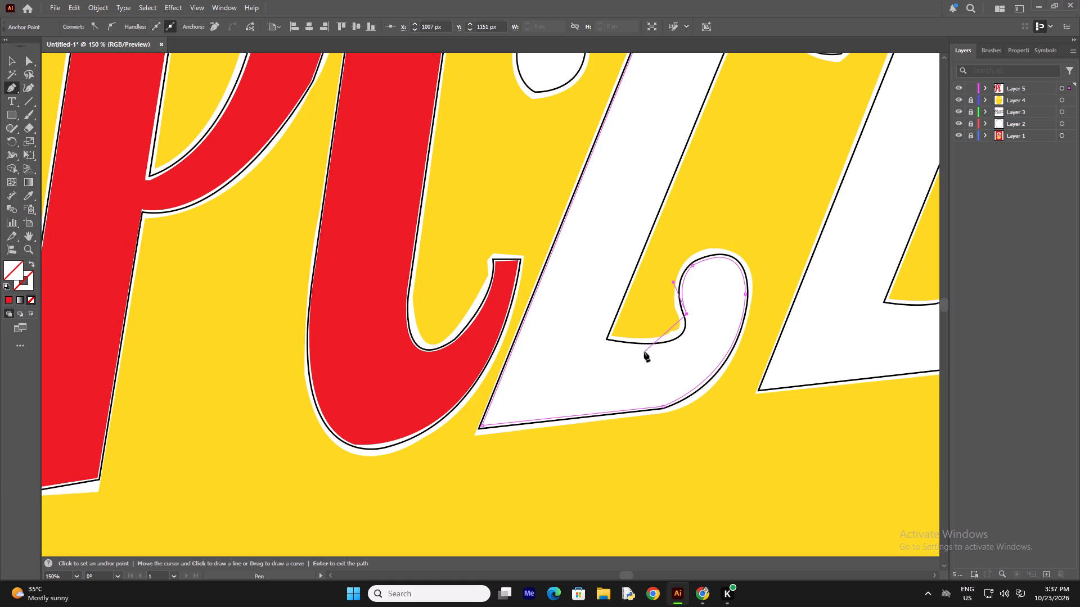
pyautogui.moveTo(634, 346); pyautogui.dragTo(624, 344)
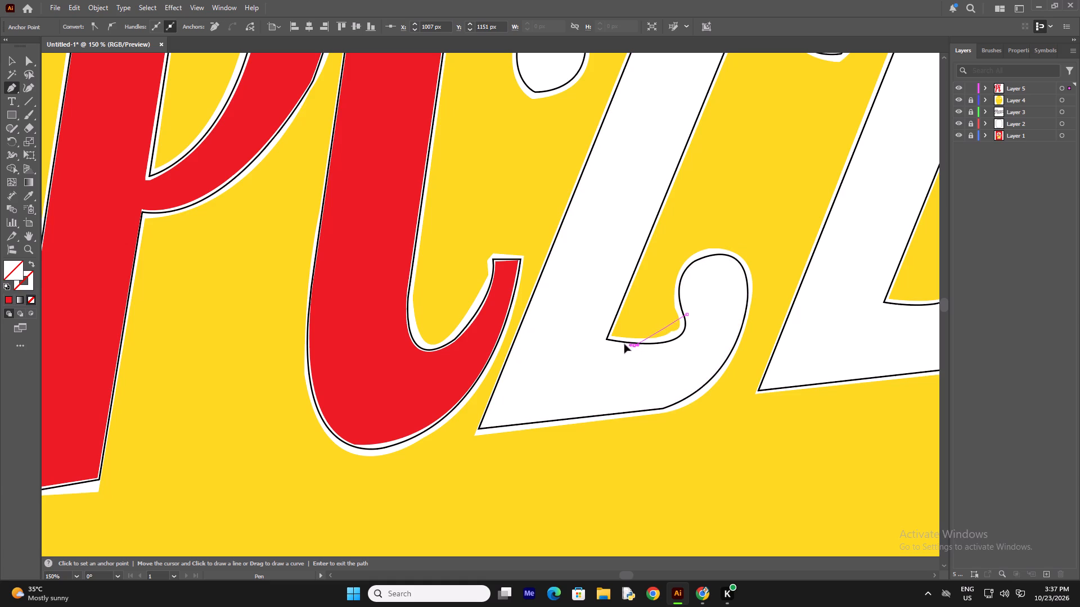
pyautogui.moveTo(624, 344); pyautogui.dragTo(566, 342)
pyautogui.moveTo(566, 342); pyautogui.dragTo(563, 339)
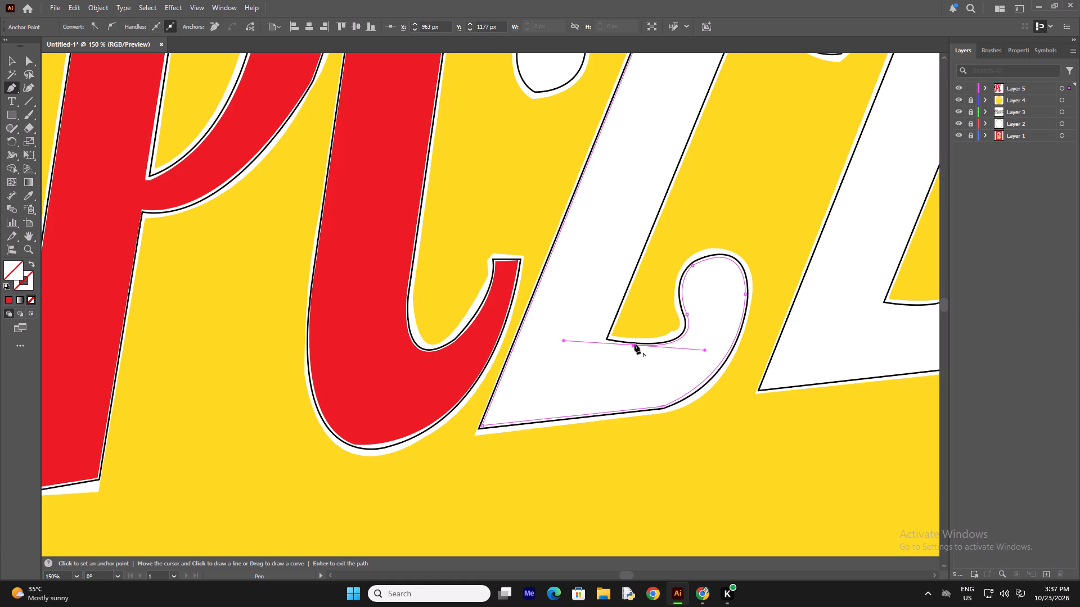
pyautogui.click(634, 344)
pyautogui.click(605, 341)
# Continue the first z's path up the diagonal's right edge to the top-right tip and across the top to the upper-left corner.
pyautogui.scroll(2, 613, 291)
pyautogui.scroll(1, 664, 275)
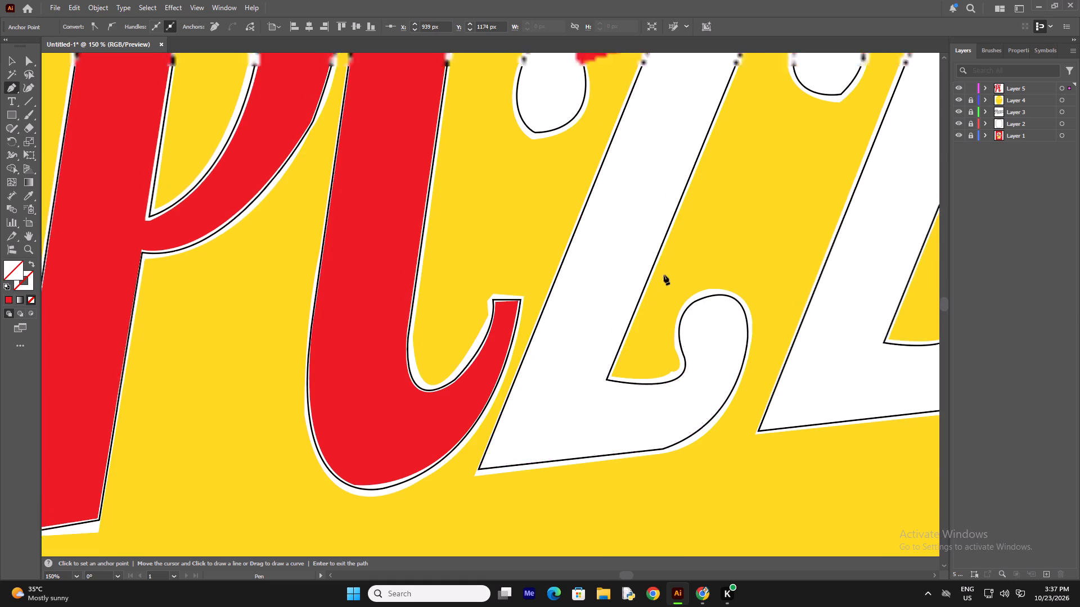
pyautogui.scroll(13, 664, 275)
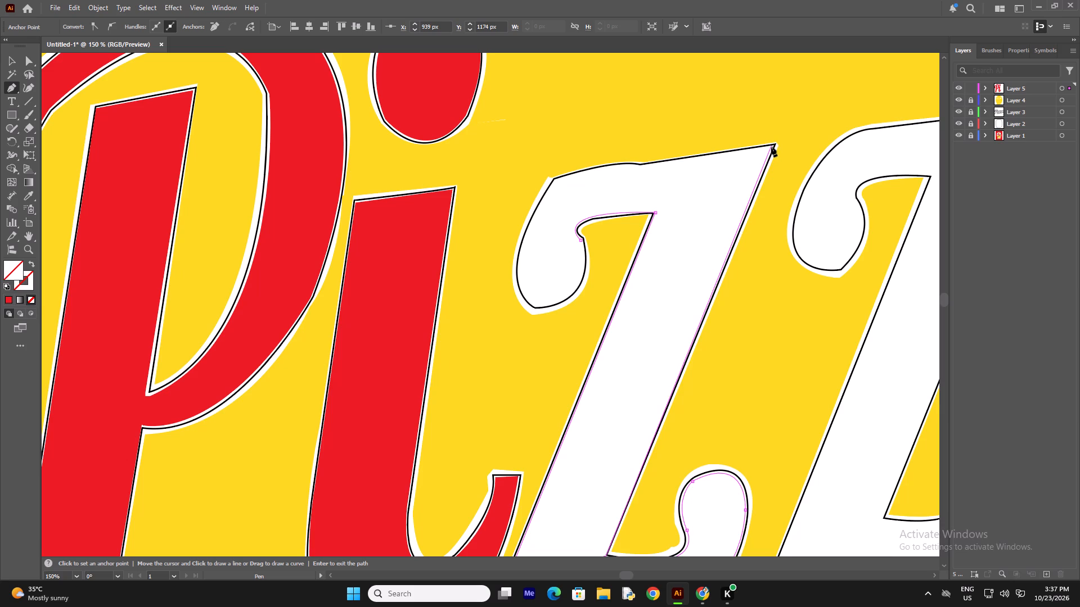
pyautogui.click(771, 147)
pyautogui.click(639, 167)
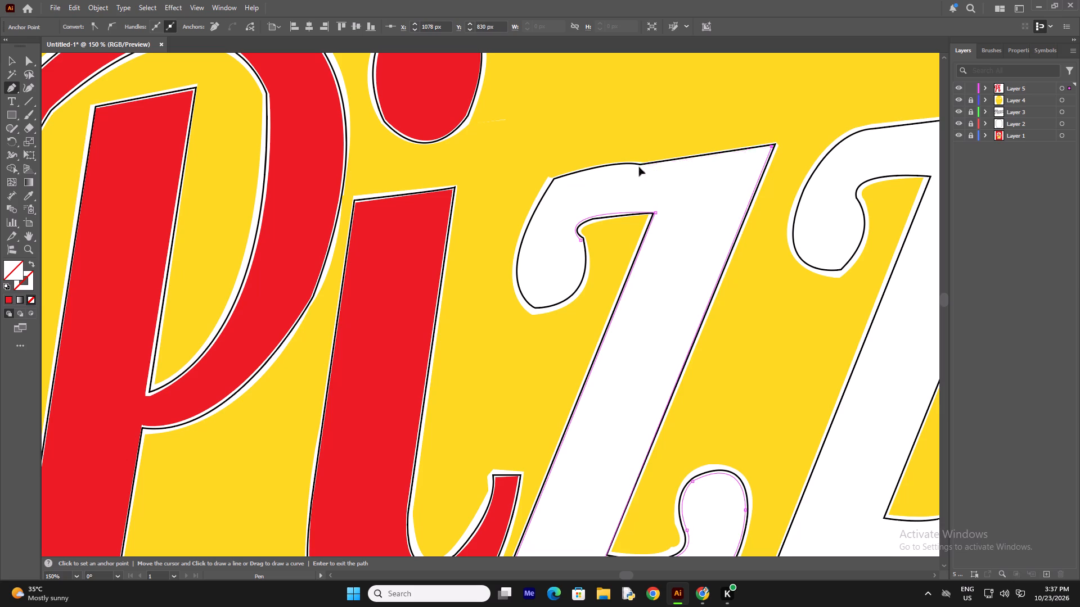
pyautogui.moveTo(554, 182); pyautogui.dragTo(546, 191)
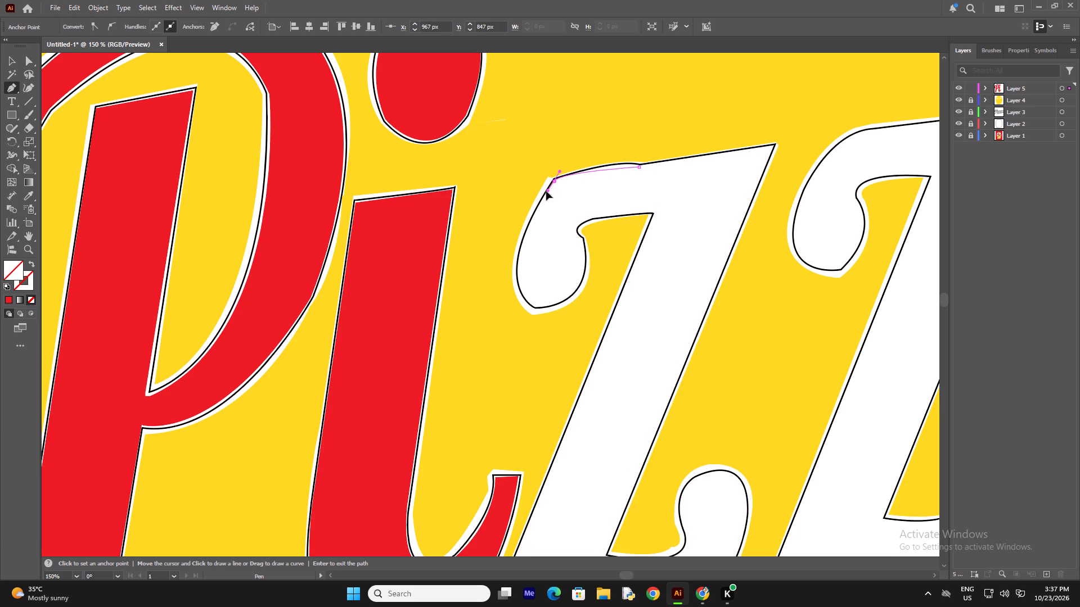
pyautogui.moveTo(546, 191); pyautogui.dragTo(485, 202)
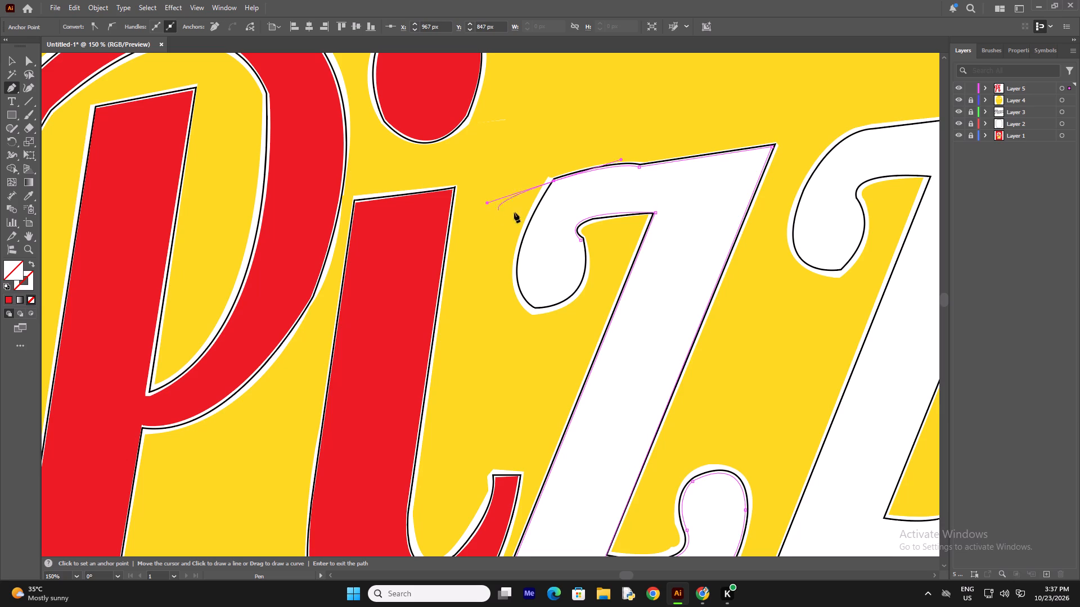
pyautogui.click(555, 182)
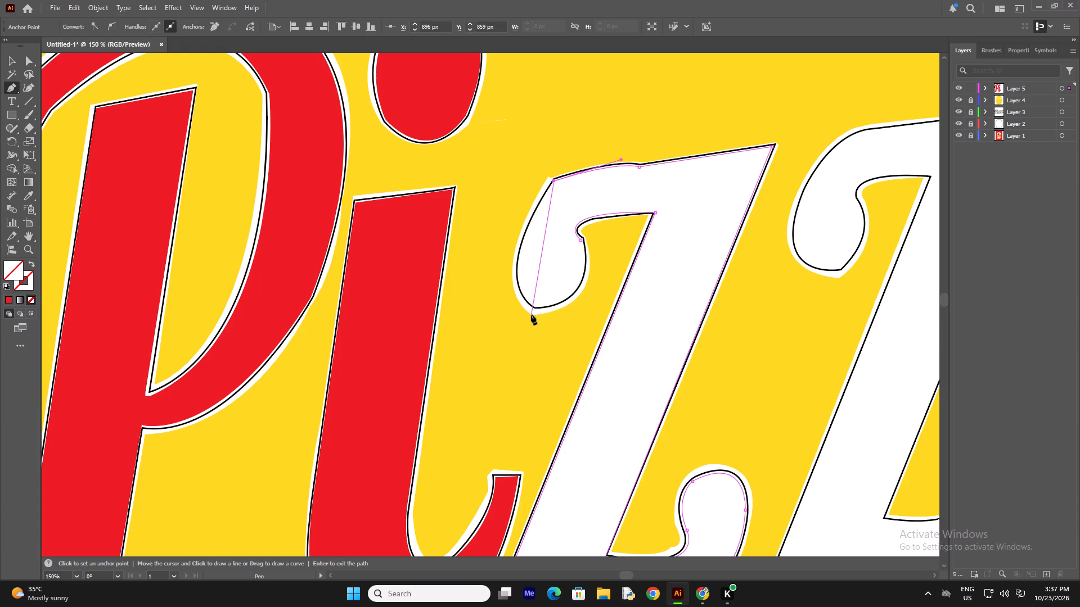
# Curve the path around the first z's upper curl and close it at the starting point by the inner notch.
pyautogui.moveTo(535, 304); pyautogui.dragTo(566, 324)
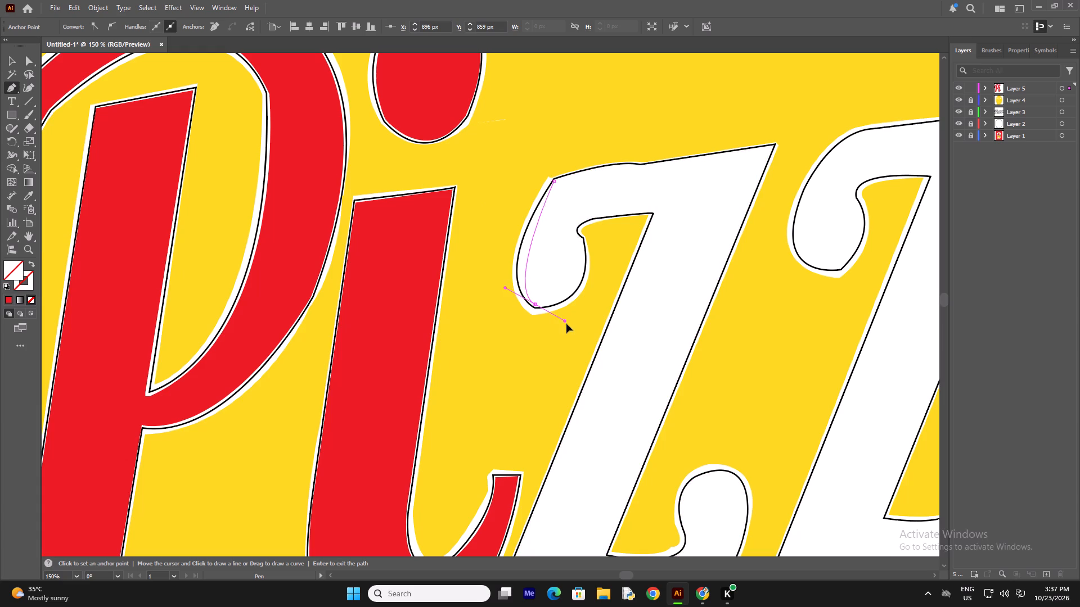
pyautogui.moveTo(566, 324); pyautogui.dragTo(579, 327)
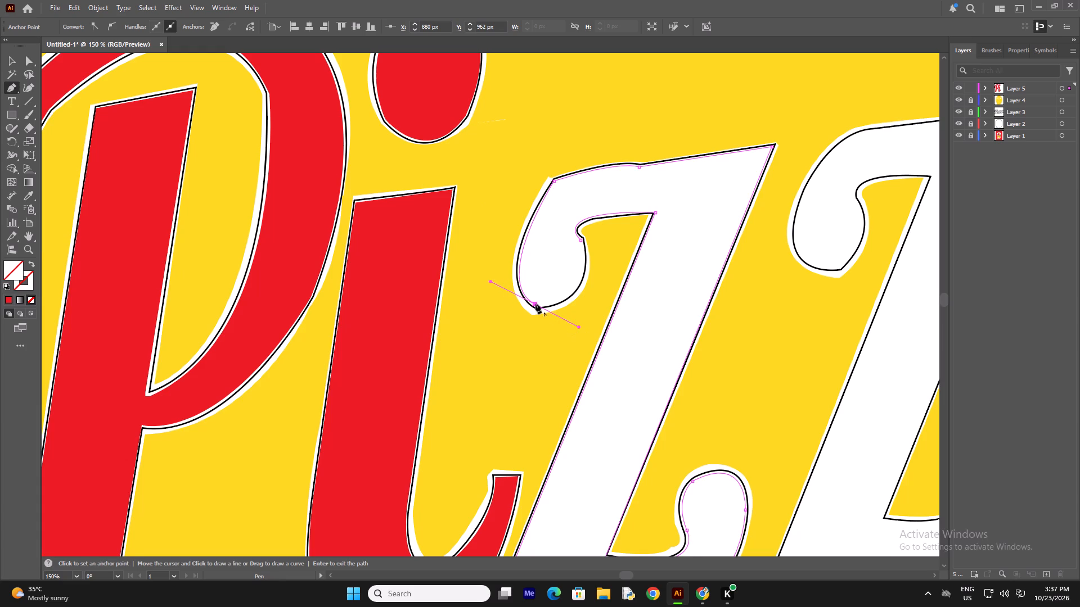
pyautogui.click(535, 303)
pyautogui.moveTo(579, 241); pyautogui.dragTo(572, 180)
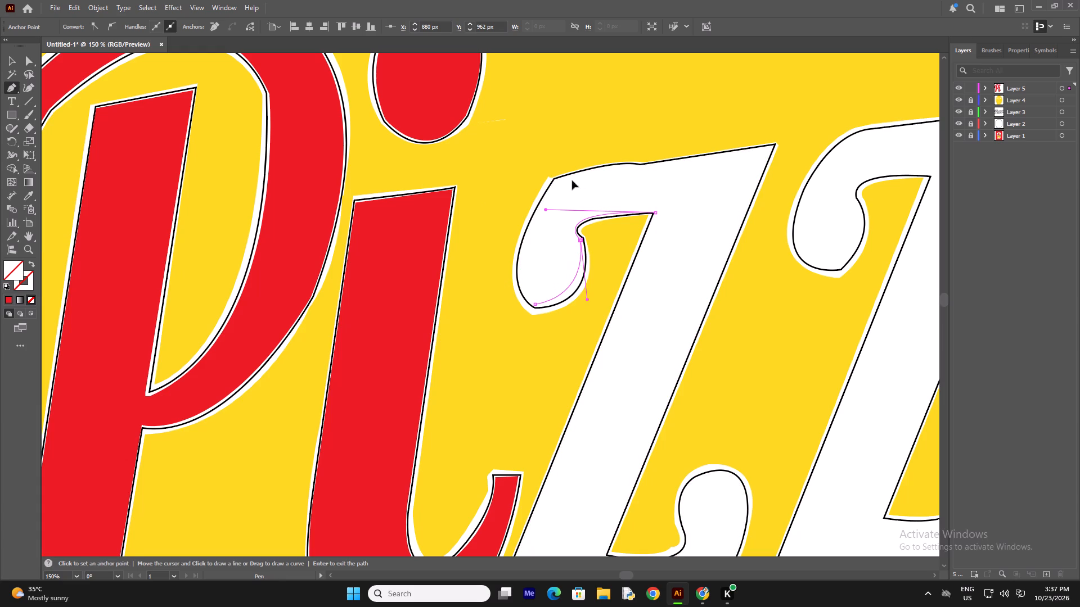
pyautogui.moveTo(572, 180); pyautogui.dragTo(562, 179)
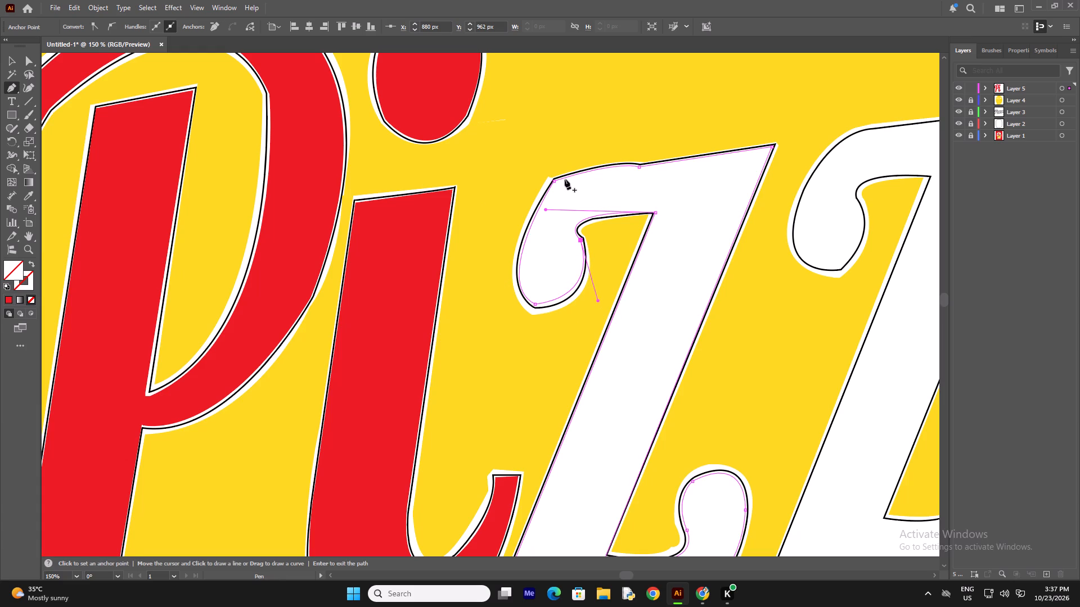
# Fill the traced first z with red ee1c25.
pyautogui.click(4, 300)
# Paste the copied pizza logo reference image onto Layer 5.
pyautogui.rightClick(471, 225)
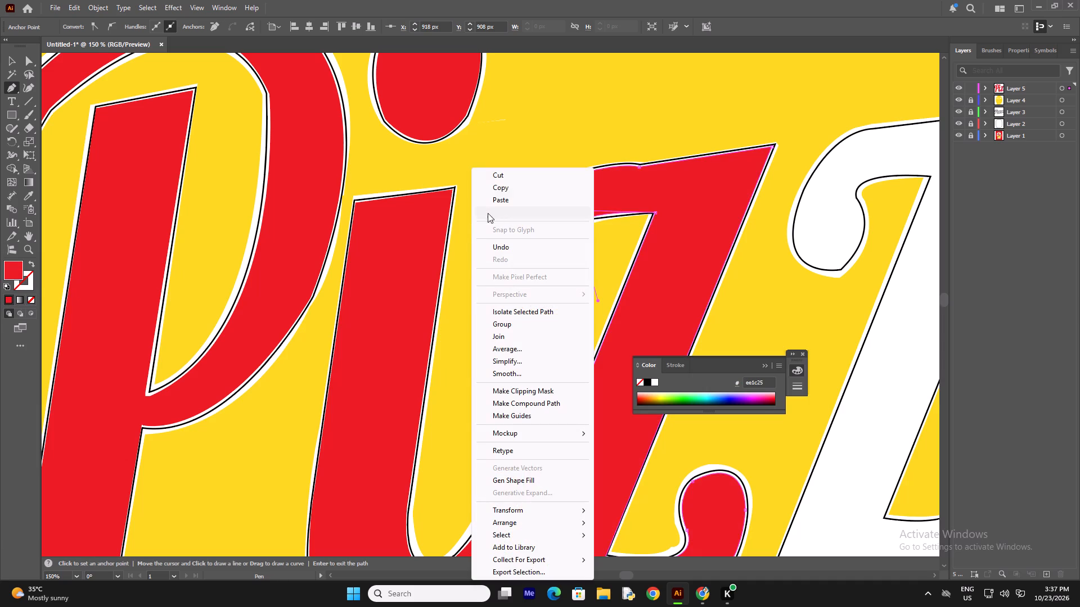
pyautogui.click(507, 198)
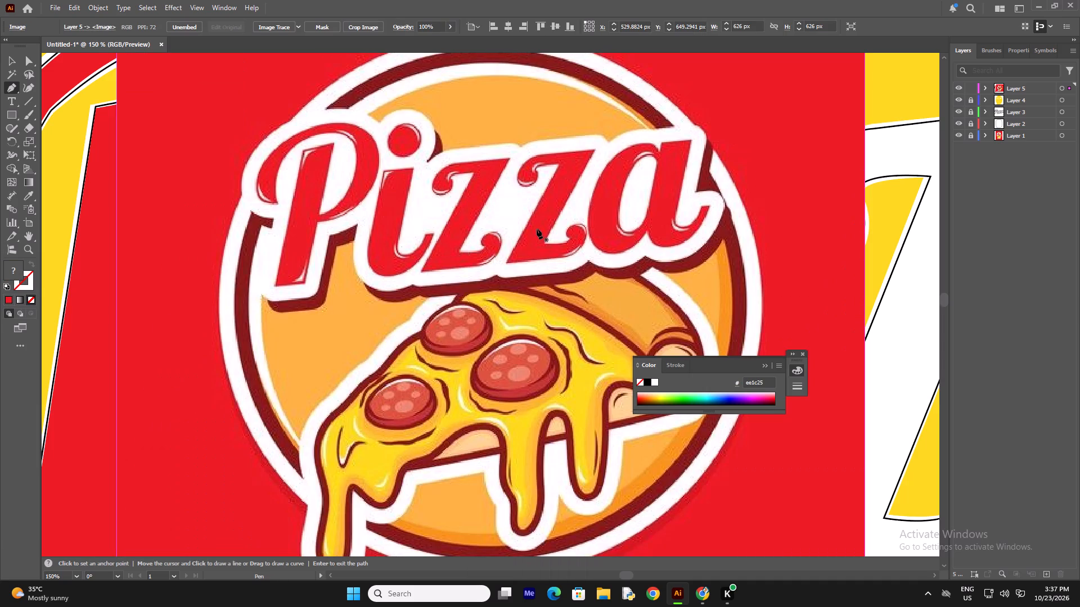
# Delete the pasted pizza logo reference image from Layer 5.
pyautogui.press('\\')
pyautogui.press('BackSpace')
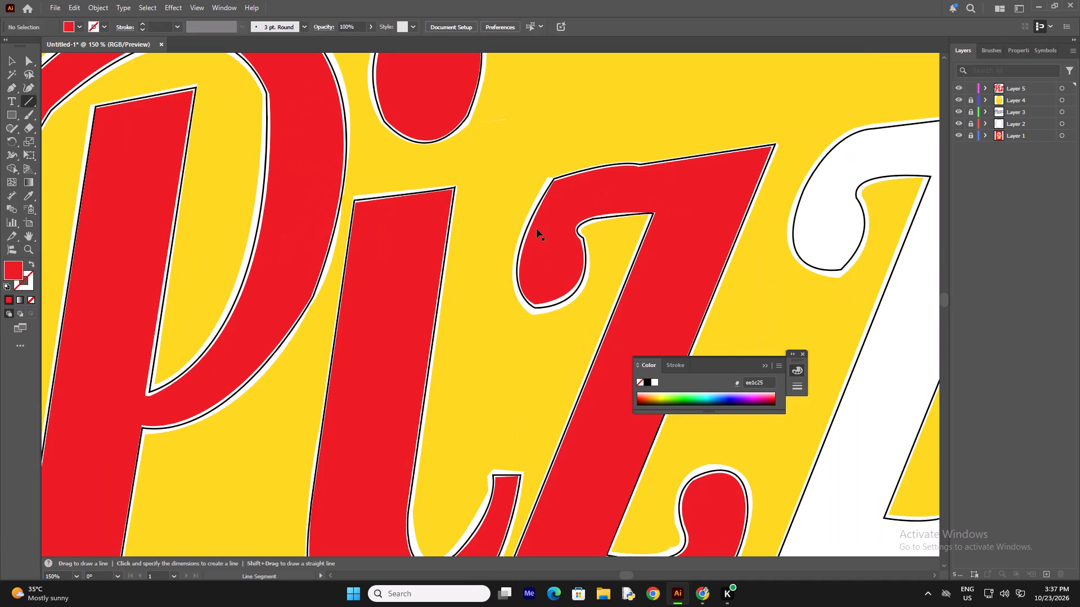
# Start the second z's path with the Pen tool at the upper inner notch, curving around the upper curl to the top edge.
pyautogui.hotkey('ctrl', '-')
pyautogui.hotkey('ctrl', '-')
pyautogui.hotkey('ctrl', '-')
pyautogui.hotkey('ctrl', '-')
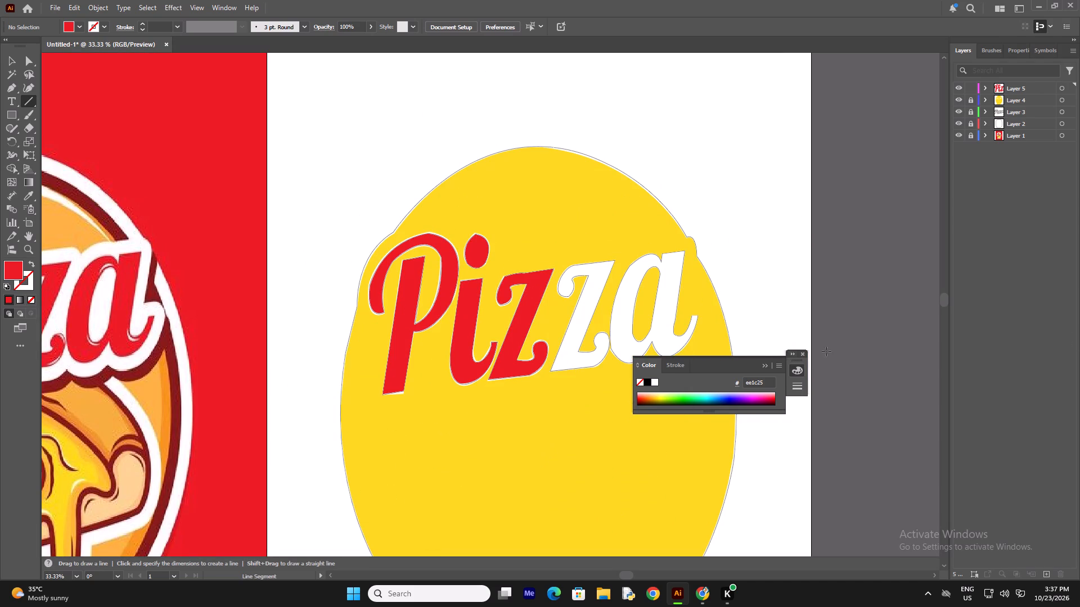
pyautogui.click(804, 355)
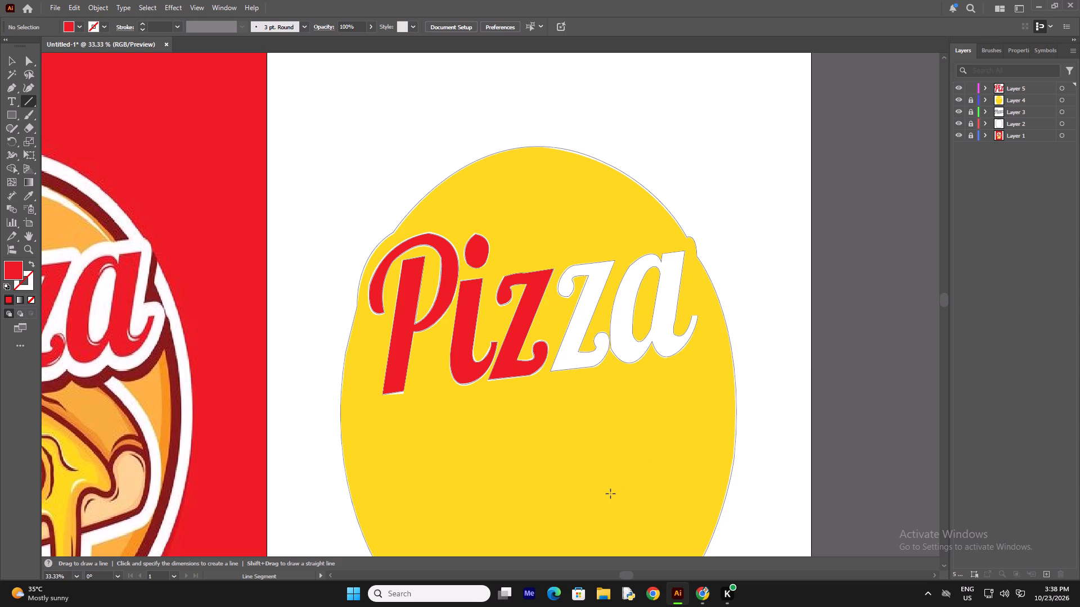
pyautogui.press('p')
pyautogui.hotkey('ctrl', '+')
pyautogui.hotkey('ctrl', '+')
pyautogui.hotkey('ctrl', '+')
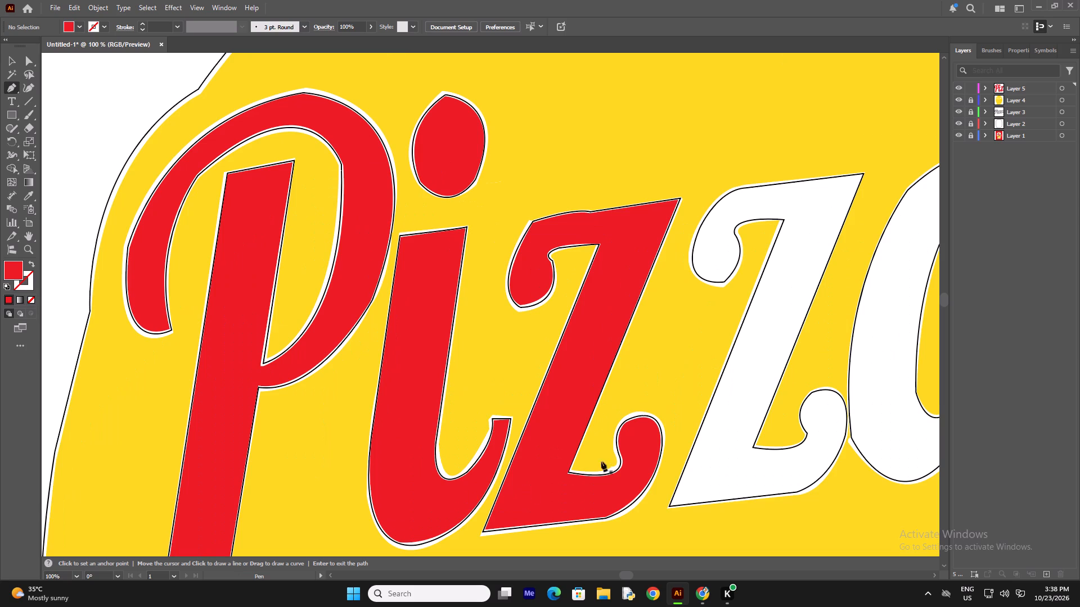
pyautogui.scroll(-1, 745, 257)
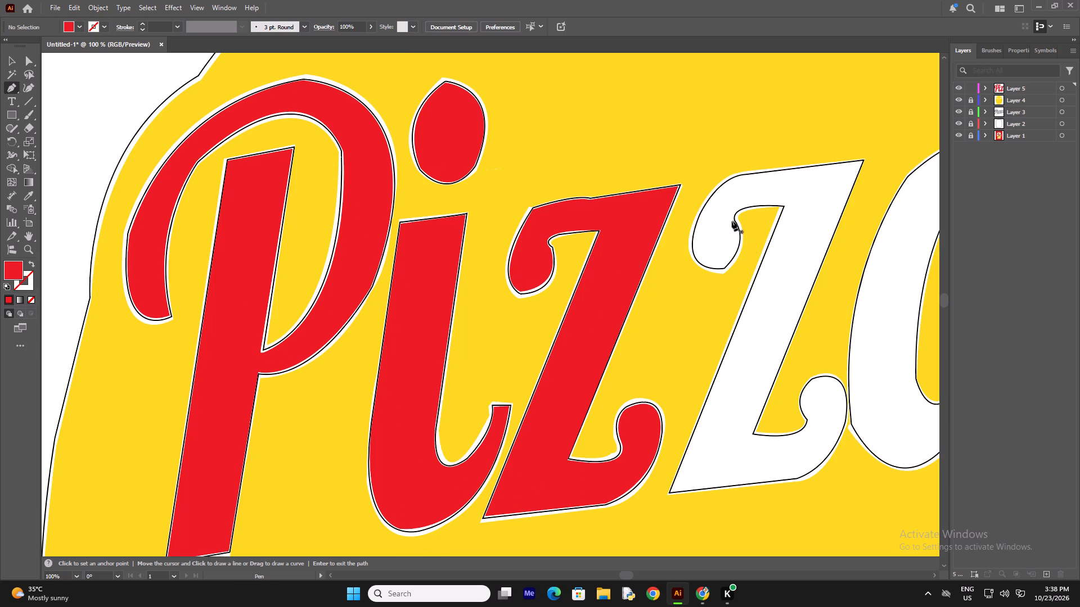
pyautogui.click(733, 221)
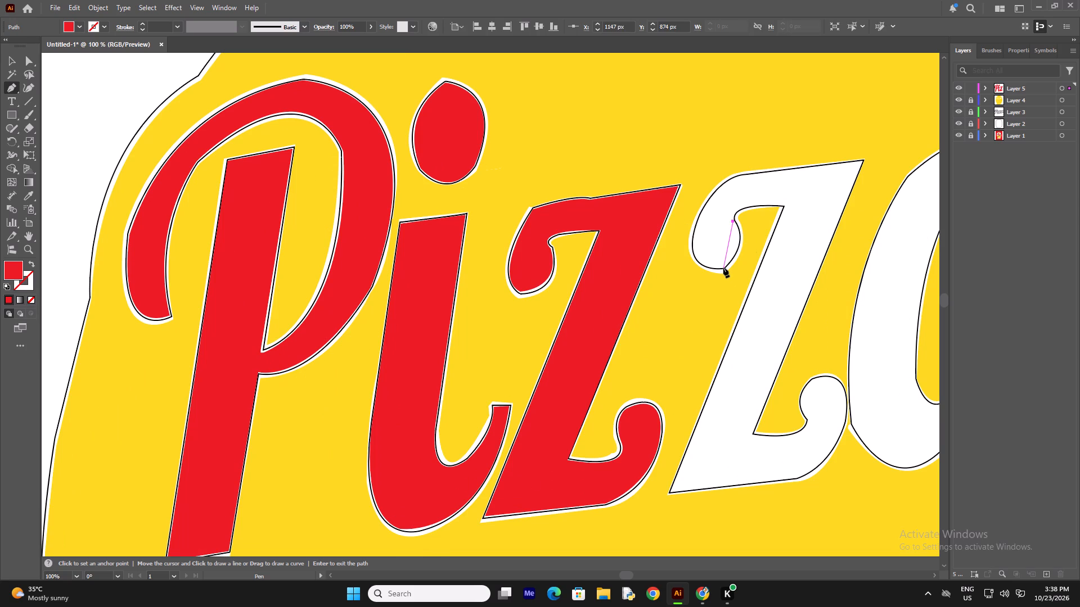
pyautogui.moveTo(722, 266); pyautogui.dragTo(701, 267)
pyautogui.moveTo(701, 267); pyautogui.dragTo(694, 286)
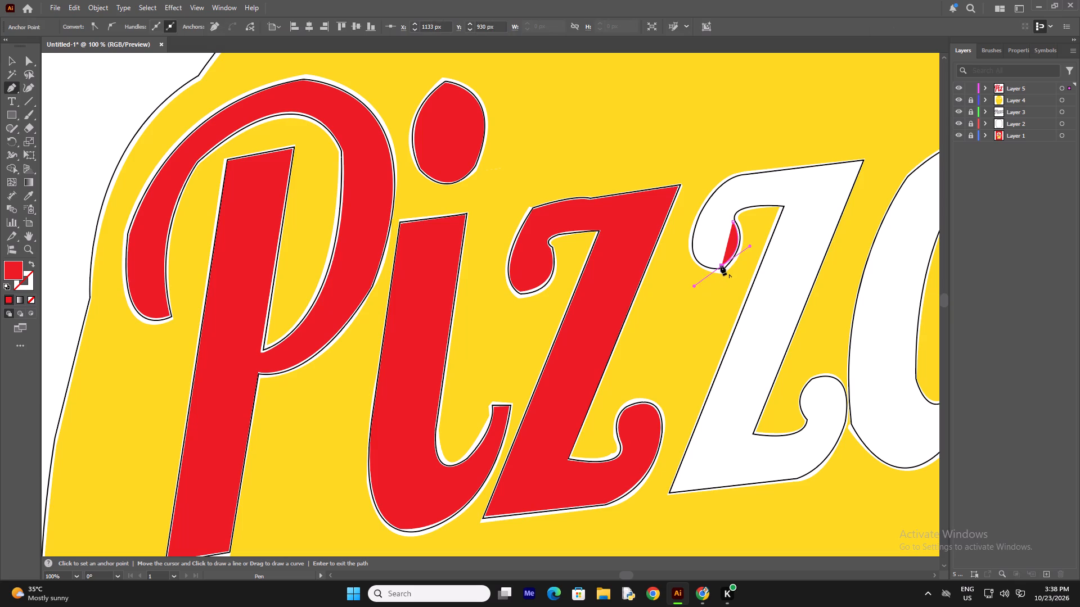
pyautogui.click(721, 265)
pyautogui.moveTo(704, 211); pyautogui.dragTo(732, 147)
pyautogui.click(704, 210)
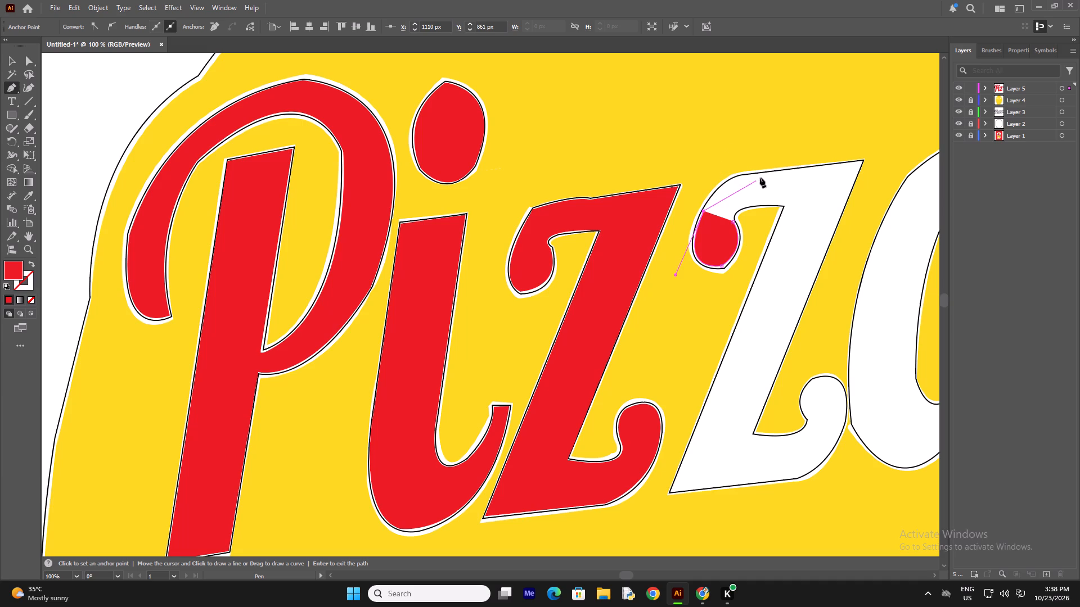
pyautogui.moveTo(746, 177); pyautogui.dragTo(766, 177)
pyautogui.click(746, 178)
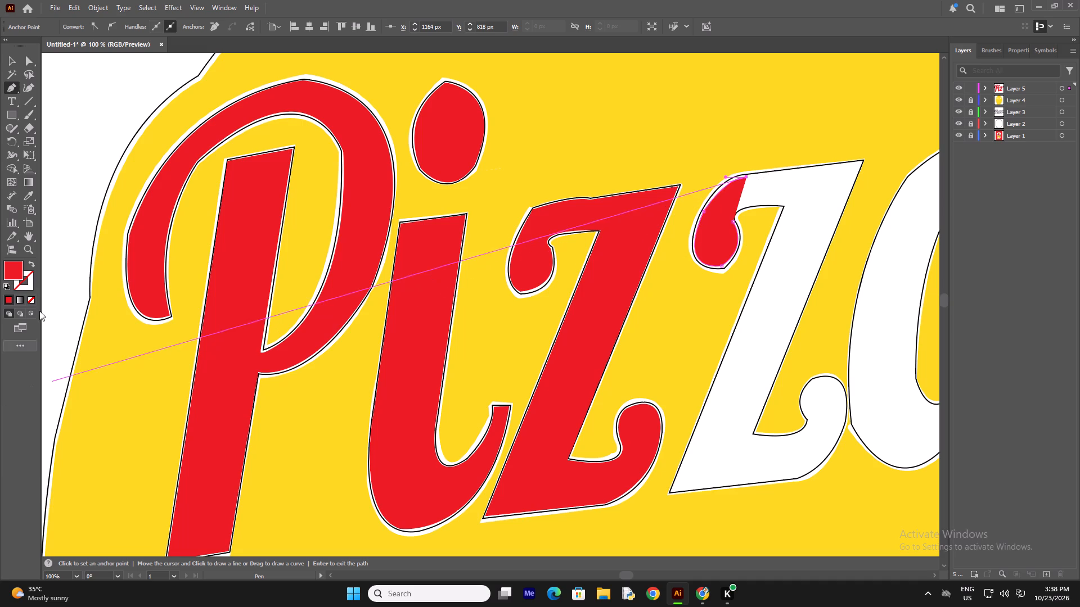
# Remove the path's fill and extend it across the second z's top to the tip, then down the diagonal's right edge.
pyautogui.click(31, 297)
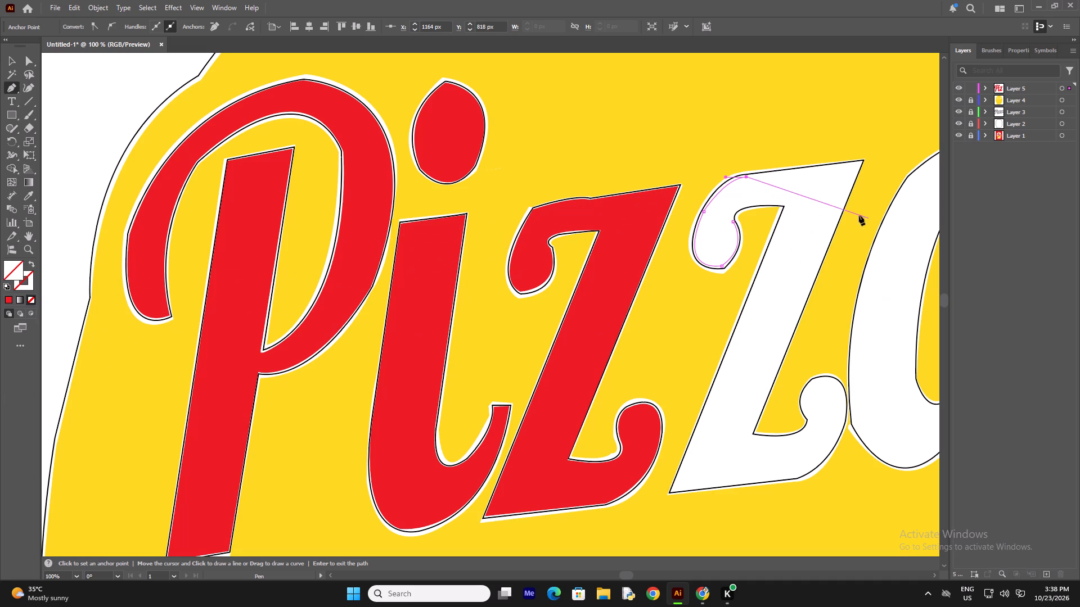
pyautogui.click(861, 162)
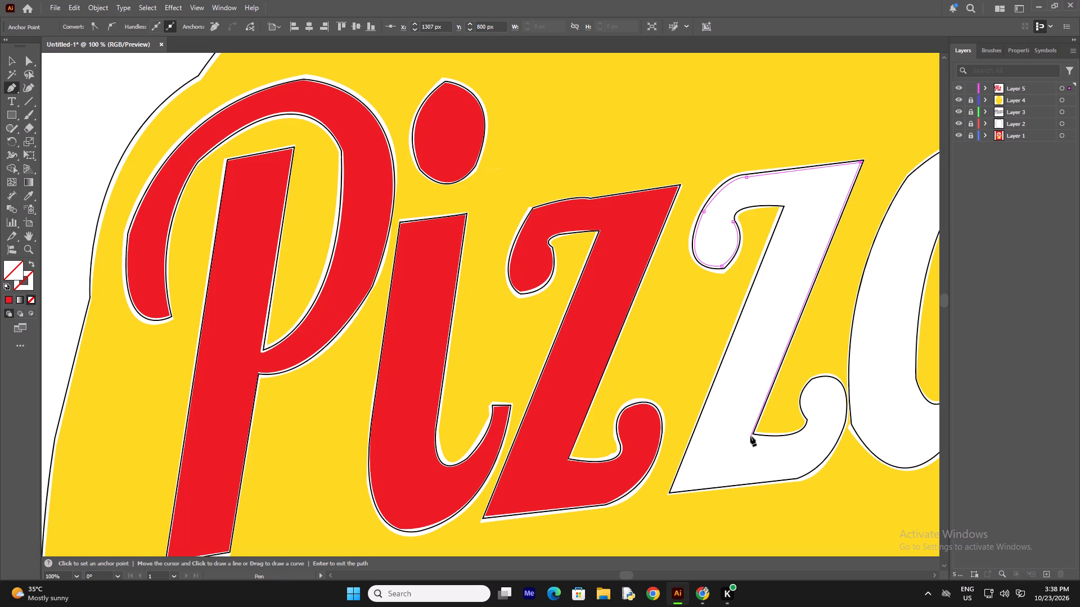
pyautogui.click(750, 436)
# Curve the path from the lower inner corner around the second z's lower curl to the bottom edge.
pyautogui.moveTo(809, 418); pyautogui.dragTo(814, 381)
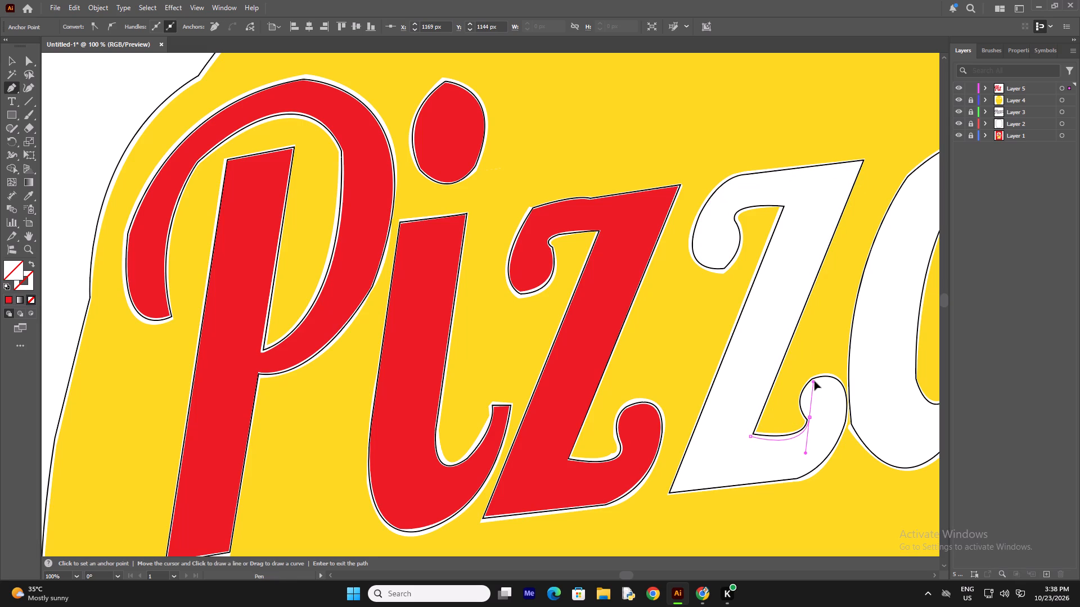
pyautogui.moveTo(814, 381); pyautogui.dragTo(813, 386)
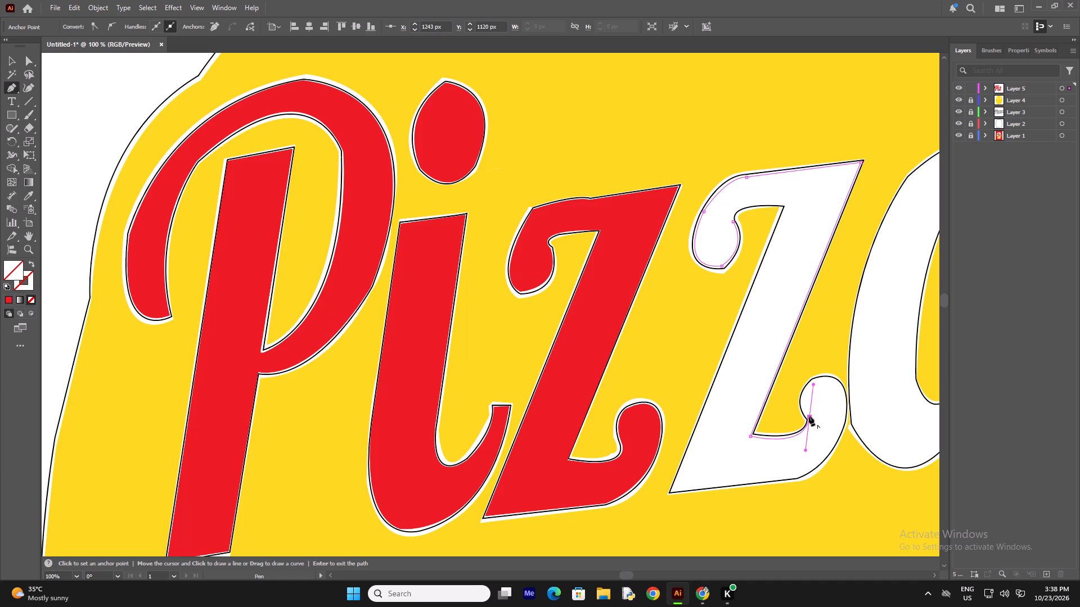
pyautogui.click(809, 416)
pyautogui.moveTo(813, 380); pyautogui.dragTo(825, 366)
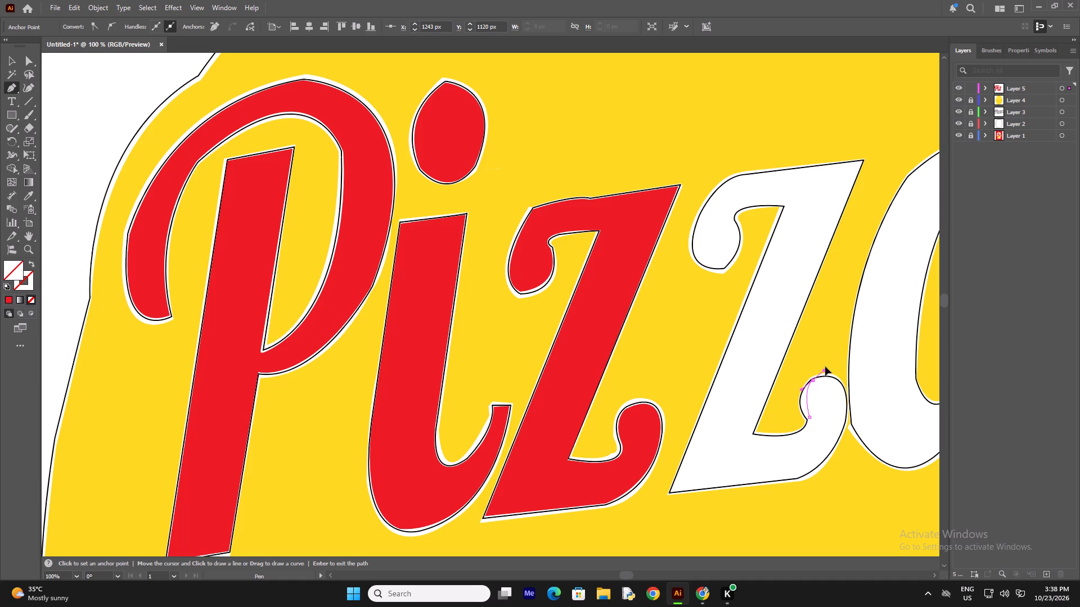
pyautogui.moveTo(825, 366); pyautogui.dragTo(835, 355)
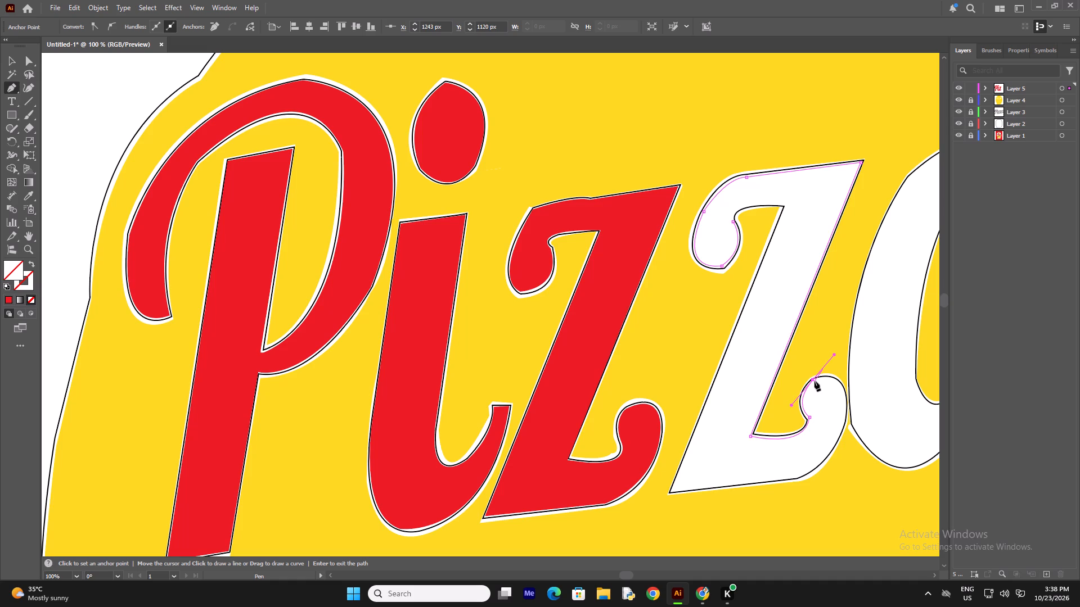
pyautogui.click(813, 380)
pyautogui.moveTo(841, 427); pyautogui.dragTo(821, 488)
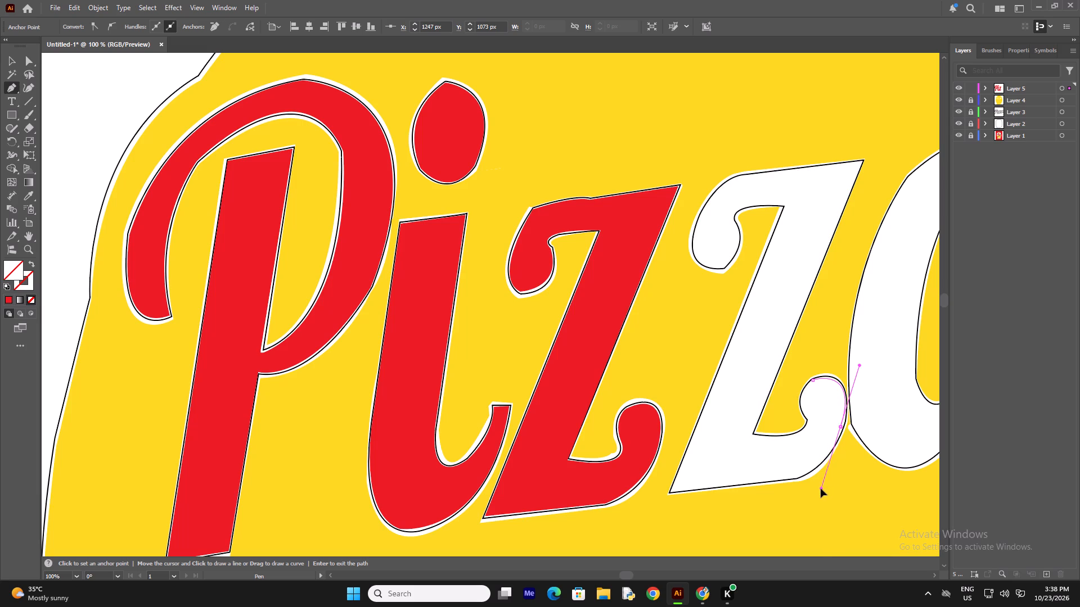
pyautogui.moveTo(821, 488); pyautogui.dragTo(822, 488)
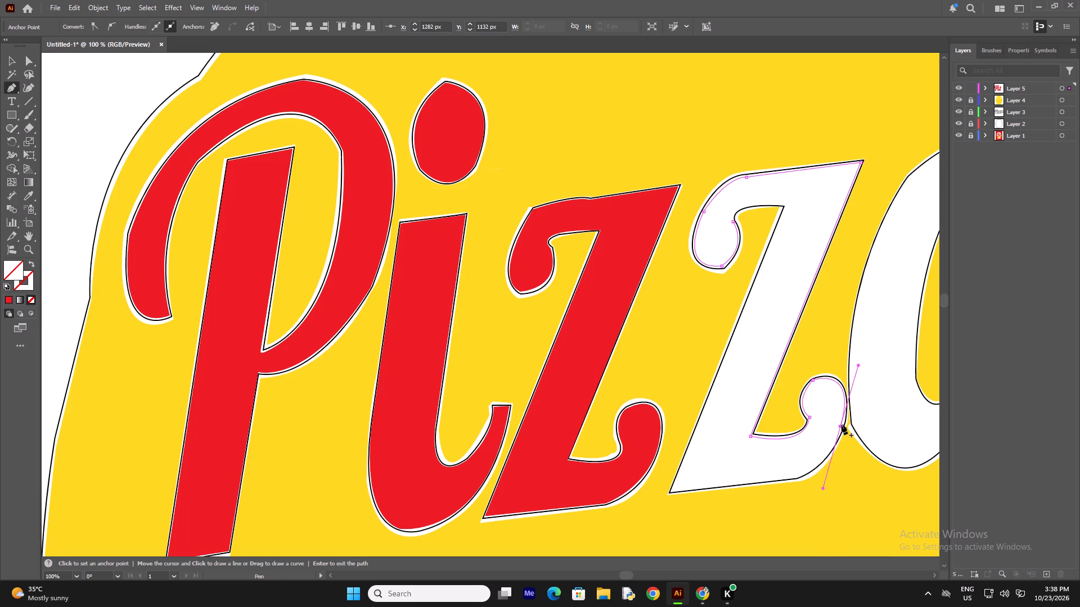
pyautogui.click(841, 427)
pyautogui.moveTo(799, 475); pyautogui.dragTo(772, 482)
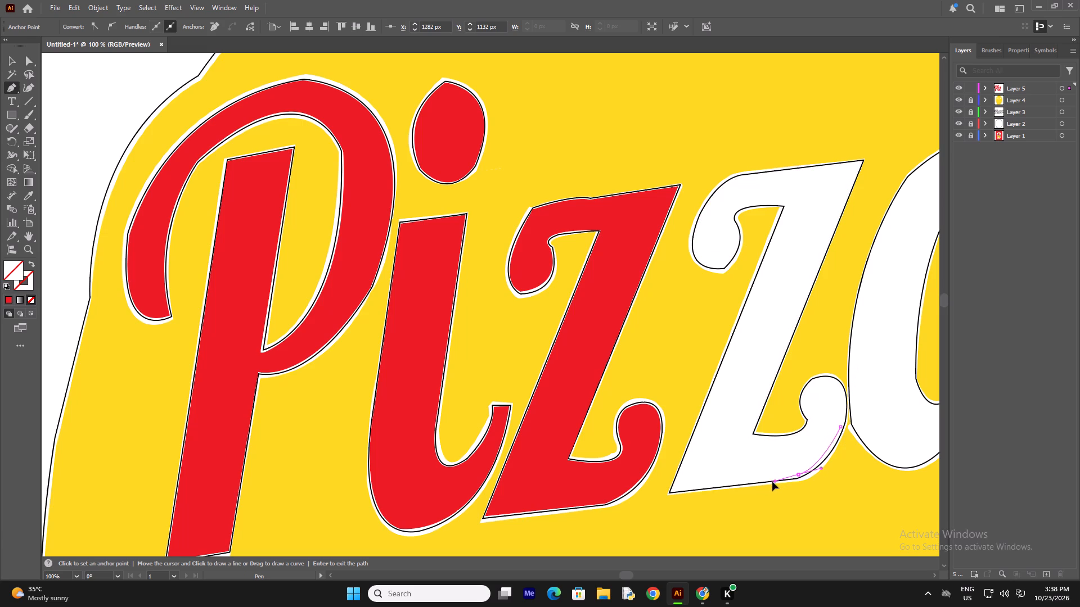
pyautogui.moveTo(772, 482); pyautogui.dragTo(769, 483)
pyautogui.click(797, 473)
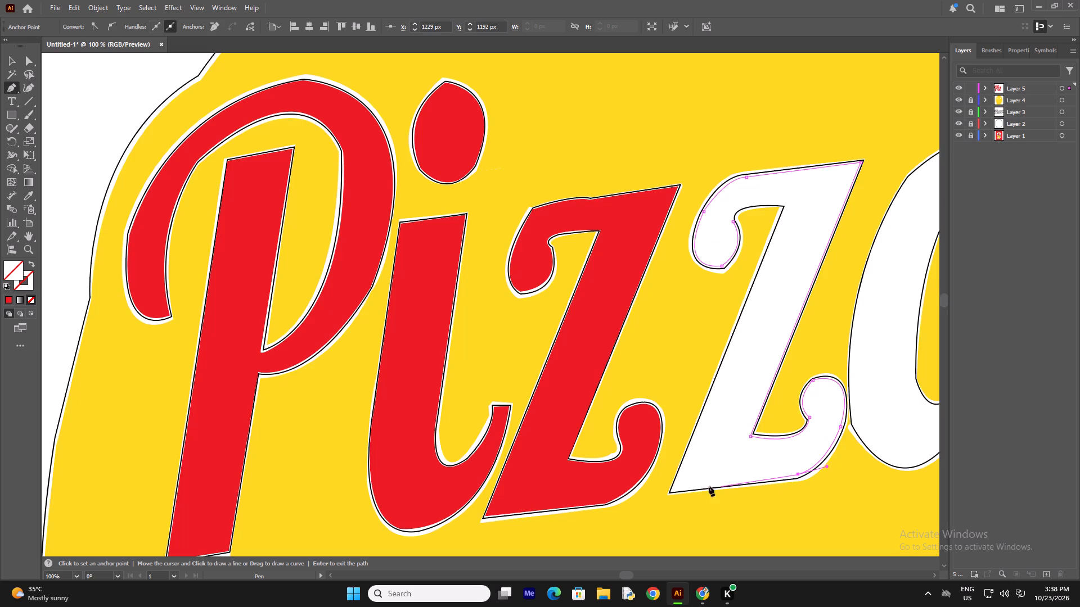
# Continue the second z's path to the bottom-left corner and up the diagonal's left edge, closing it at the upper inner notch.
pyautogui.click(671, 491)
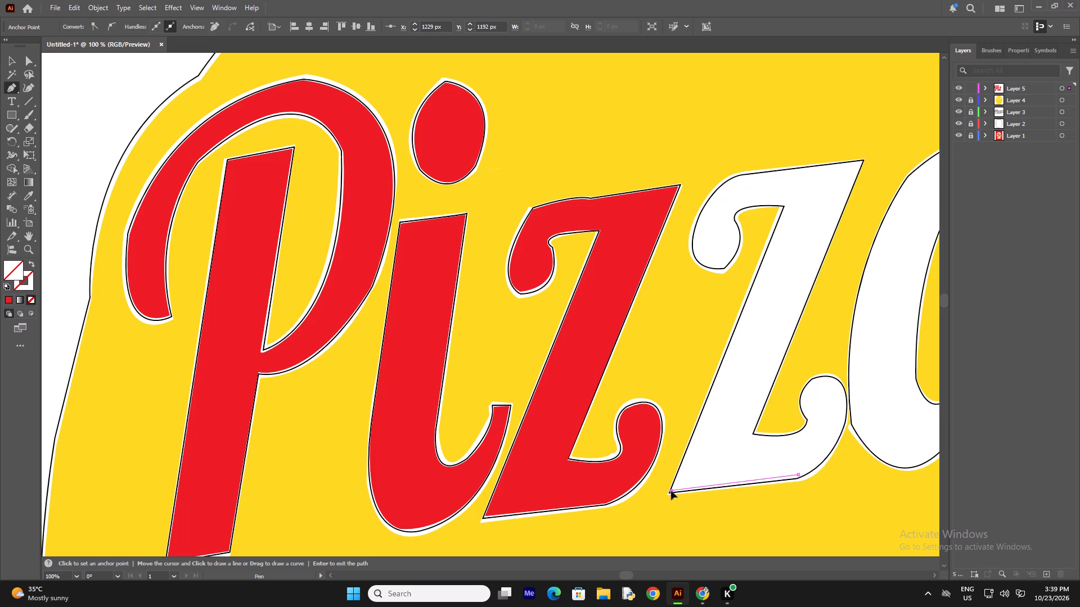
pyautogui.scroll(2, 748, 340)
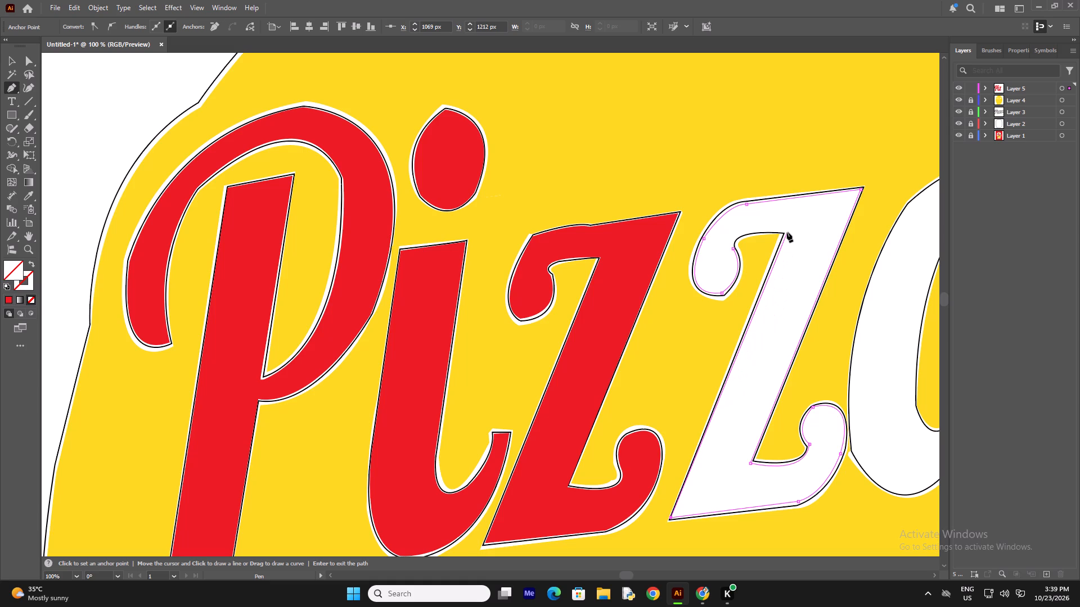
pyautogui.click(787, 232)
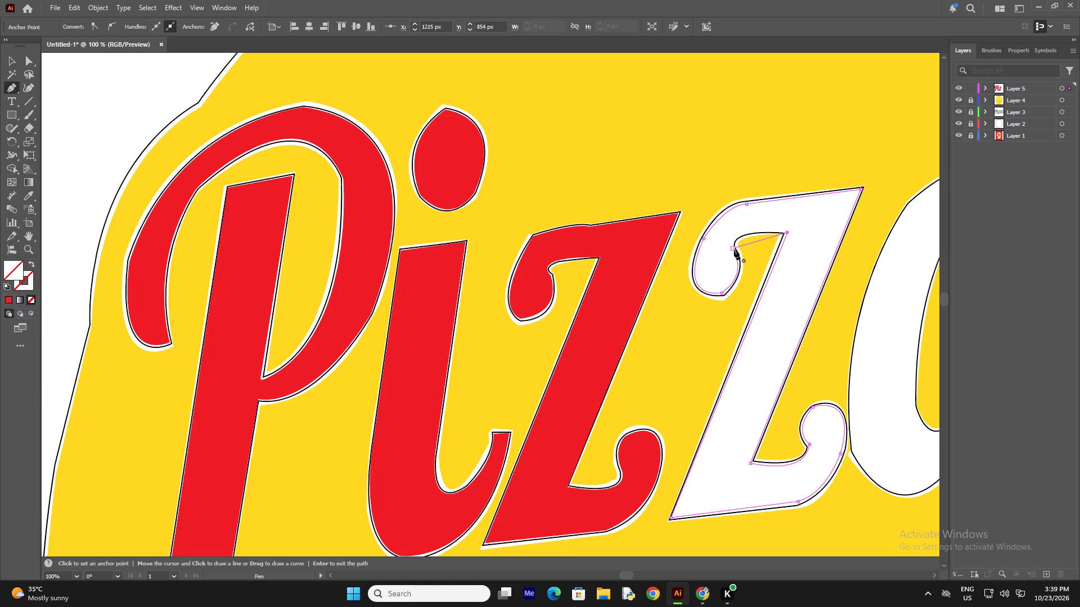
pyautogui.moveTo(734, 250); pyautogui.dragTo(740, 274)
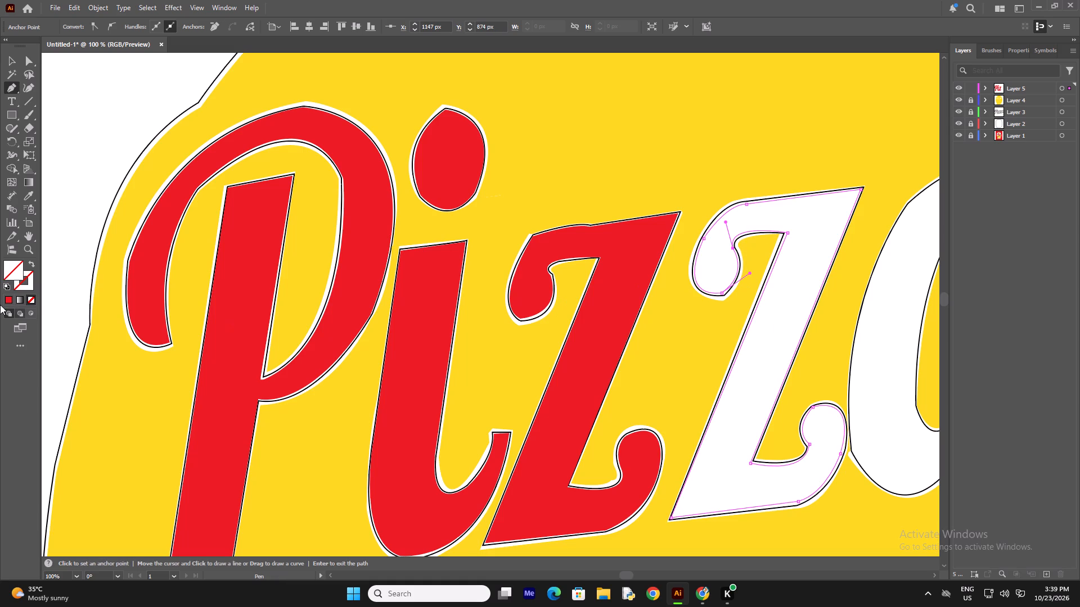
# Fill the traced second z with red ee1c25.
pyautogui.click(7, 300)
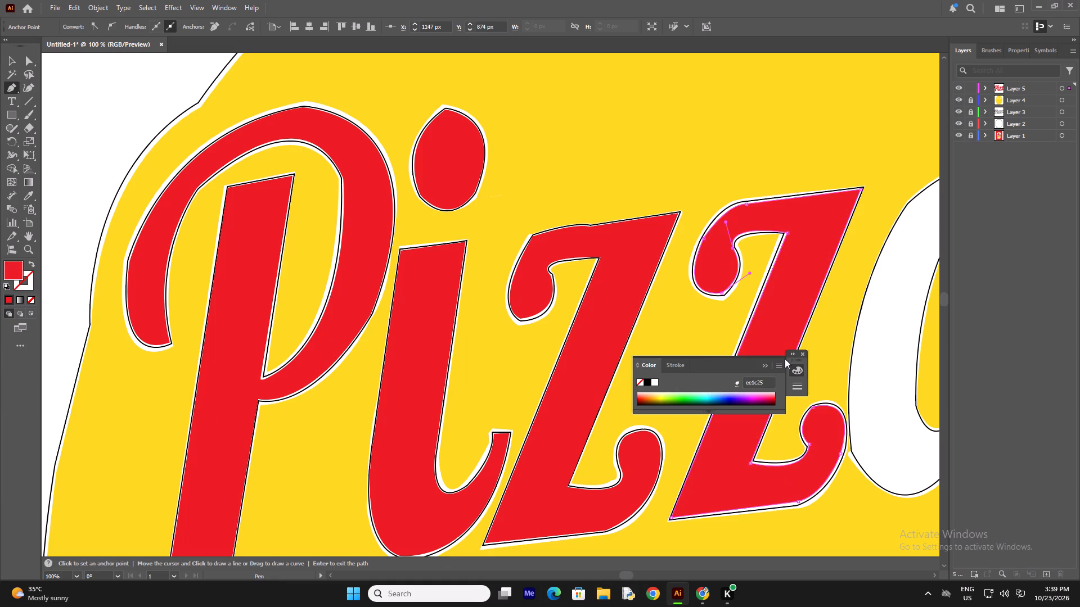
pyautogui.click(802, 353)
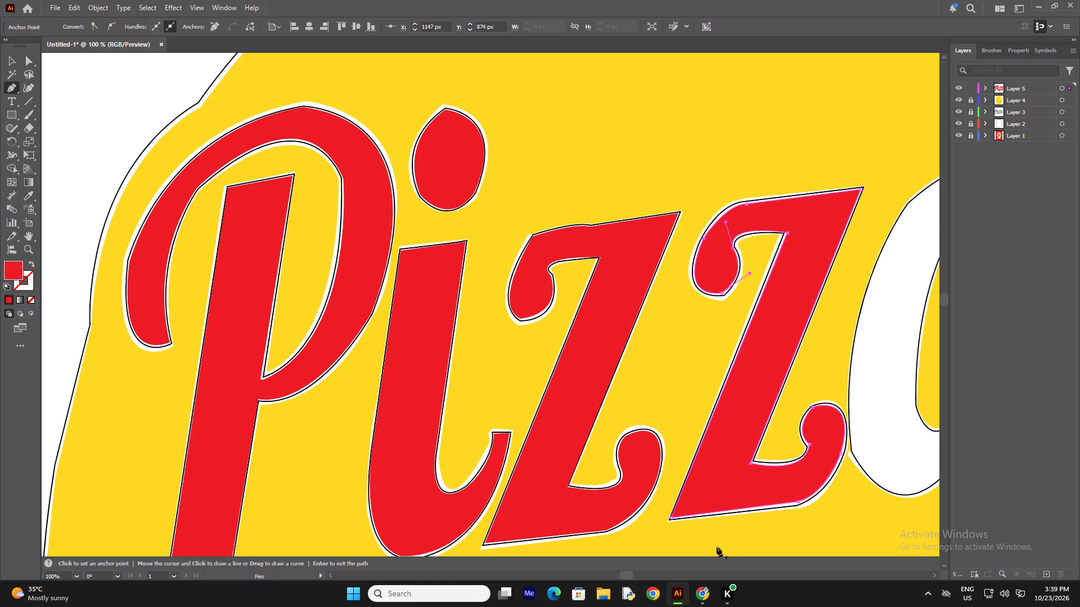
# Start a path at the upper-right corner of the a's counter and trace its inner curve over the top, down the left side and around to the lower-right corner.
pyautogui.moveTo(627, 573); pyautogui.dragTo(641, 570)
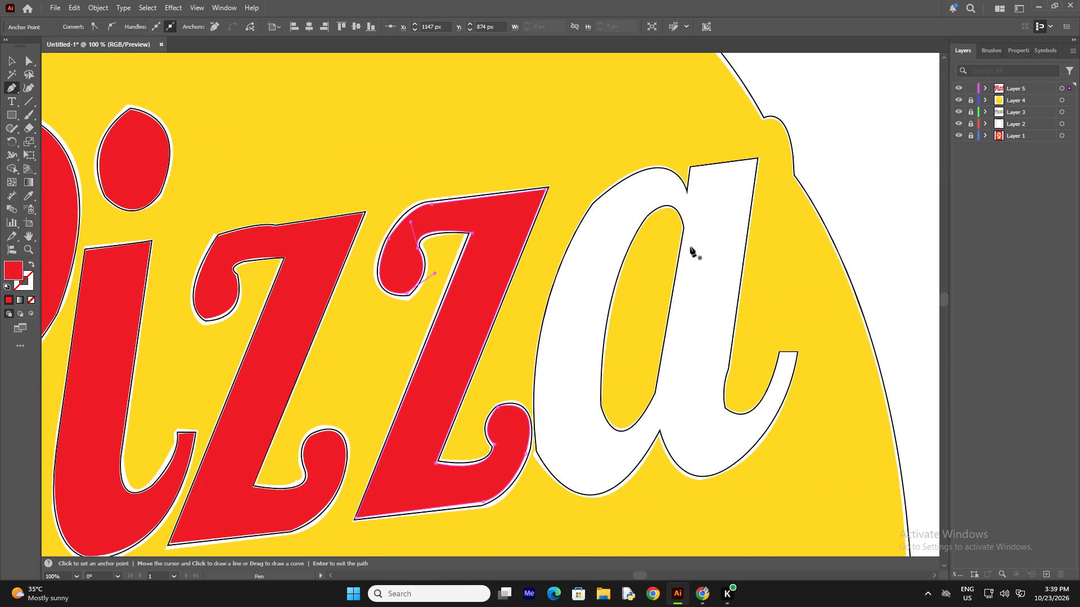
pyautogui.click(690, 247)
pyautogui.press('BackSpace')
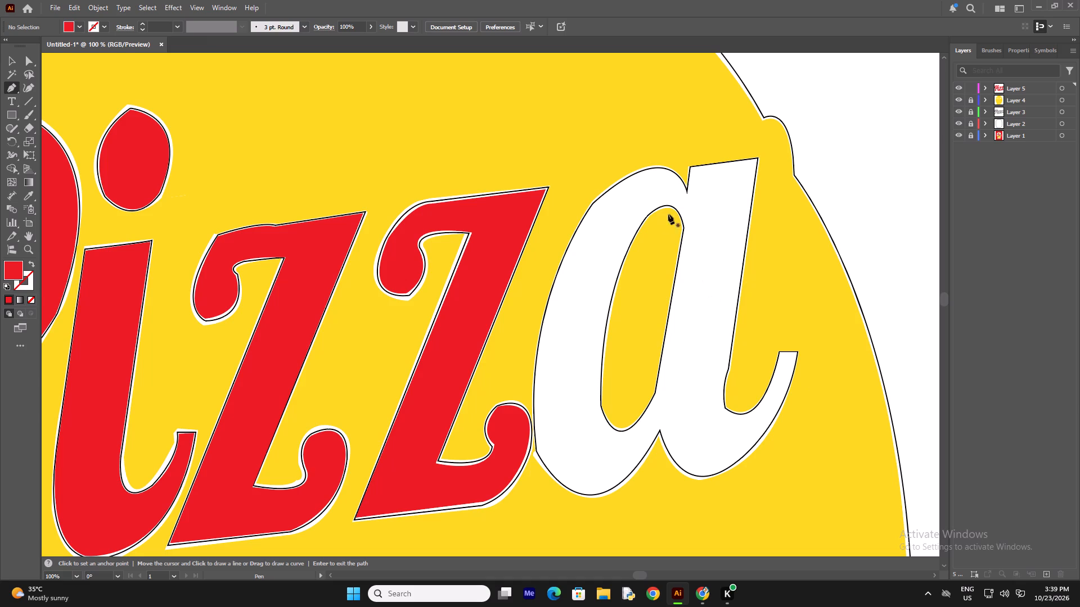
pyautogui.click(686, 227)
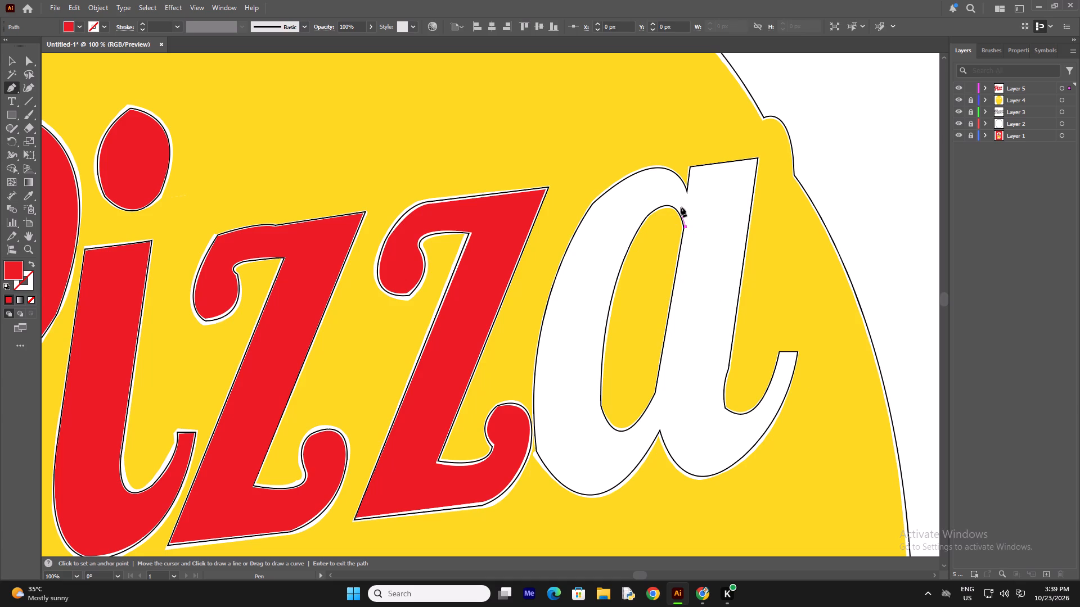
pyautogui.moveTo(633, 232); pyautogui.dragTo(632, 247)
pyautogui.moveTo(632, 247); pyautogui.dragTo(588, 295)
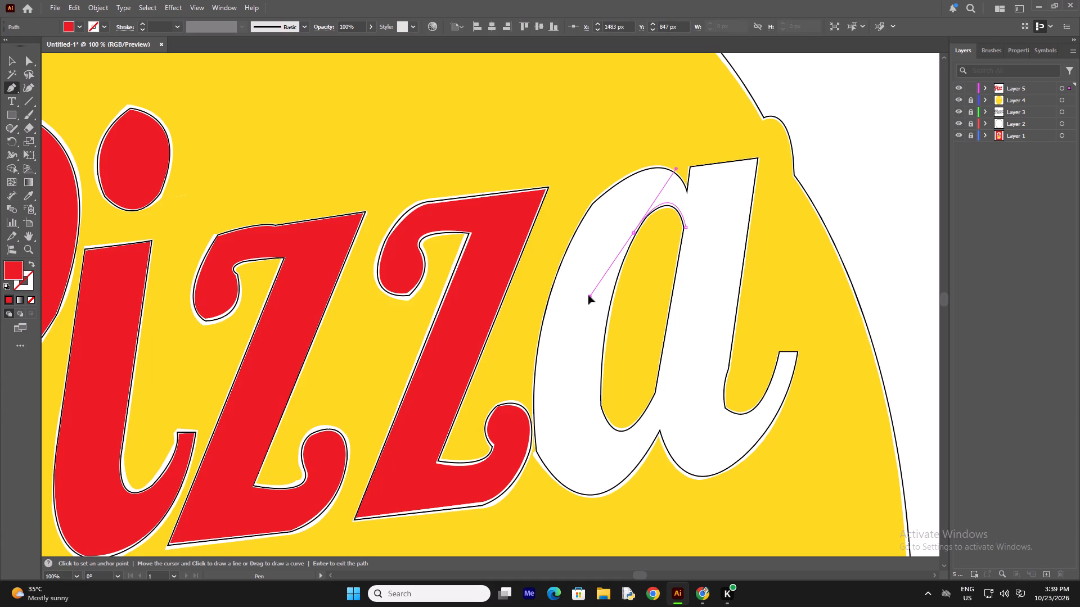
pyautogui.moveTo(588, 295); pyautogui.dragTo(592, 294)
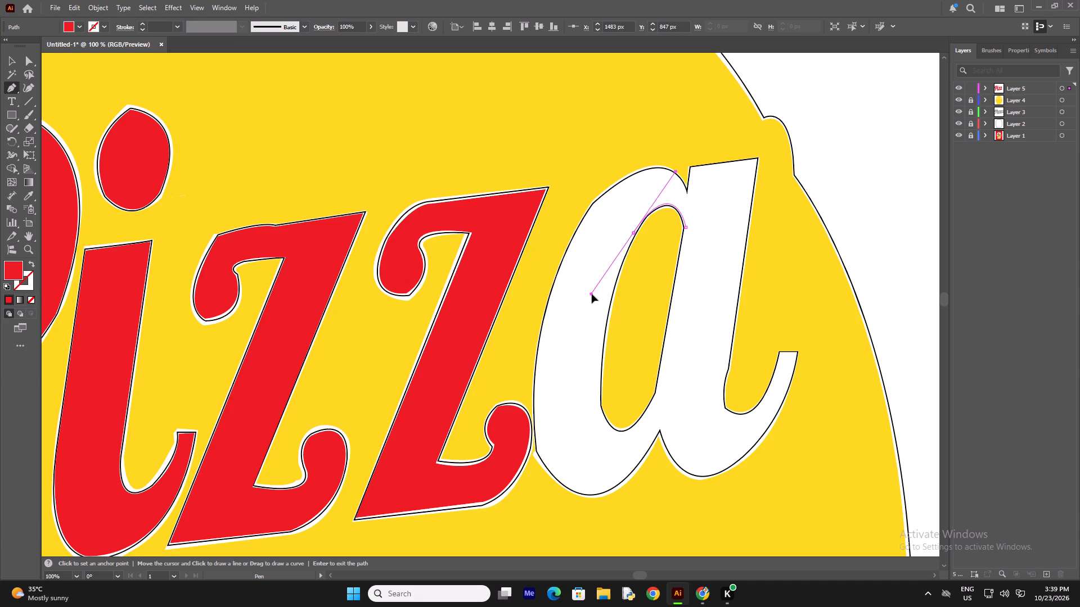
pyautogui.moveTo(592, 294); pyautogui.dragTo(593, 296)
pyautogui.click(633, 233)
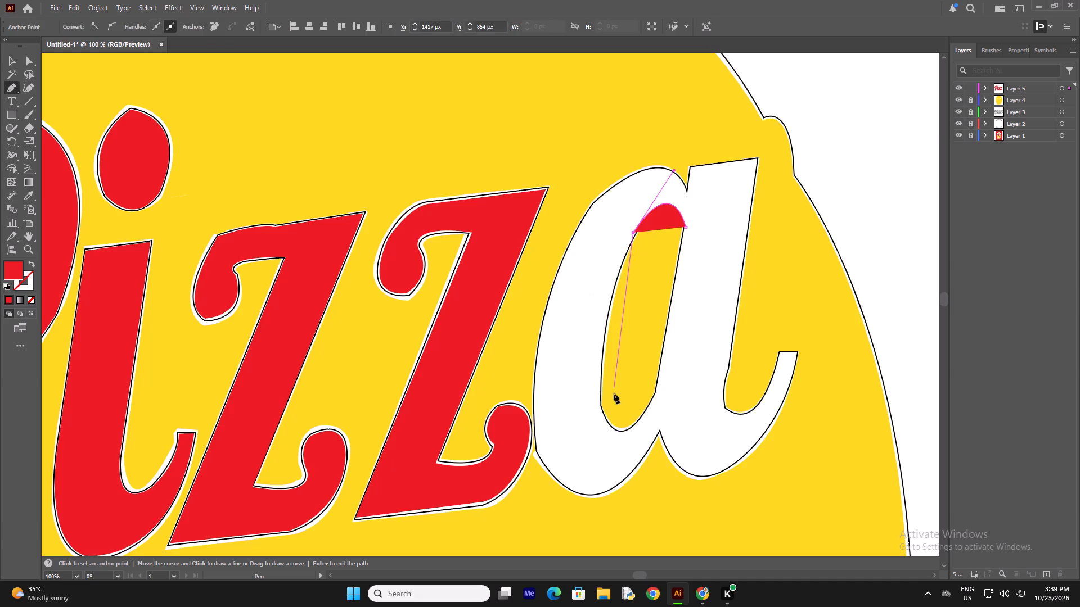
pyautogui.moveTo(599, 412); pyautogui.dragTo(600, 531)
pyautogui.click(599, 413)
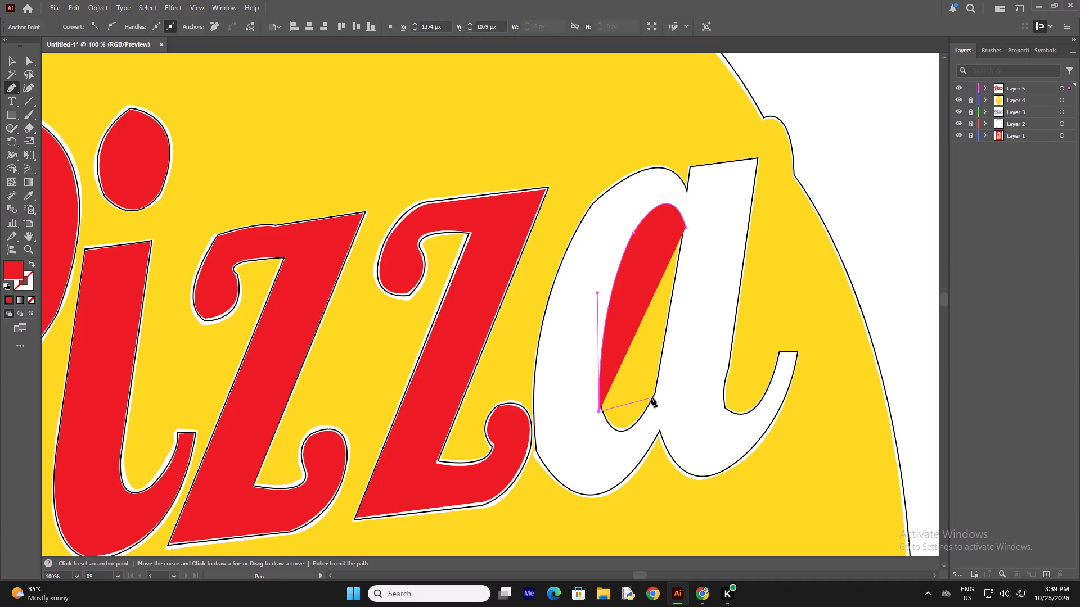
pyautogui.moveTo(658, 393); pyautogui.dragTo(681, 314)
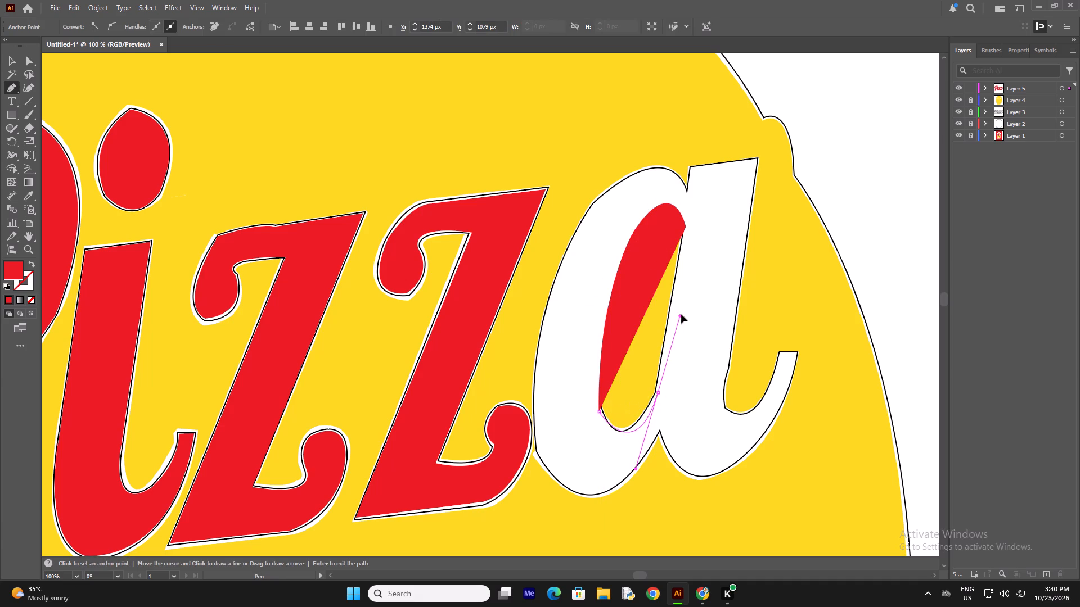
pyautogui.moveTo(681, 314); pyautogui.dragTo(699, 313)
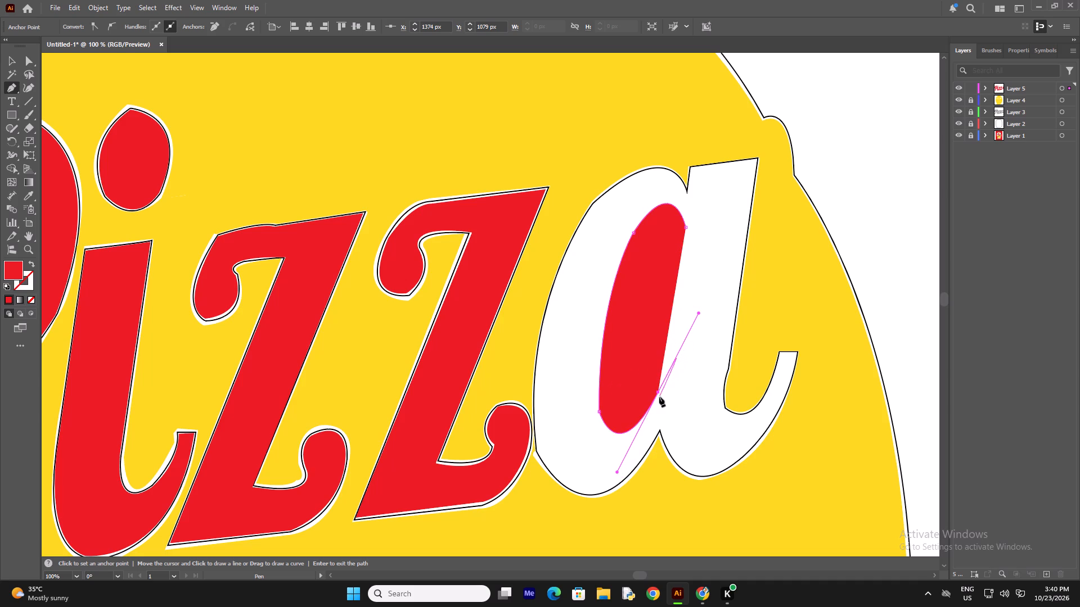
pyautogui.click(659, 392)
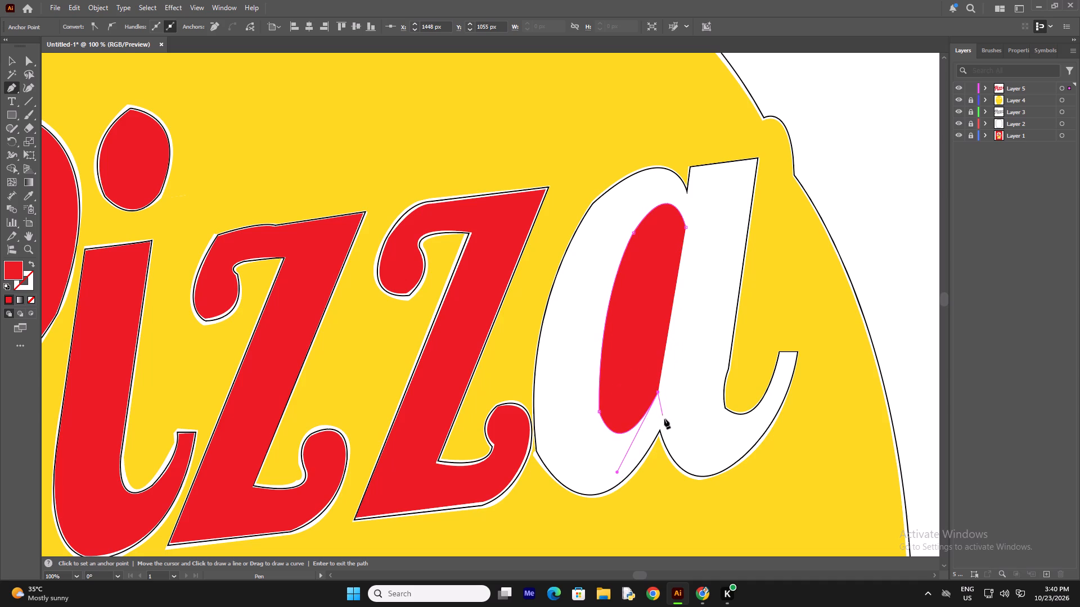
# Extend the path to the a's bottom notch and trace the bowl's outer edge around the bottom, up the left side and over to the stem's top notch.
pyautogui.click(660, 429)
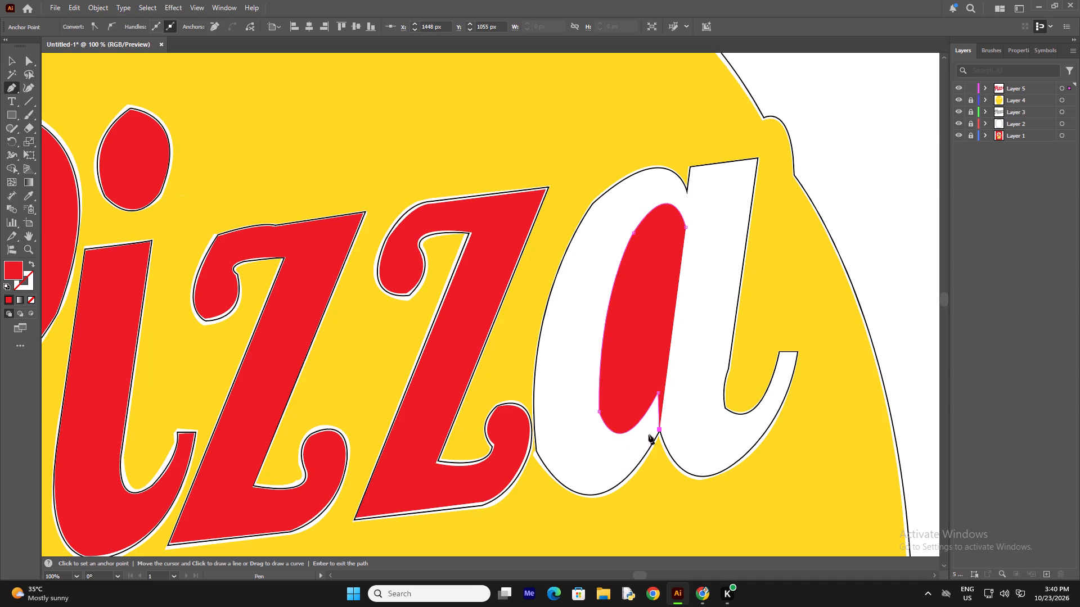
pyautogui.moveTo(538, 451); pyautogui.dragTo(503, 389)
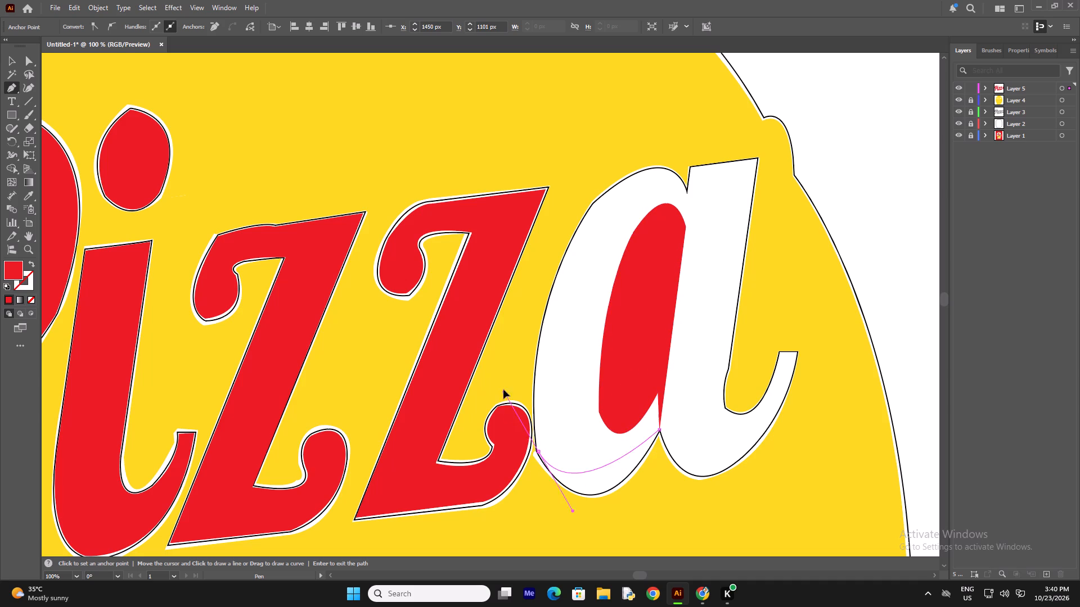
pyautogui.moveTo(503, 389); pyautogui.dragTo(480, 351)
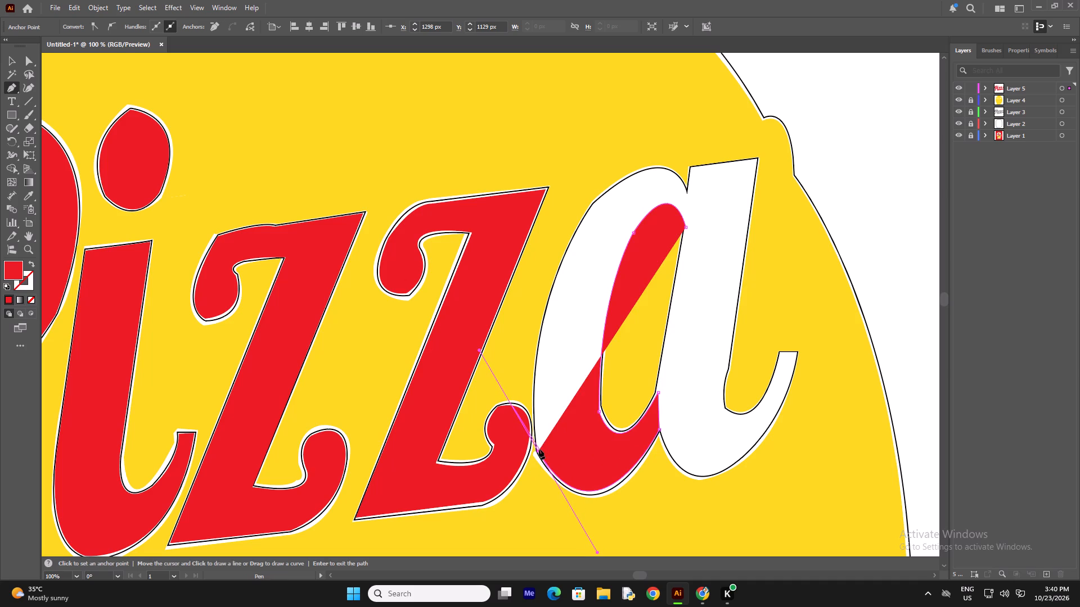
pyautogui.click(538, 450)
pyautogui.scroll(4, 591, 268)
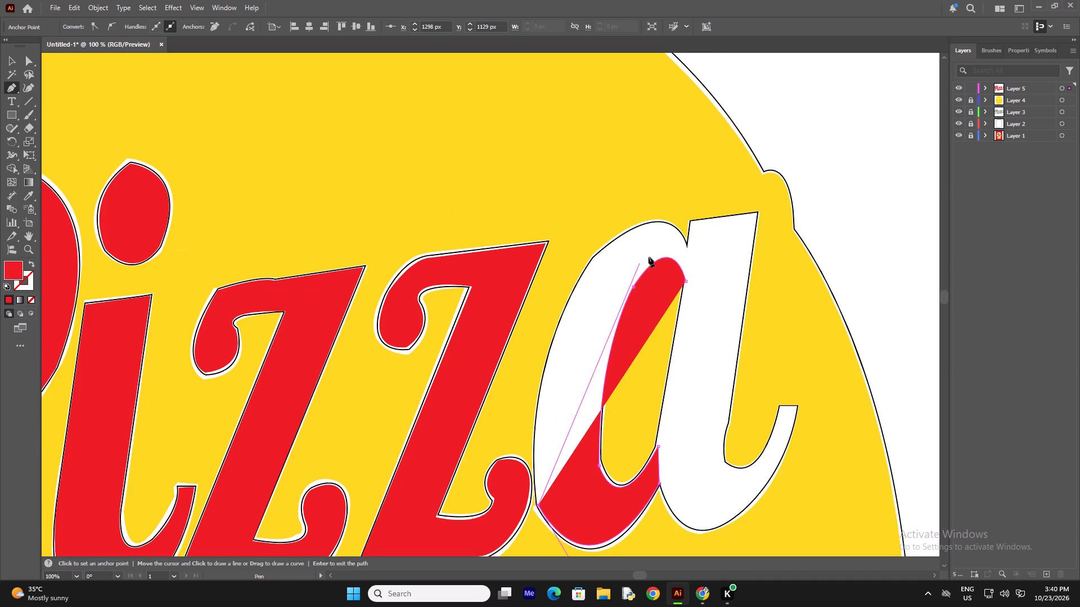
pyautogui.moveTo(596, 259); pyautogui.dragTo(673, 134)
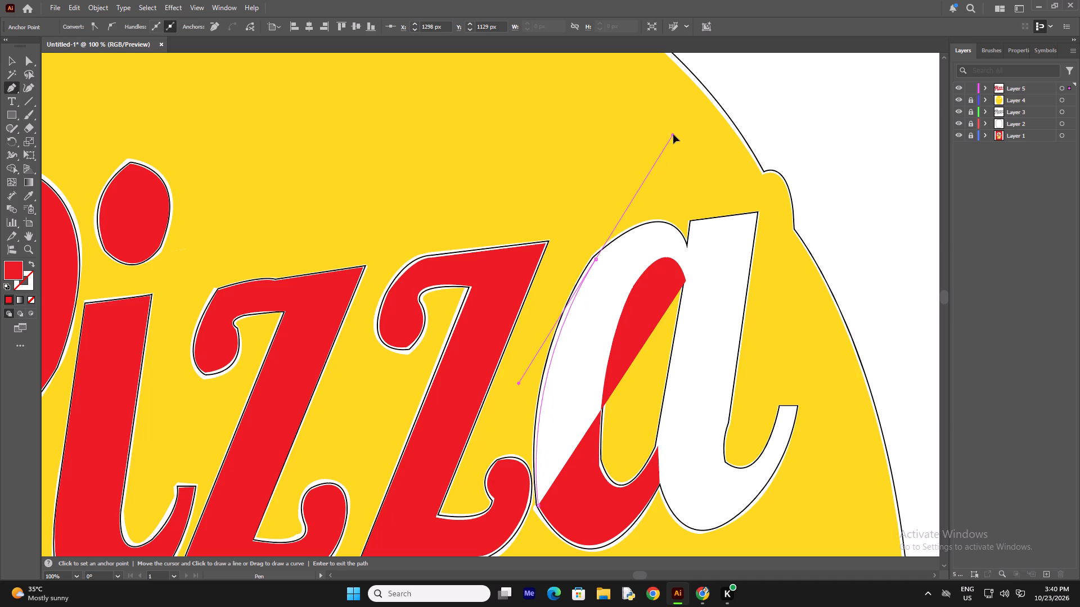
pyautogui.moveTo(673, 134); pyautogui.dragTo(671, 148)
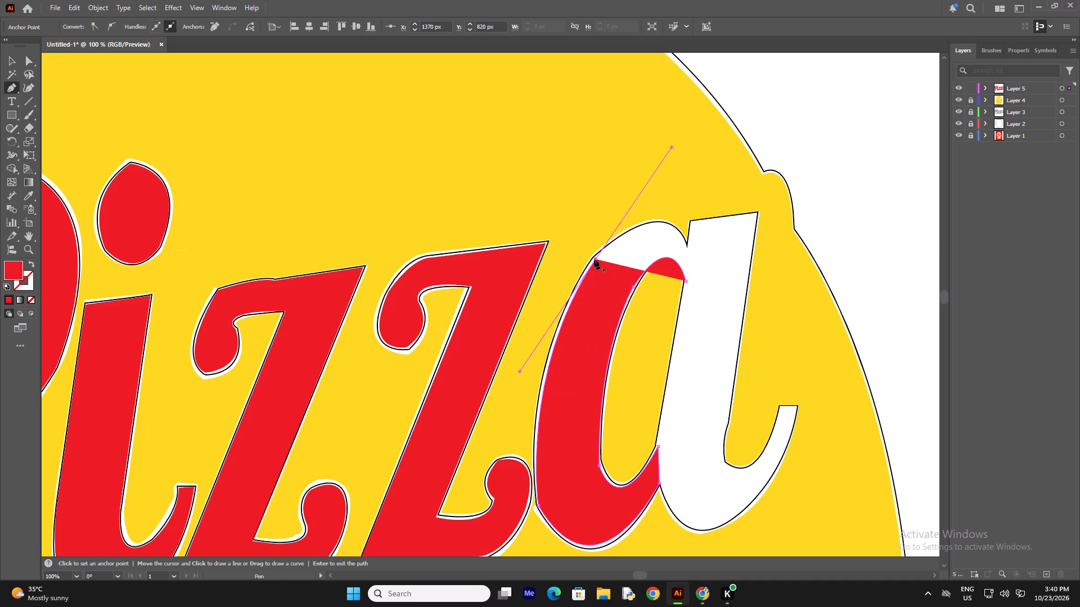
pyautogui.click(596, 258)
pyautogui.moveTo(688, 249); pyautogui.dragTo(716, 291)
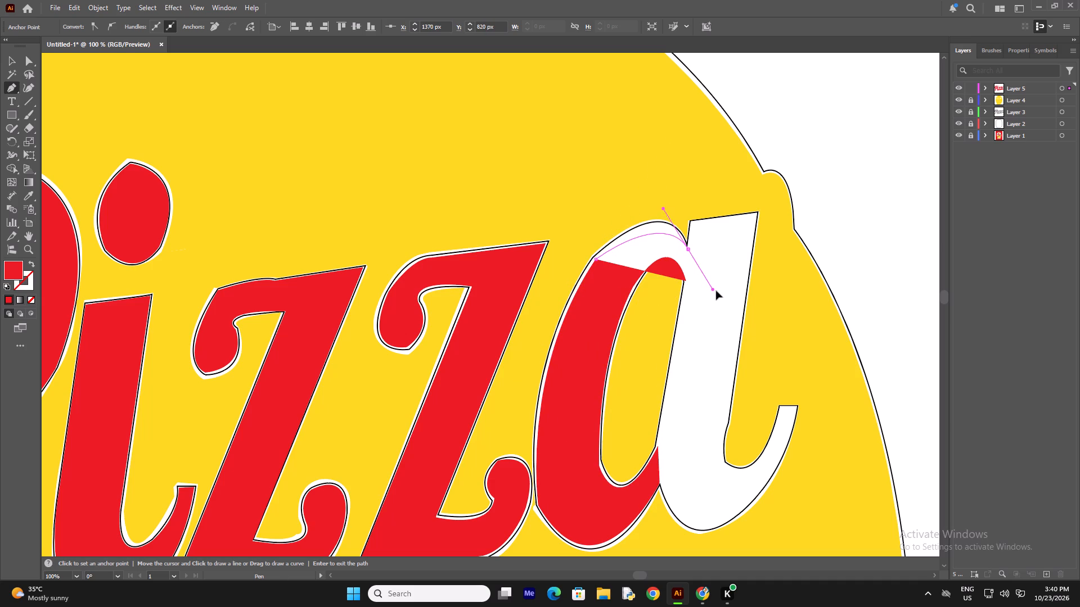
pyautogui.moveTo(716, 291); pyautogui.dragTo(710, 310)
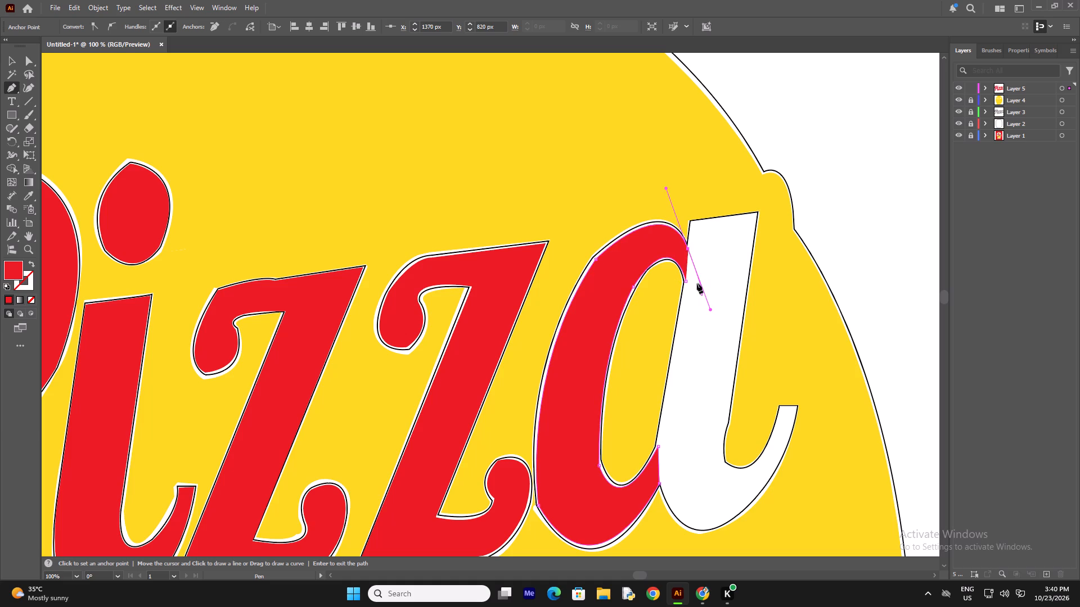
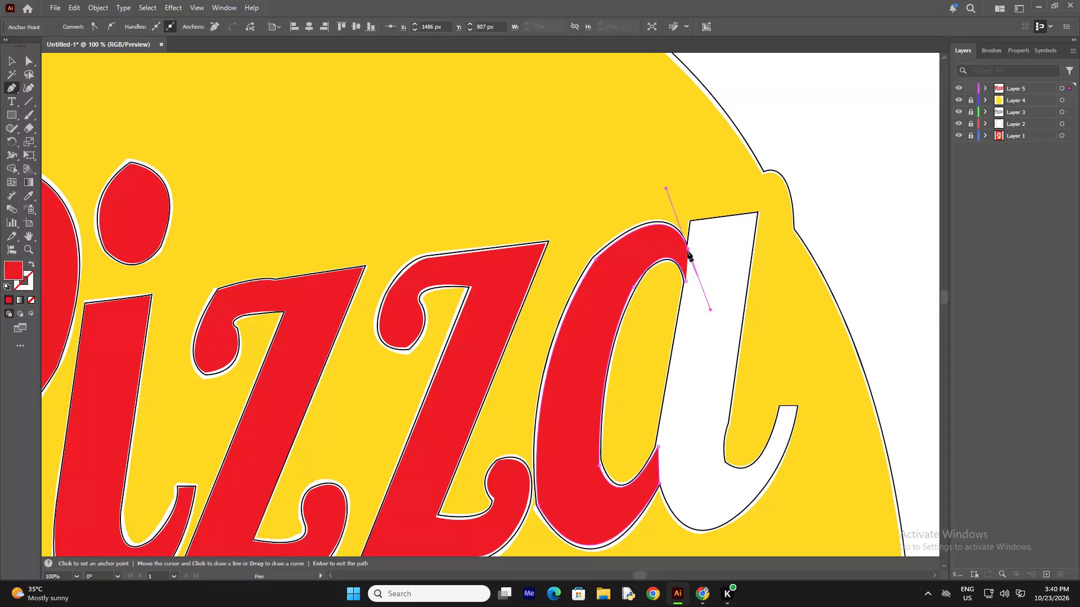
# Continue the a's path around the stem's top, down its right edge and along the tail's inner curve to the tip's outer corner.
pyautogui.click(687, 248)
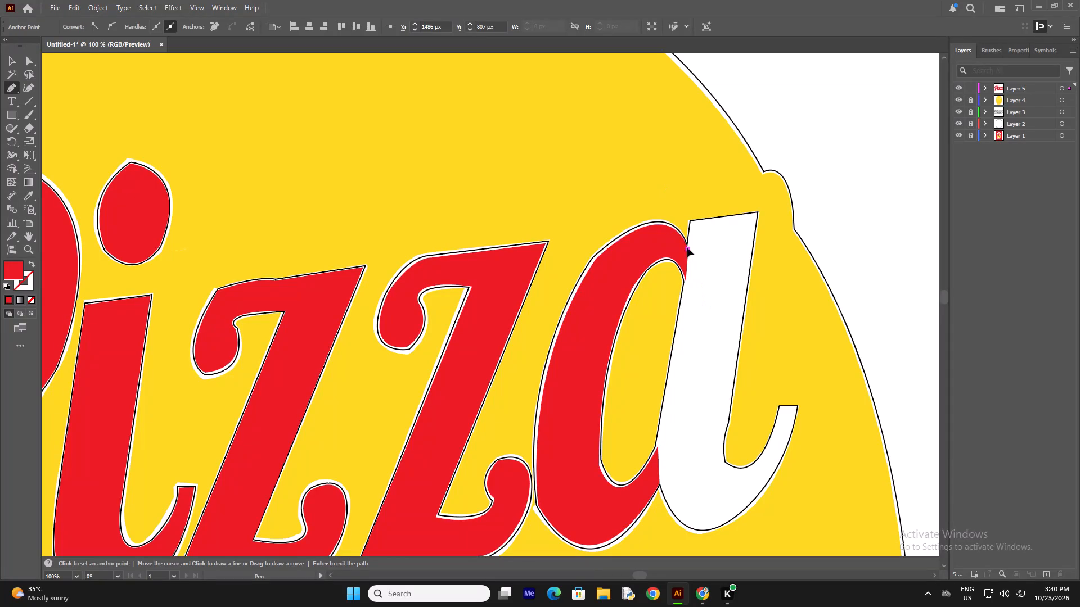
pyautogui.click(692, 223)
pyautogui.click(757, 214)
pyautogui.scroll(-4, 715, 370)
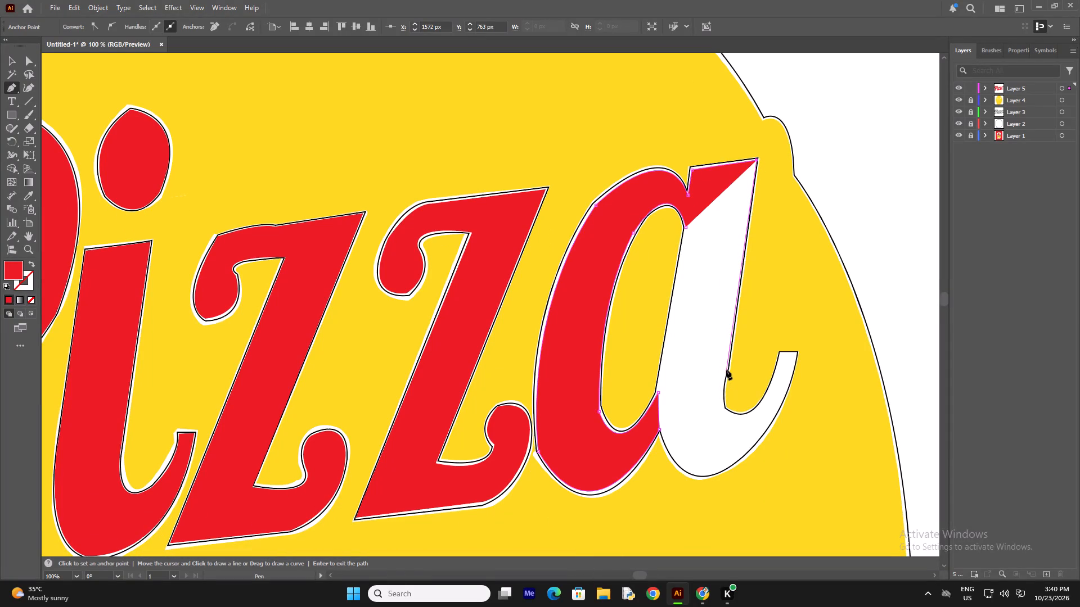
pyautogui.click(727, 368)
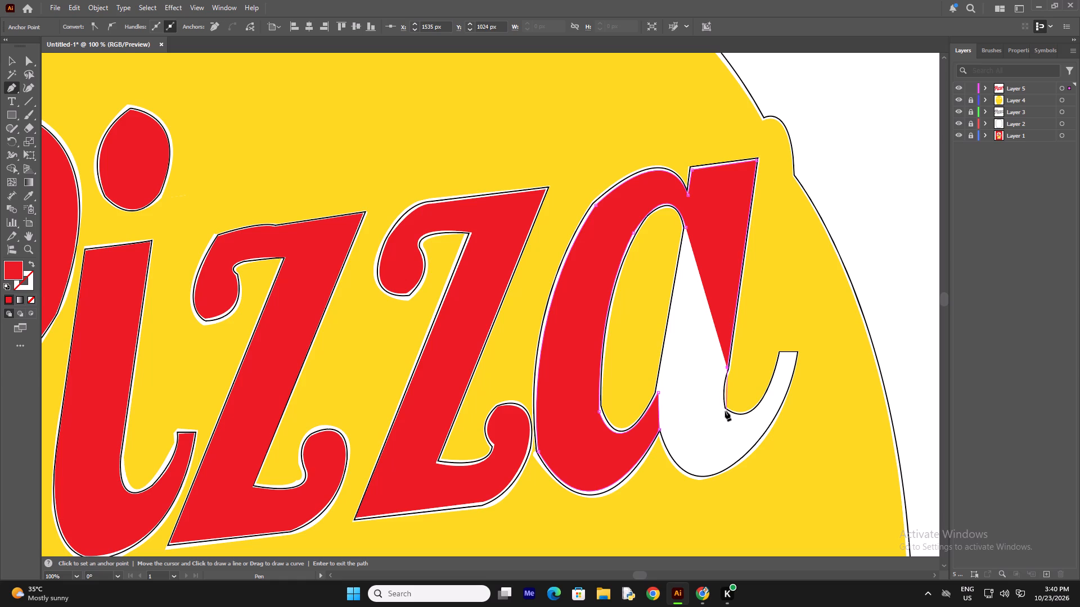
pyautogui.moveTo(725, 411); pyautogui.dragTo(733, 429)
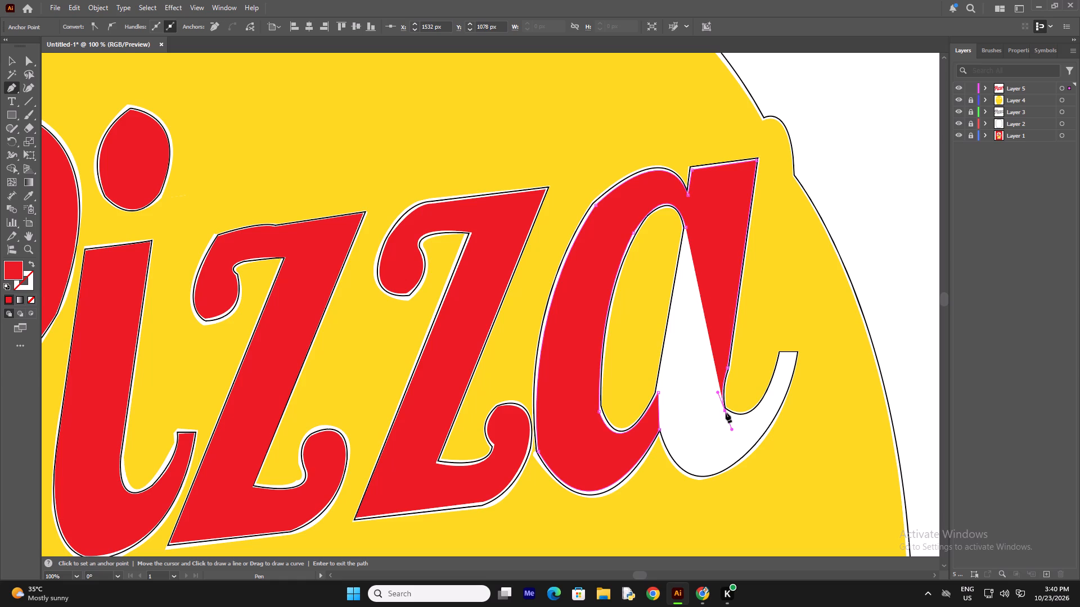
pyautogui.click(725, 411)
pyautogui.moveTo(781, 355); pyautogui.dragTo(795, 278)
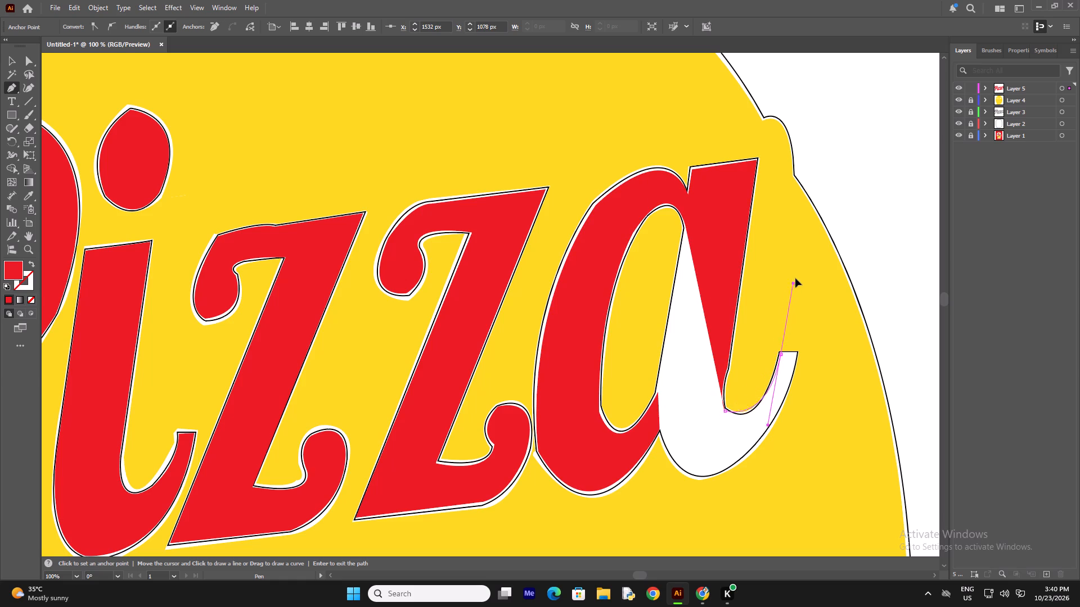
pyautogui.moveTo(795, 278); pyautogui.dragTo(802, 262)
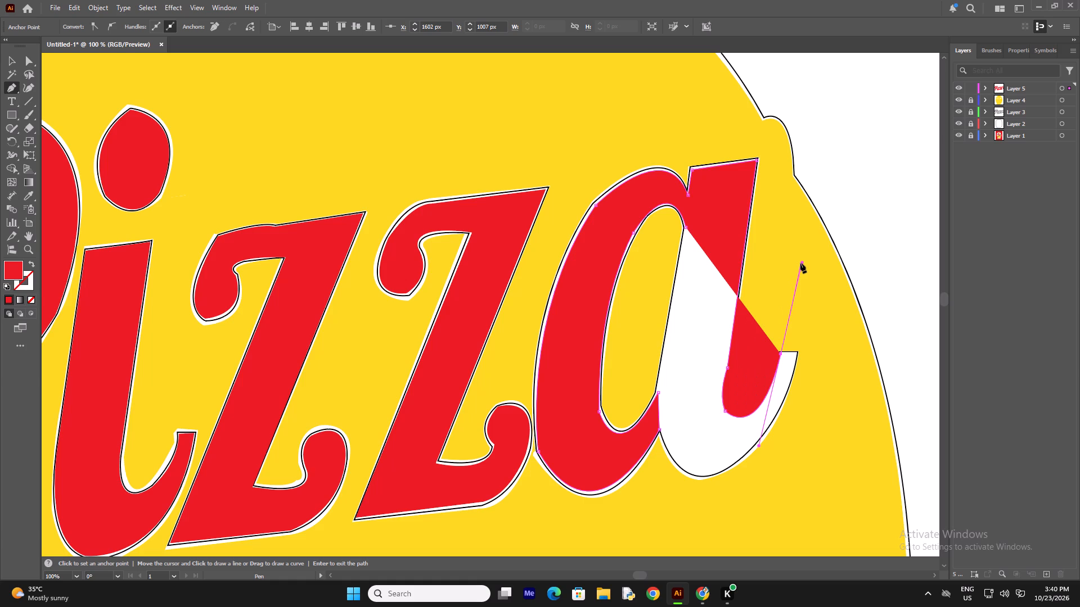
pyautogui.click(780, 354)
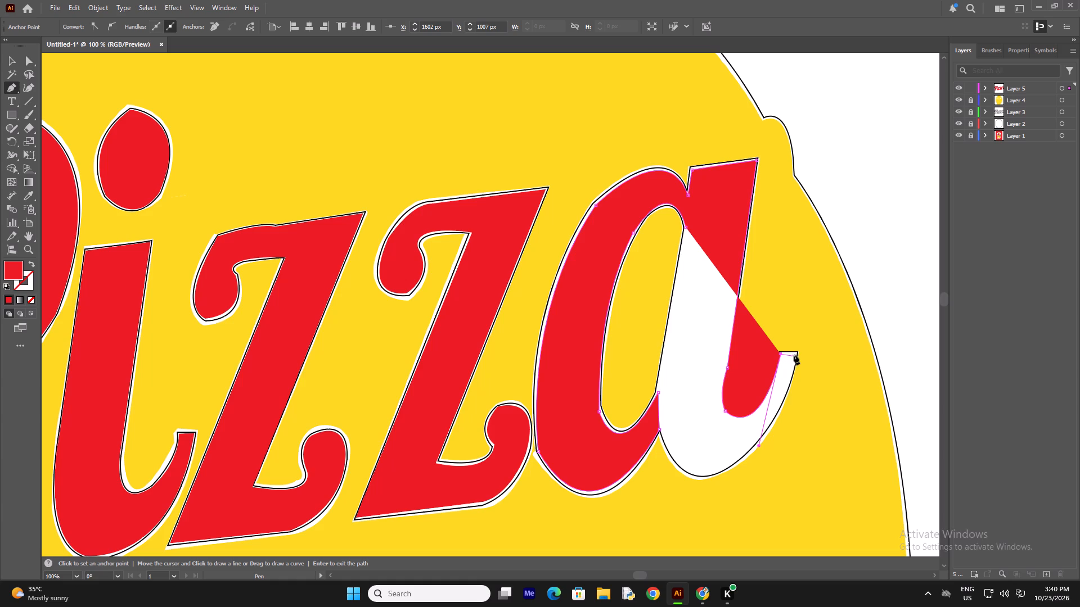
pyautogui.click(794, 354)
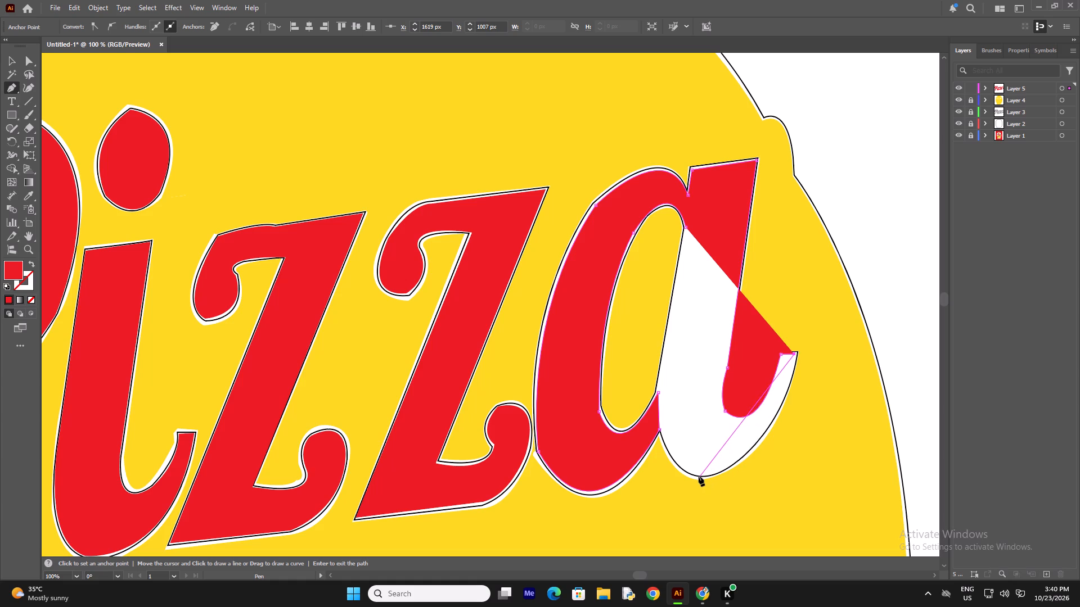
# Trace the tail's outer curve around the bottom to the counter's lower-right corner, closing the a's path at the counter's upper-right corner.
pyautogui.moveTo(699, 476); pyautogui.dragTo(609, 496)
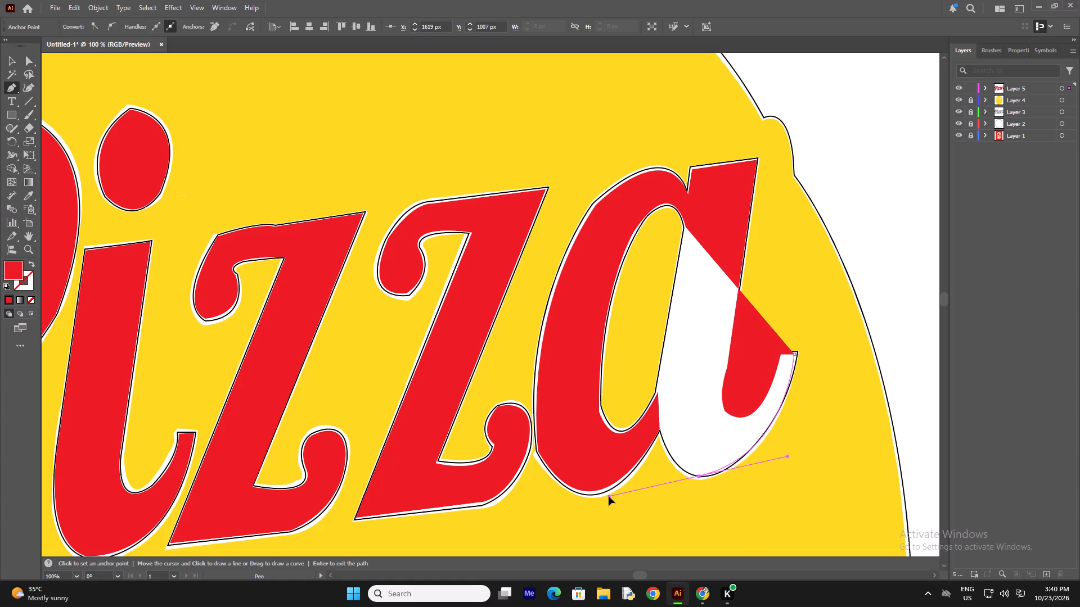
pyautogui.moveTo(609, 496); pyautogui.dragTo(613, 501)
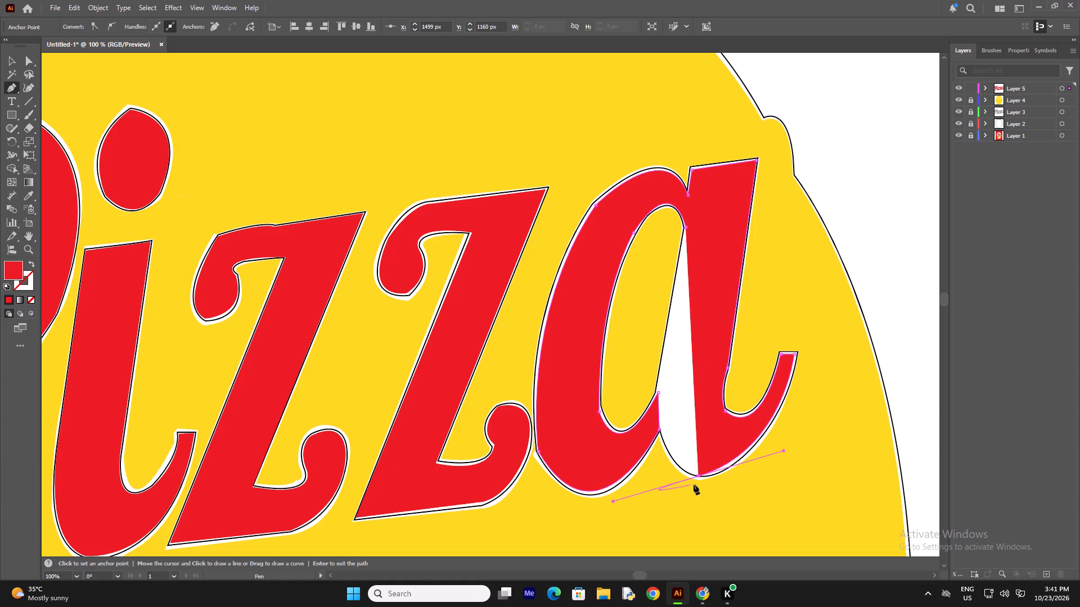
pyautogui.click(697, 475)
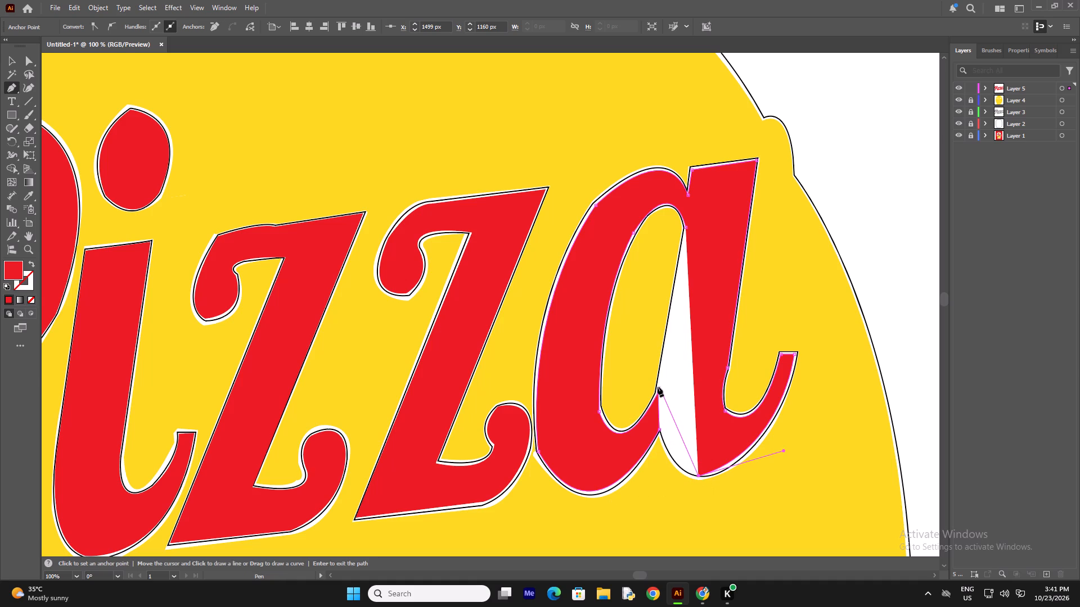
pyautogui.moveTo(657, 386); pyautogui.dragTo(660, 322)
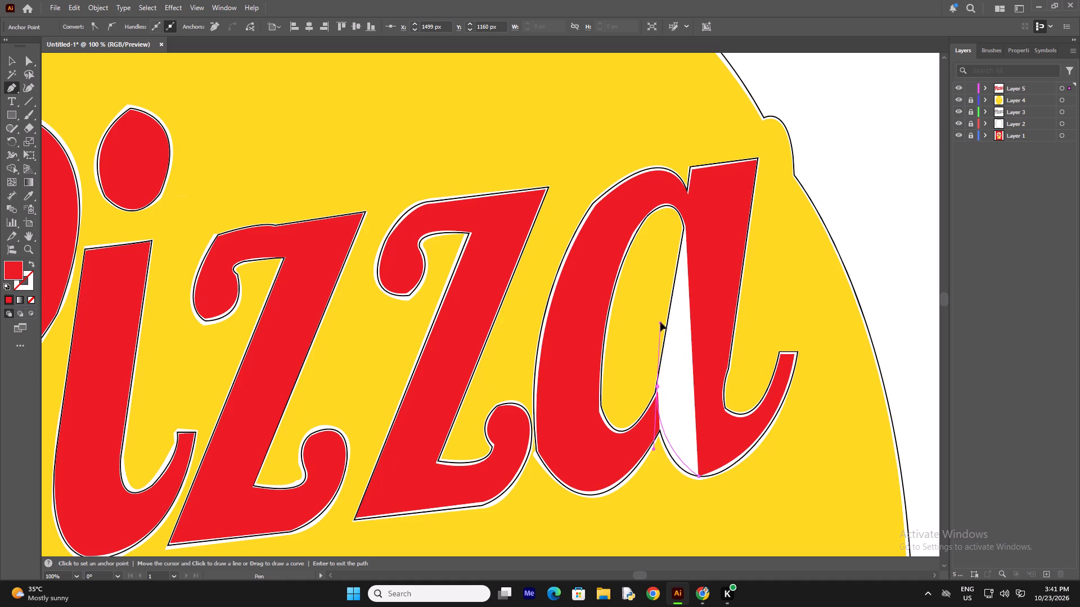
pyautogui.moveTo(660, 322); pyautogui.dragTo(663, 315)
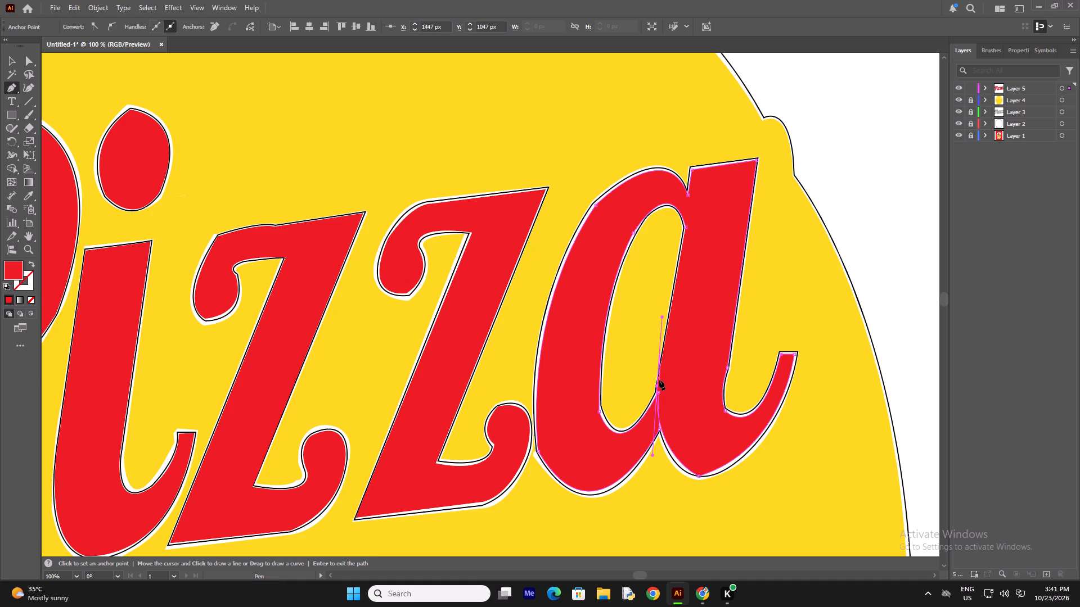
pyautogui.click(658, 385)
pyautogui.scroll(3, 674, 296)
pyautogui.click(687, 268)
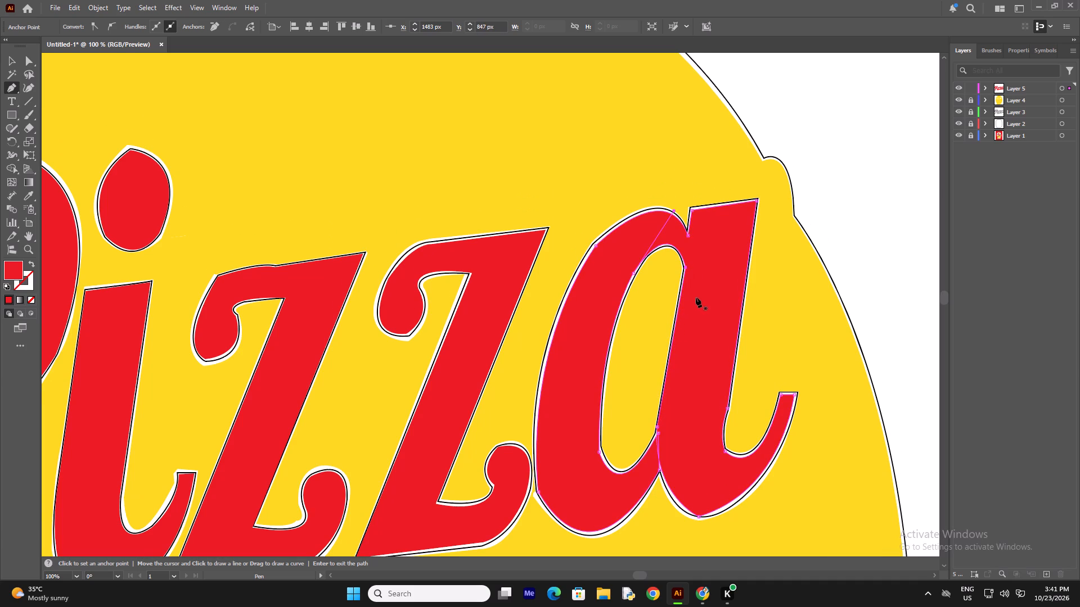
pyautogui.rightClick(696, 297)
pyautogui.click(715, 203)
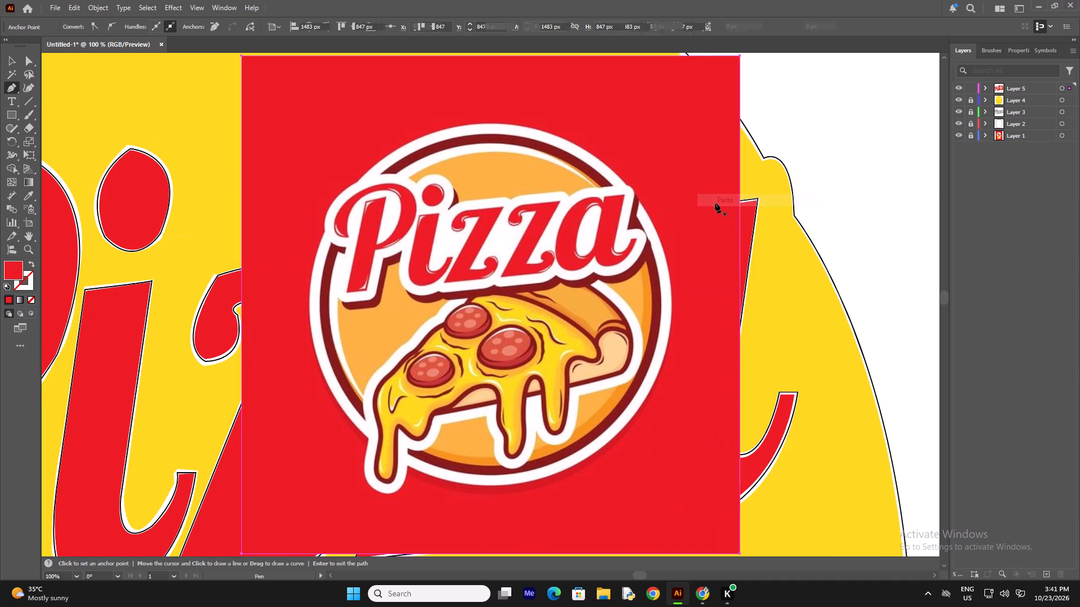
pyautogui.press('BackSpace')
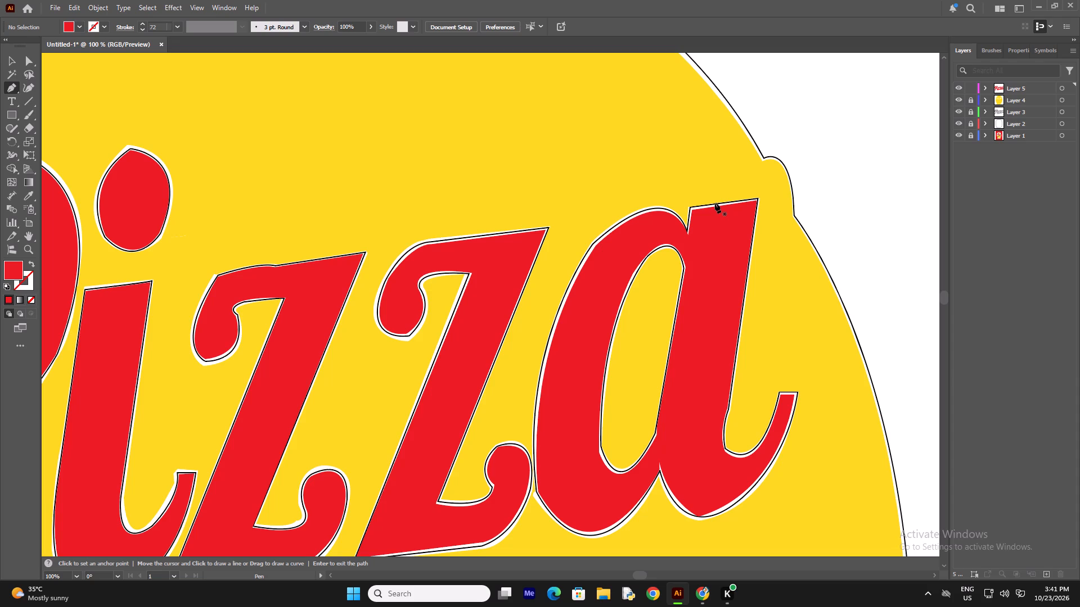
# Lock Layer 5 with the finished Pizza lettering.
pyautogui.hotkey('ctrl', '-')
pyautogui.hotkey('ctrl', '-')
pyautogui.hotkey('ctrl', '-')
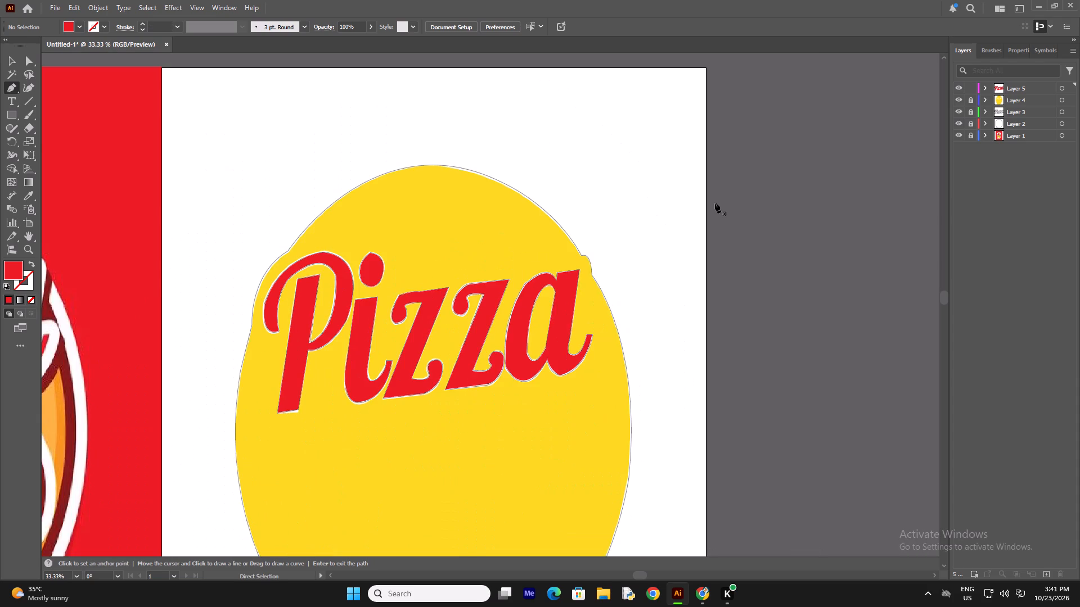
pyautogui.press('-')
pyautogui.hotkey('ctrl', '-')
pyautogui.press('-')
pyautogui.hotkey('ctrl', '-')
pyautogui.press('-')
pyautogui.hotkey('ctrl', '-')
pyautogui.write('----')
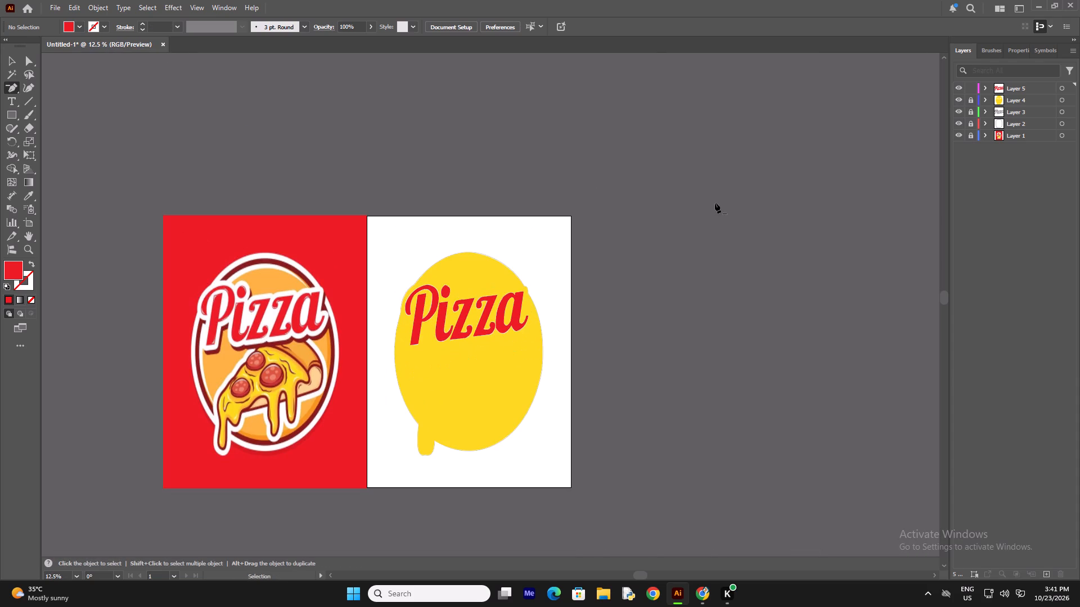
pyautogui.click(970, 90)
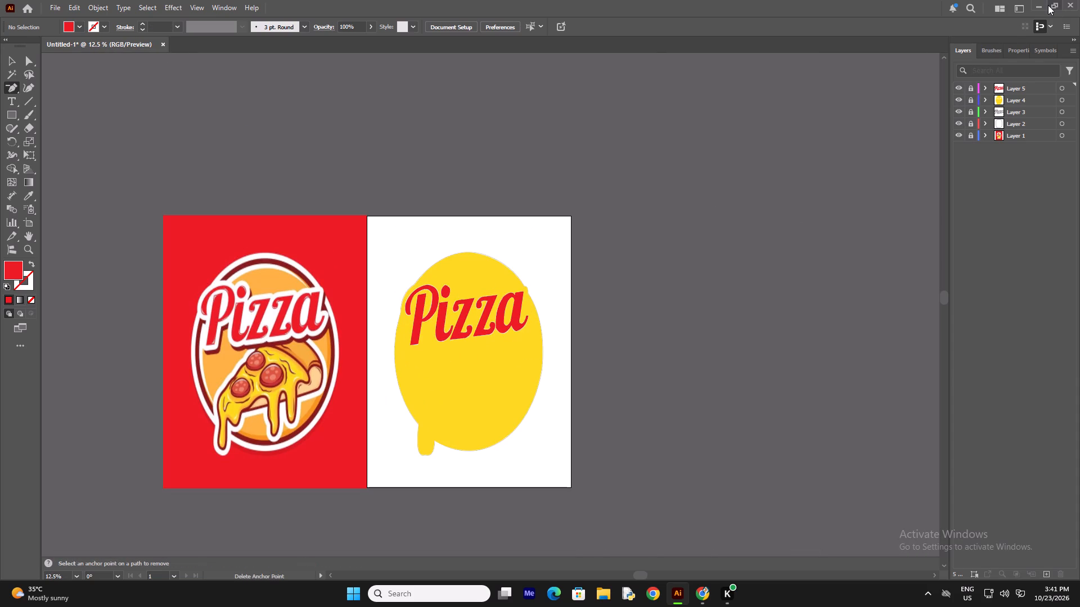
# Minimize the Illustrator window.
pyautogui.click(1043, 5)
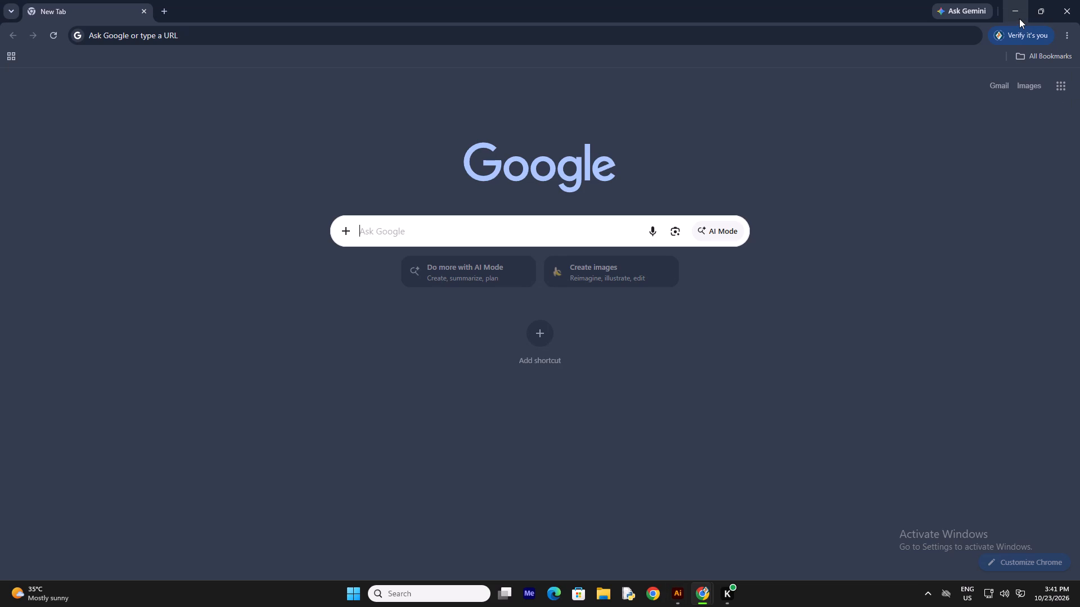